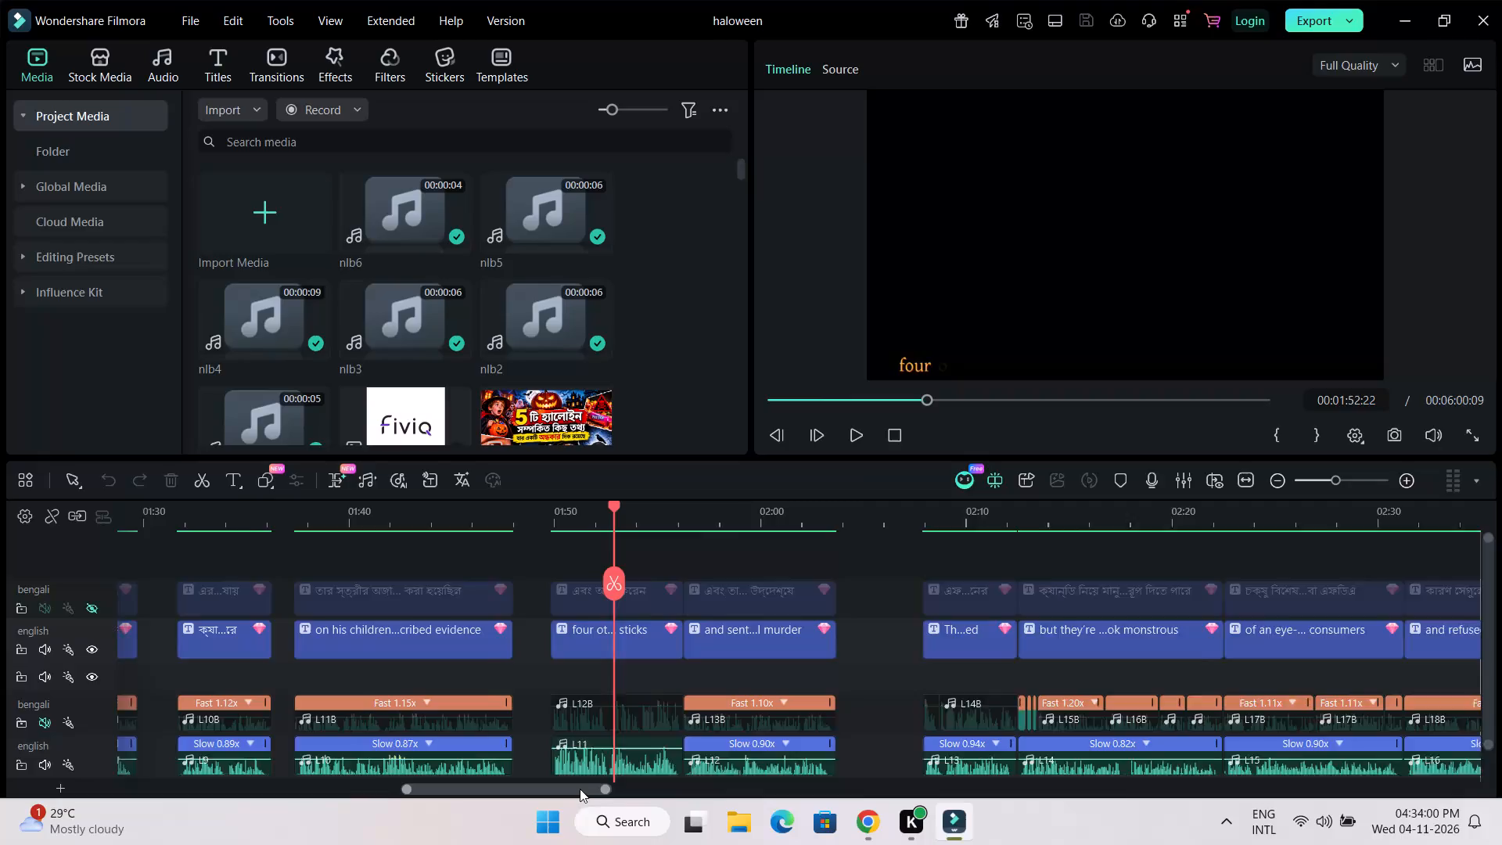
# Play back the timeline around 01:48–01:52 and 01:30–01:34 to check the English titles against the narration.
pyautogui.scroll(-2, 655, 688)
pyautogui.scroll(1, 655, 685)
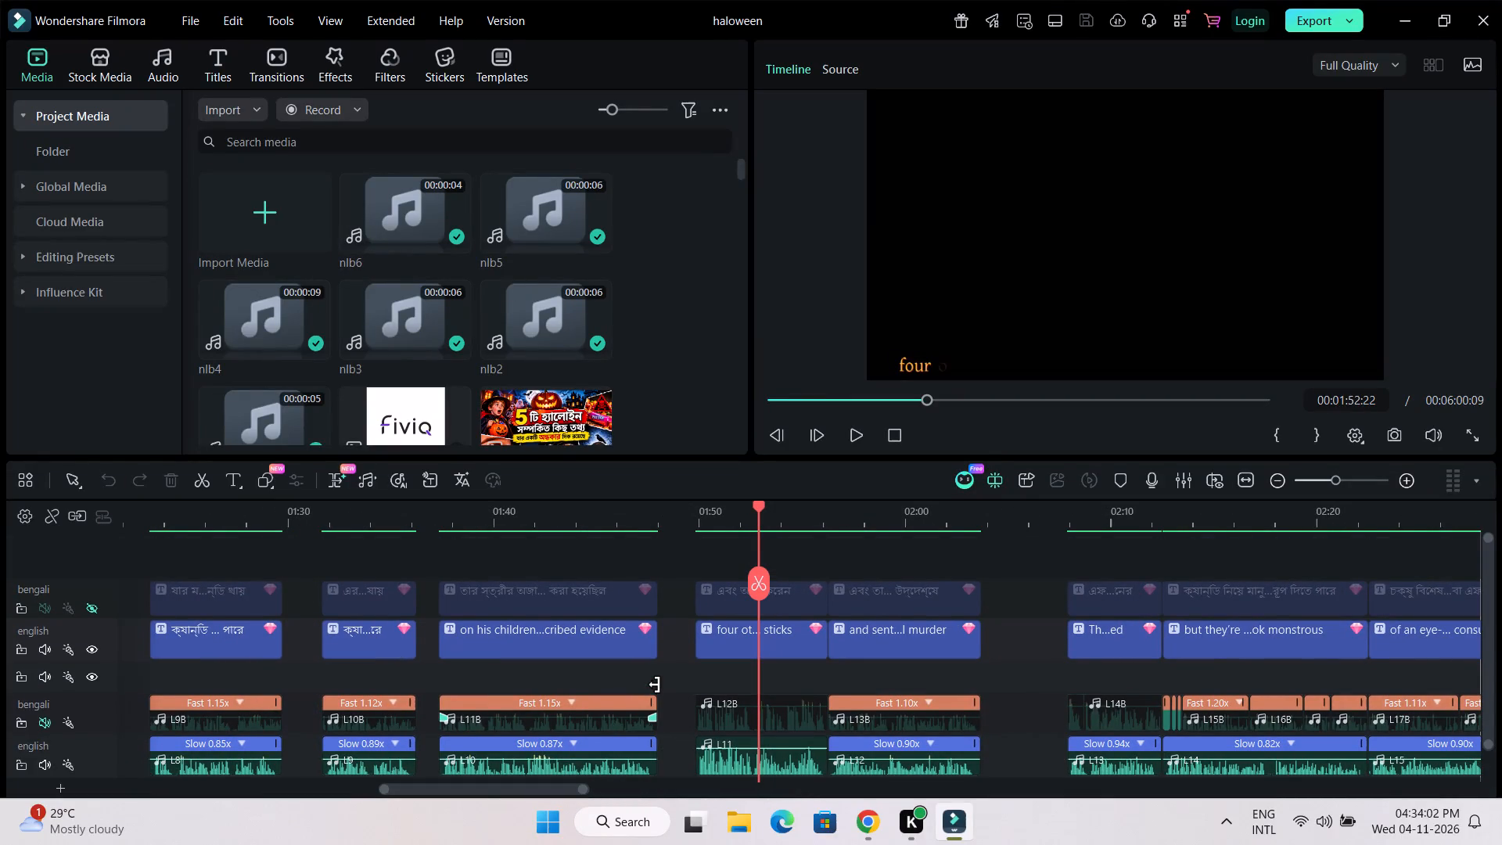
pyautogui.moveTo(758, 505); pyautogui.dragTo(723, 509)
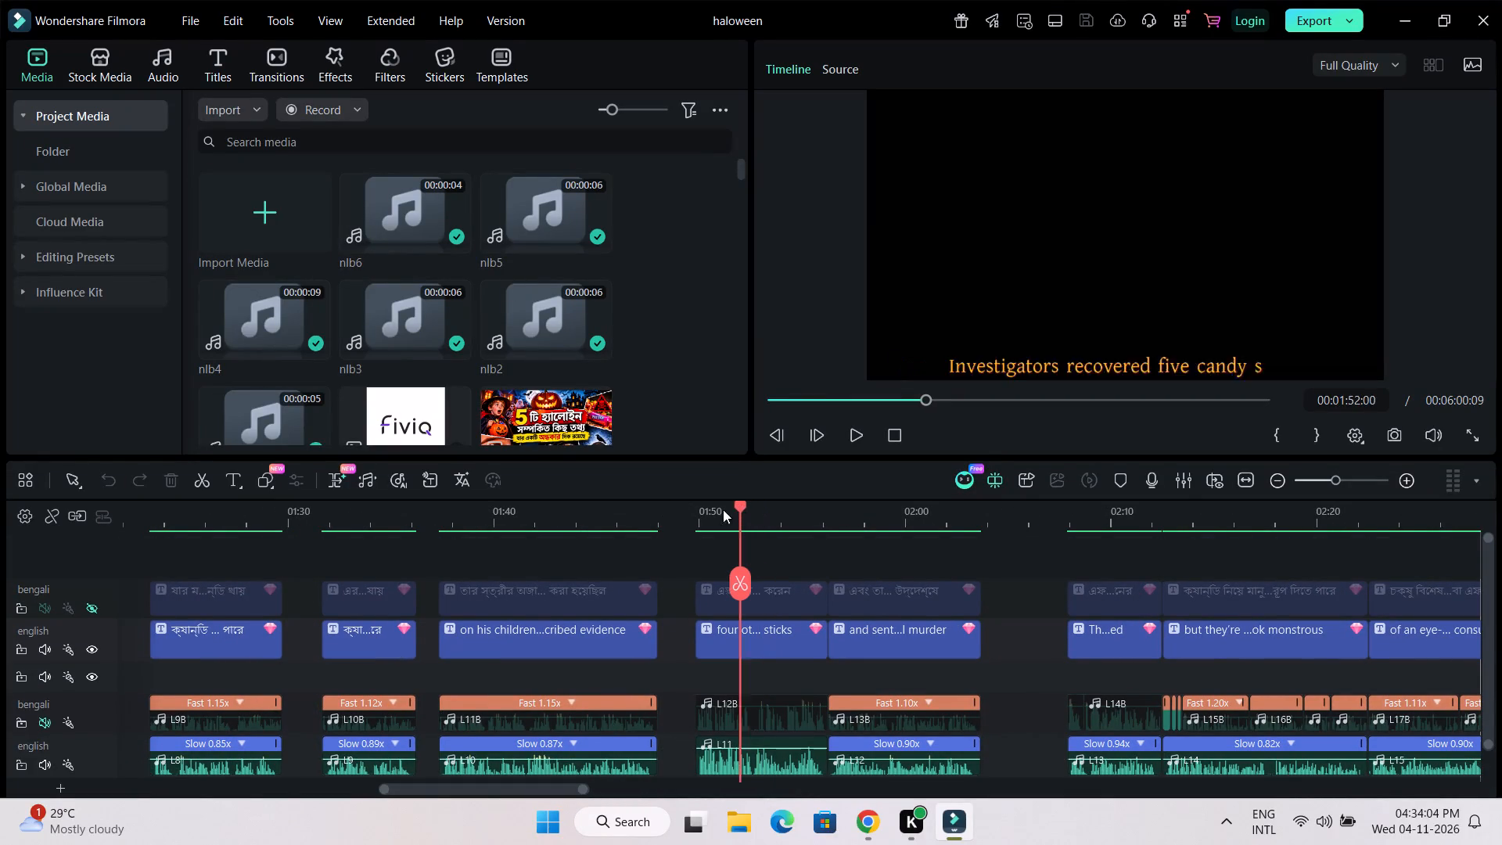
pyautogui.moveTo(723, 509); pyautogui.dragTo(674, 525)
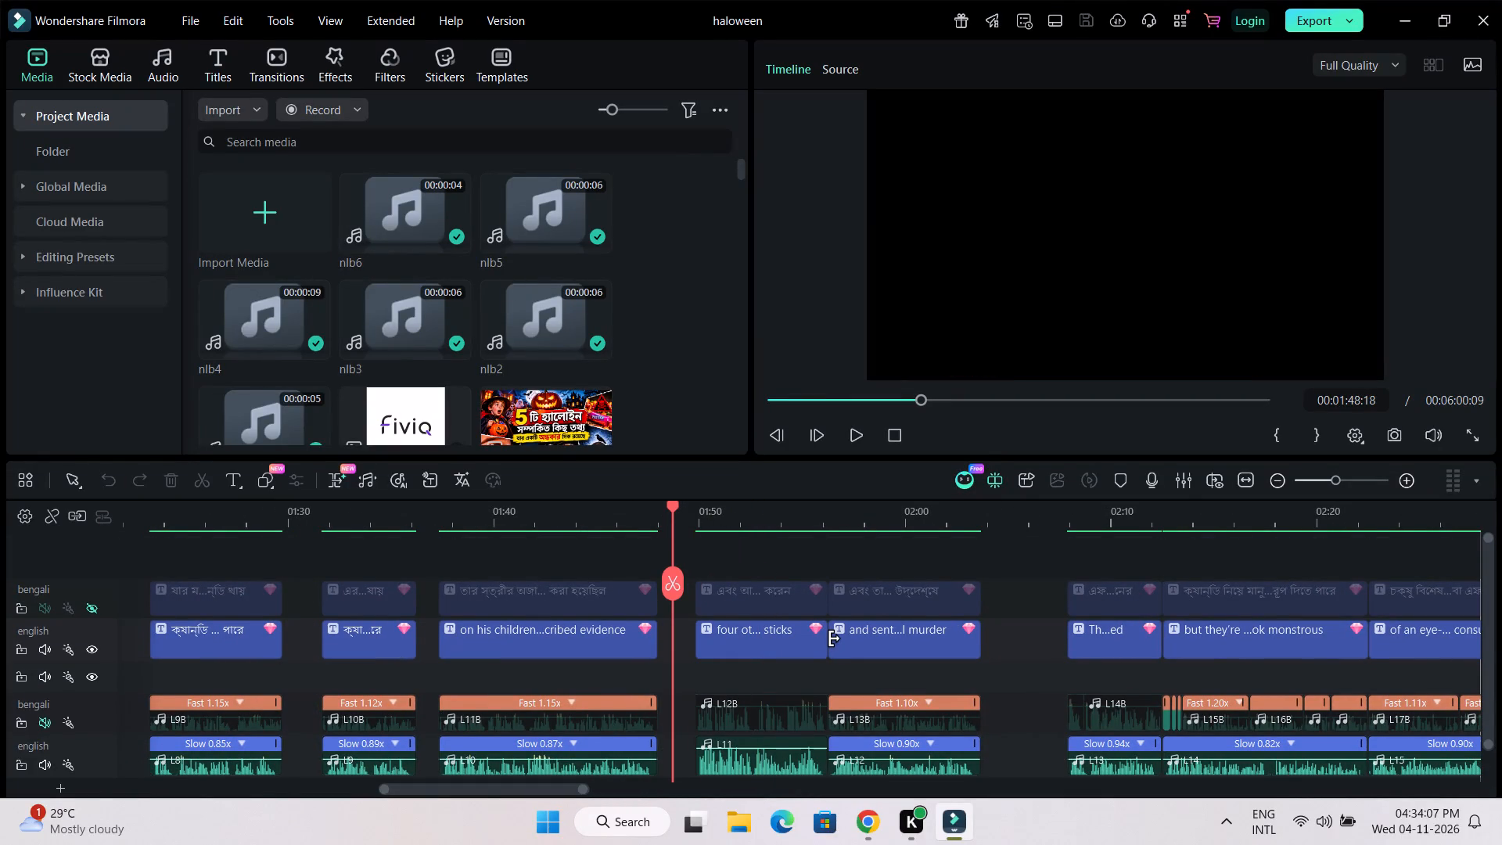
pyautogui.press('space')
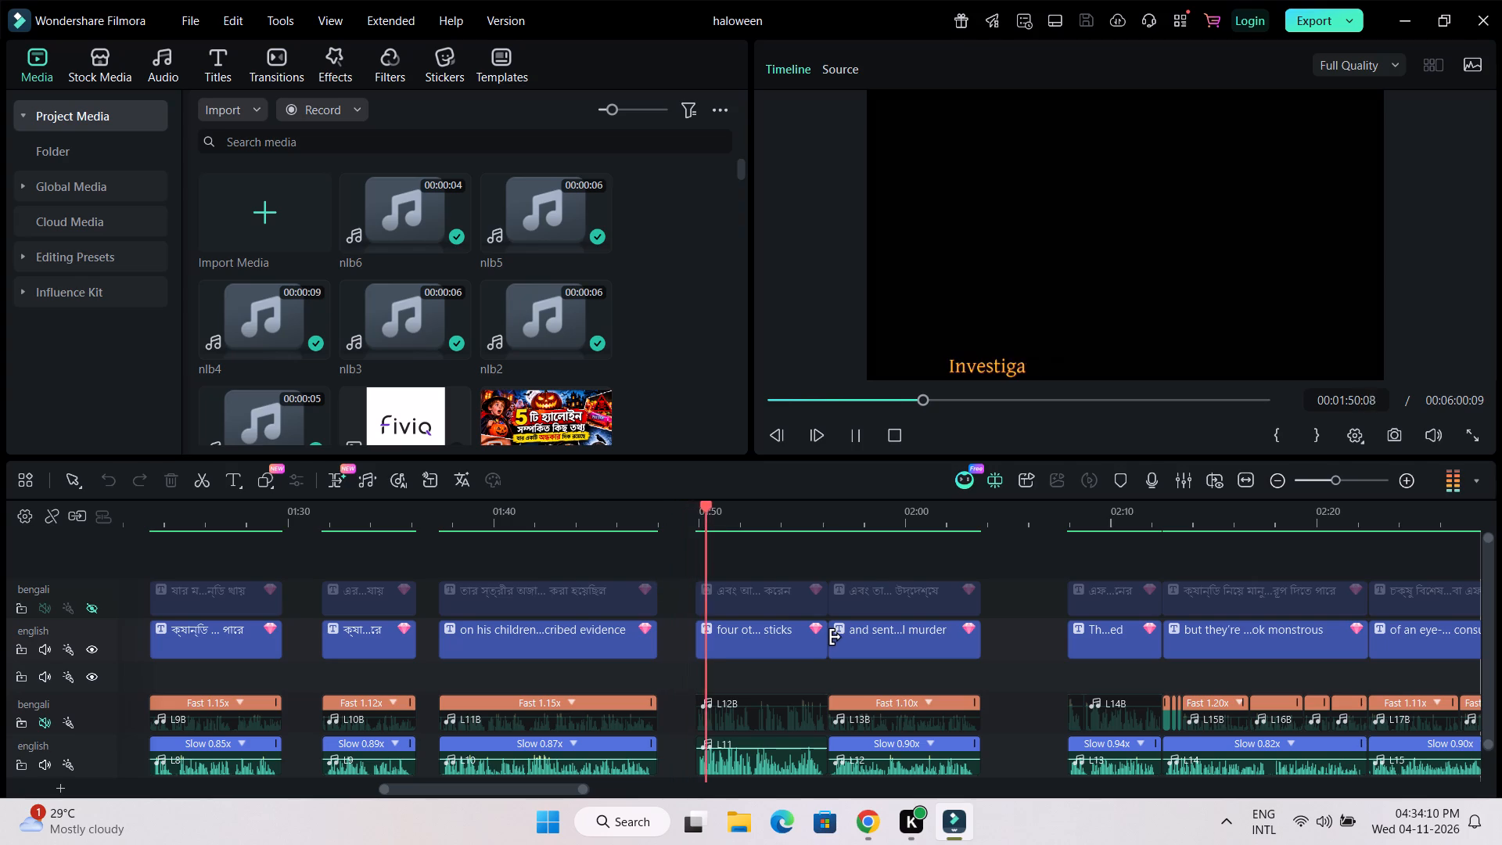
pyautogui.press('space')
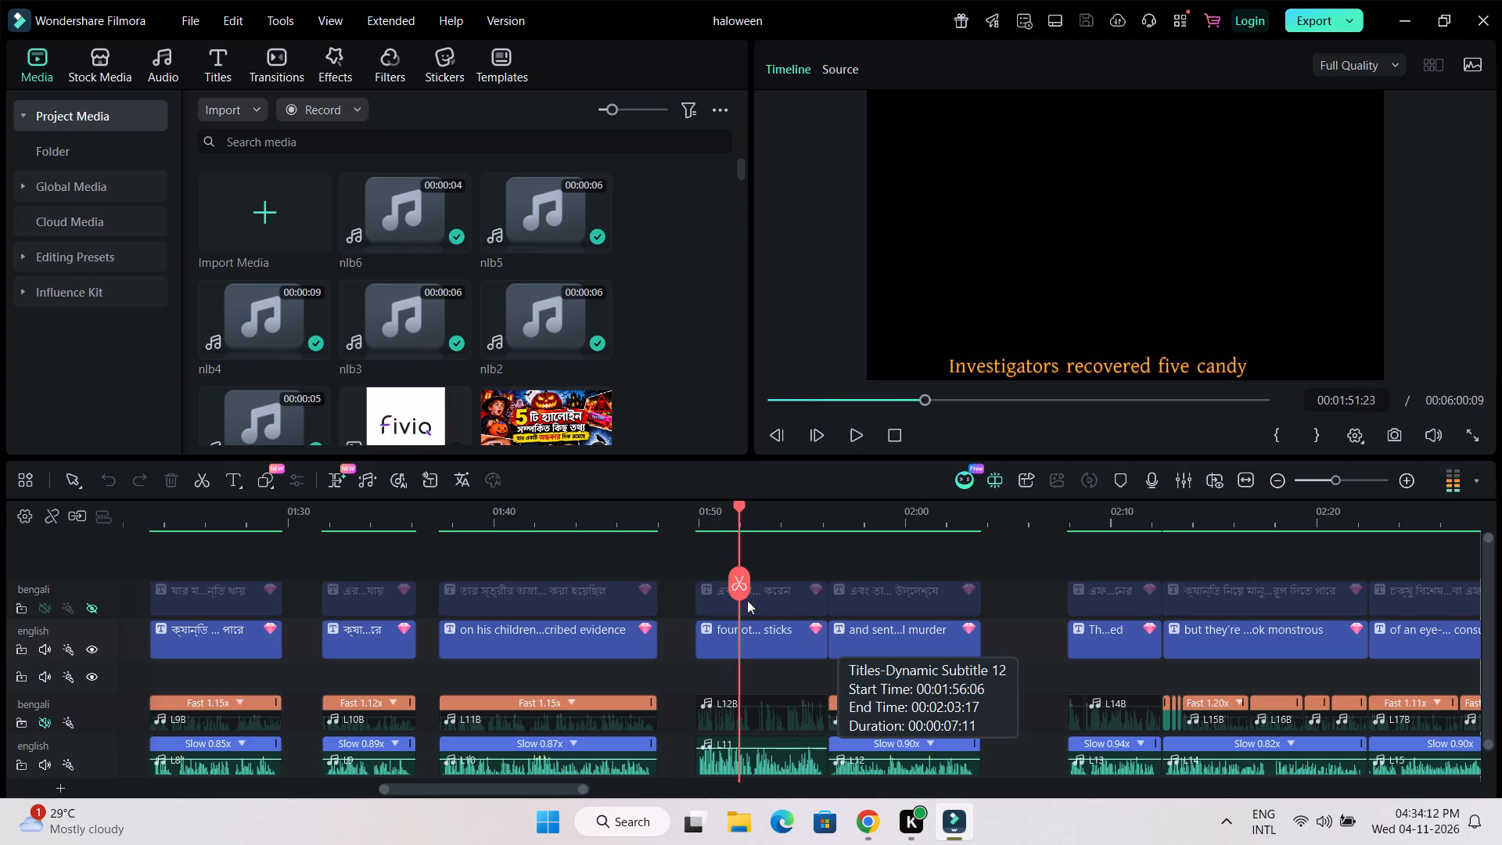
pyautogui.moveTo(737, 507); pyautogui.dragTo(429, 552)
pyautogui.press('space')
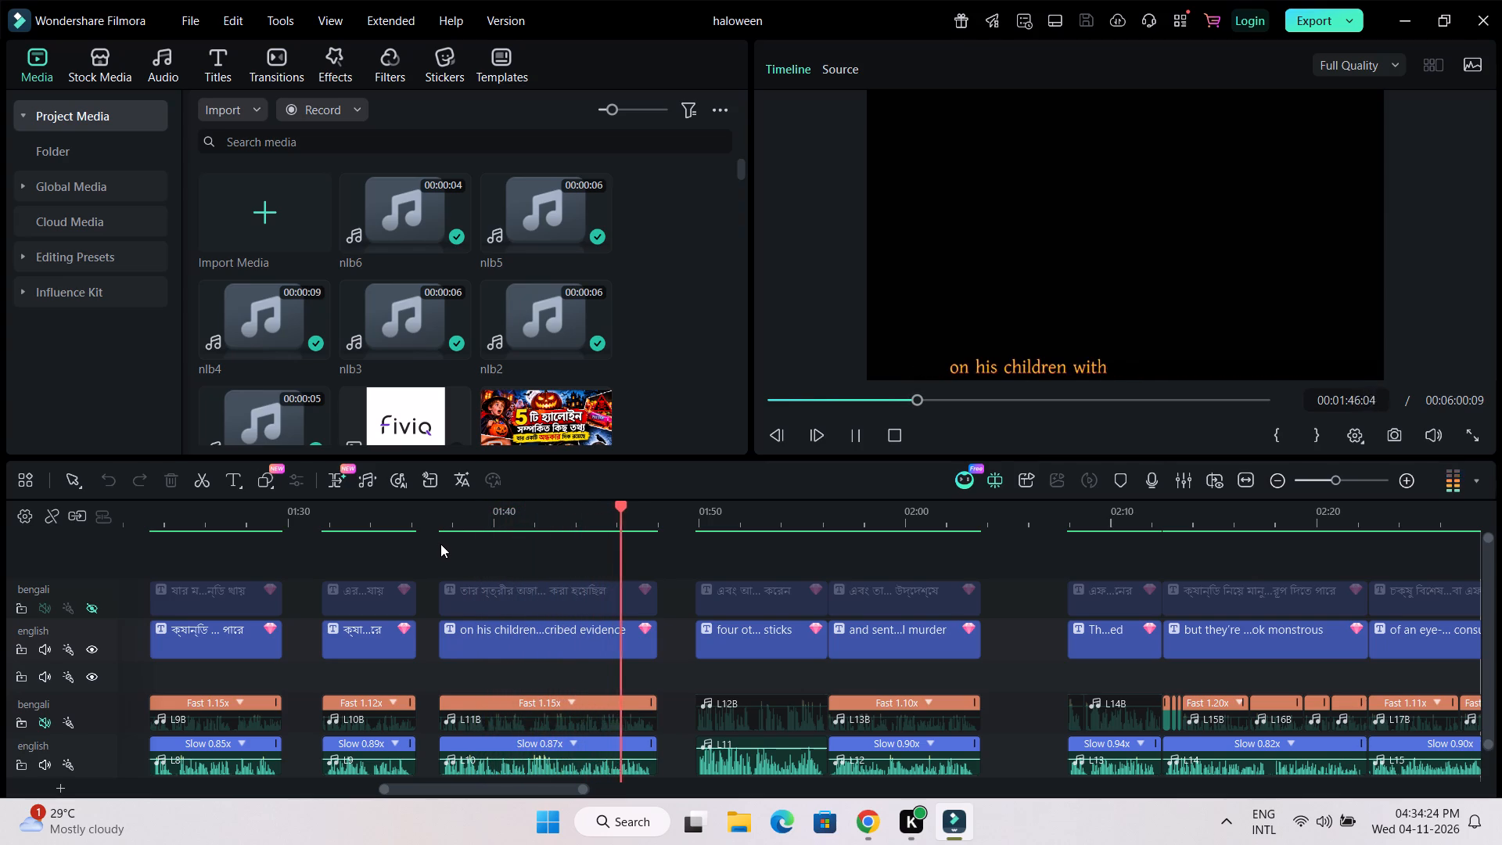
pyautogui.click(295, 520)
pyautogui.press('space')
pyautogui.press('space')
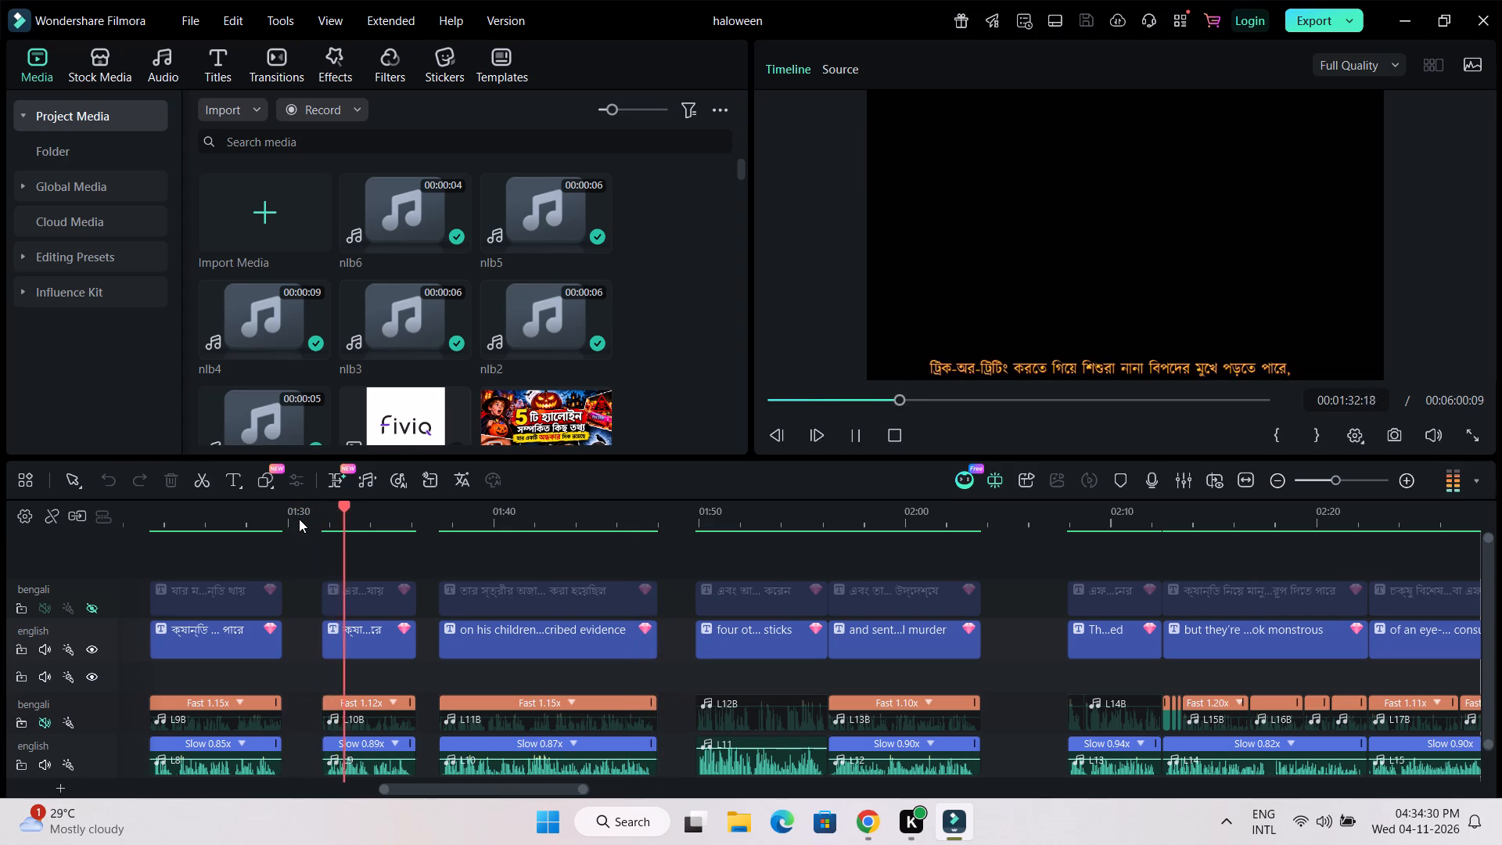
pyautogui.press('space')
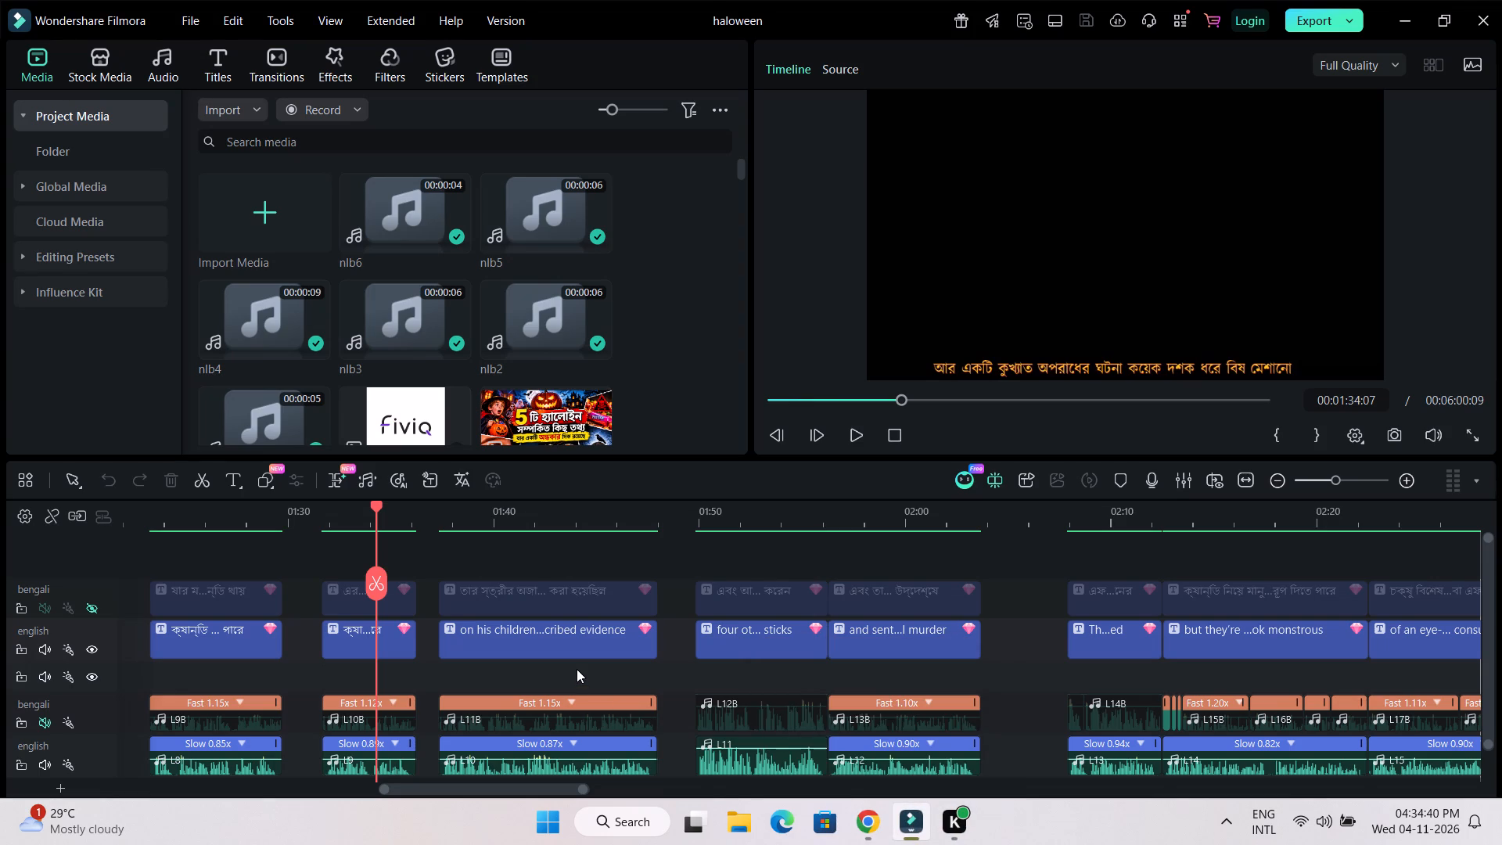
# Open the English title at 01:34 in Advanced Text Edit and hide its three lower Bengali text layers.
pyautogui.doubleClick(398, 640)
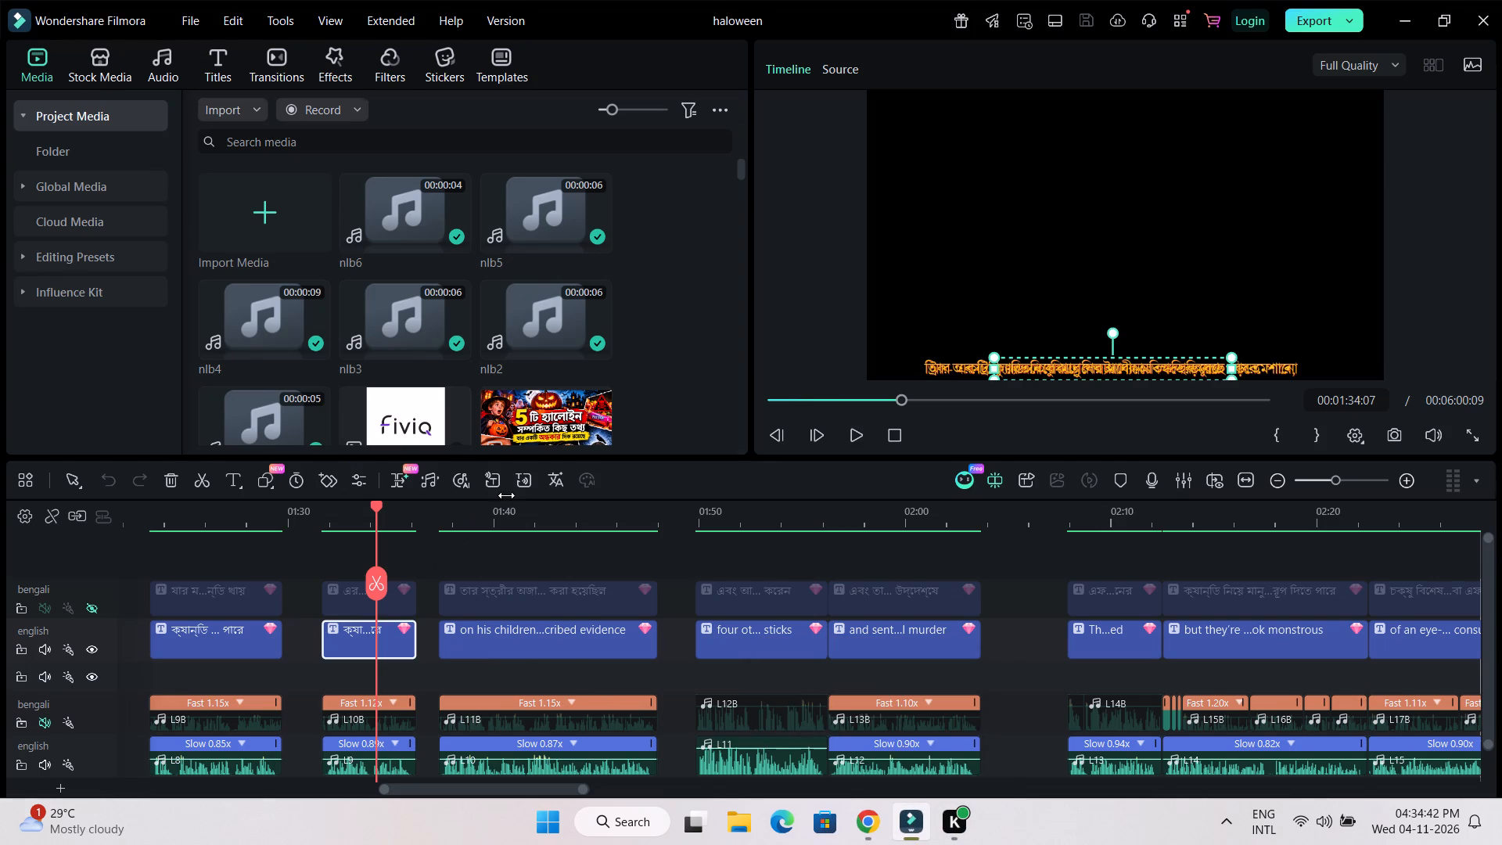
pyautogui.click(631, 433)
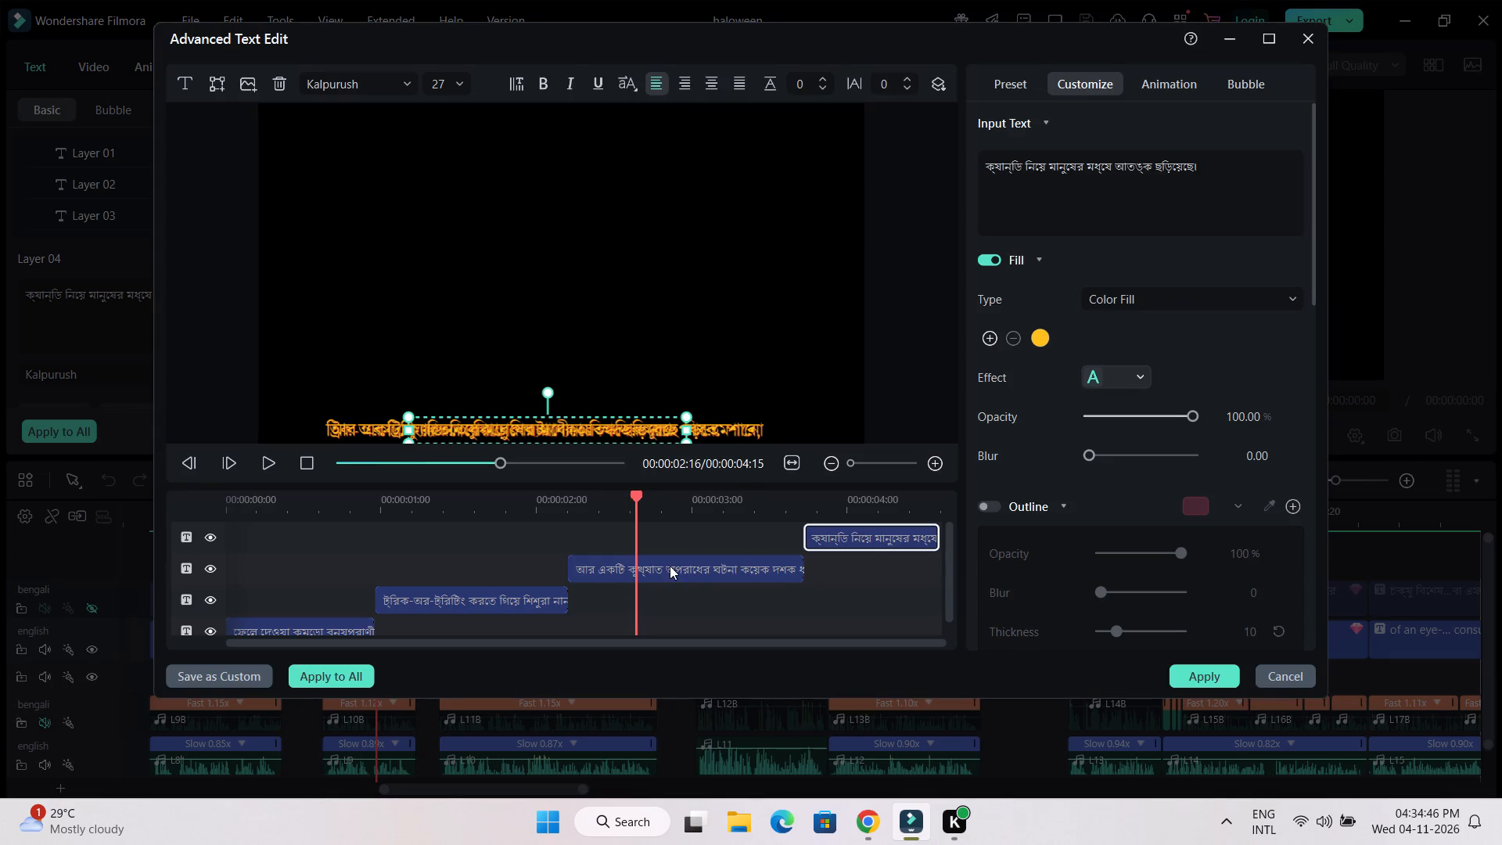
pyautogui.doubleClick(904, 537)
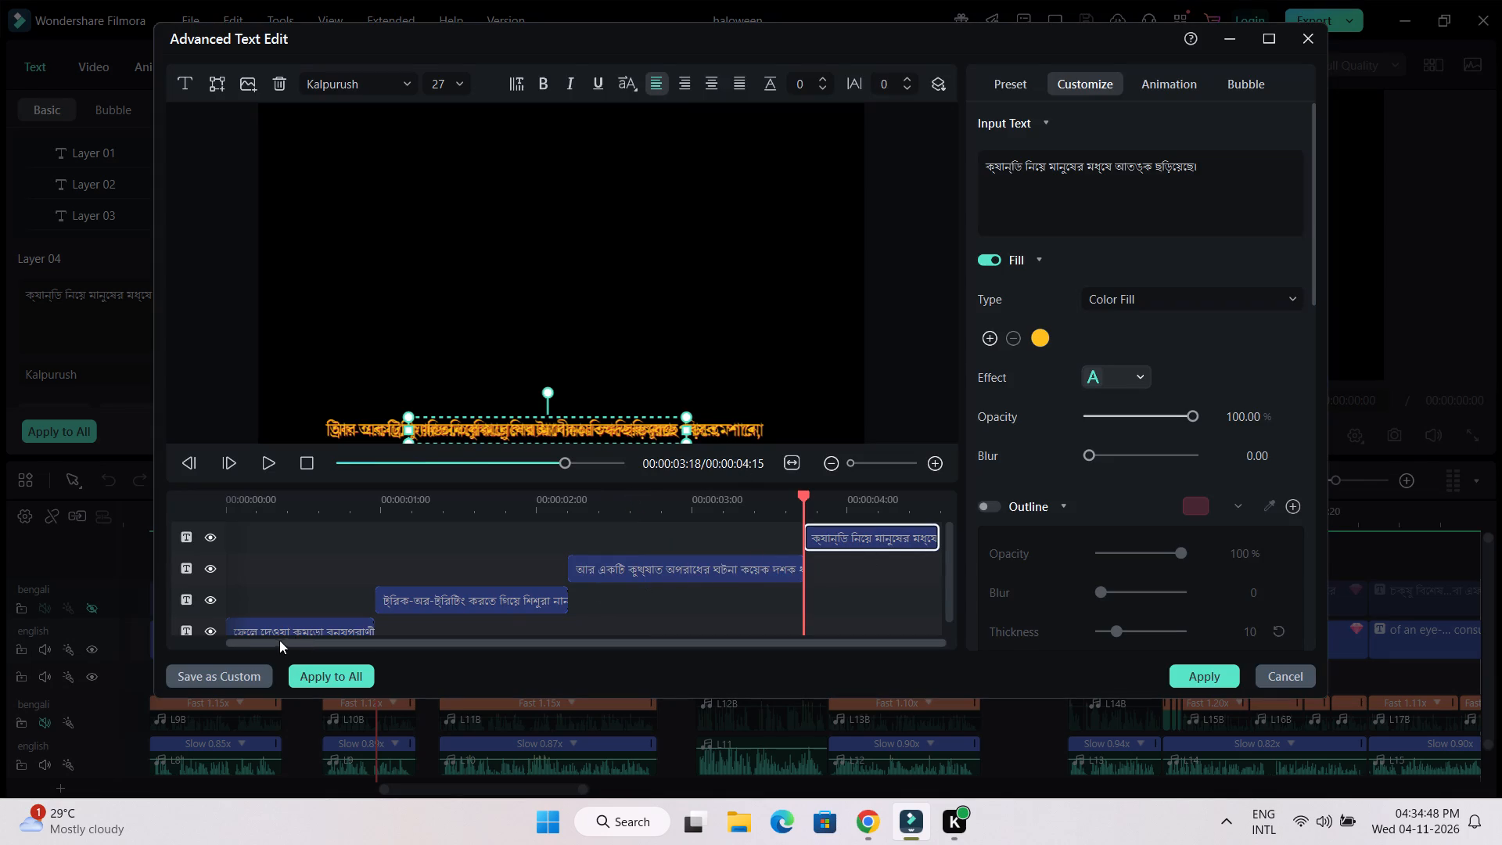
pyautogui.click(213, 627)
pyautogui.click(210, 589)
pyautogui.click(210, 599)
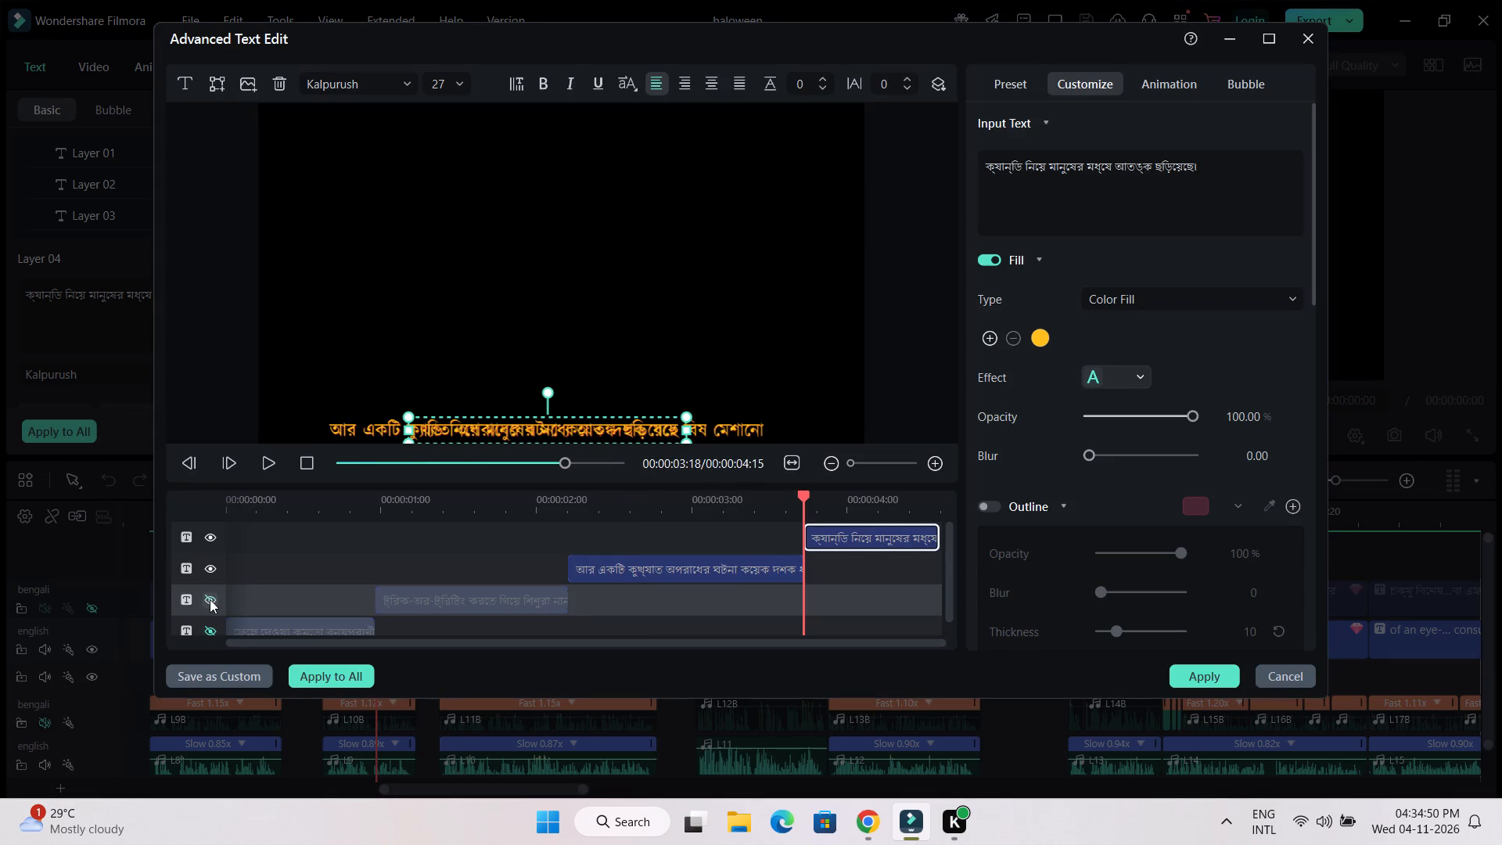
pyautogui.click(210, 560)
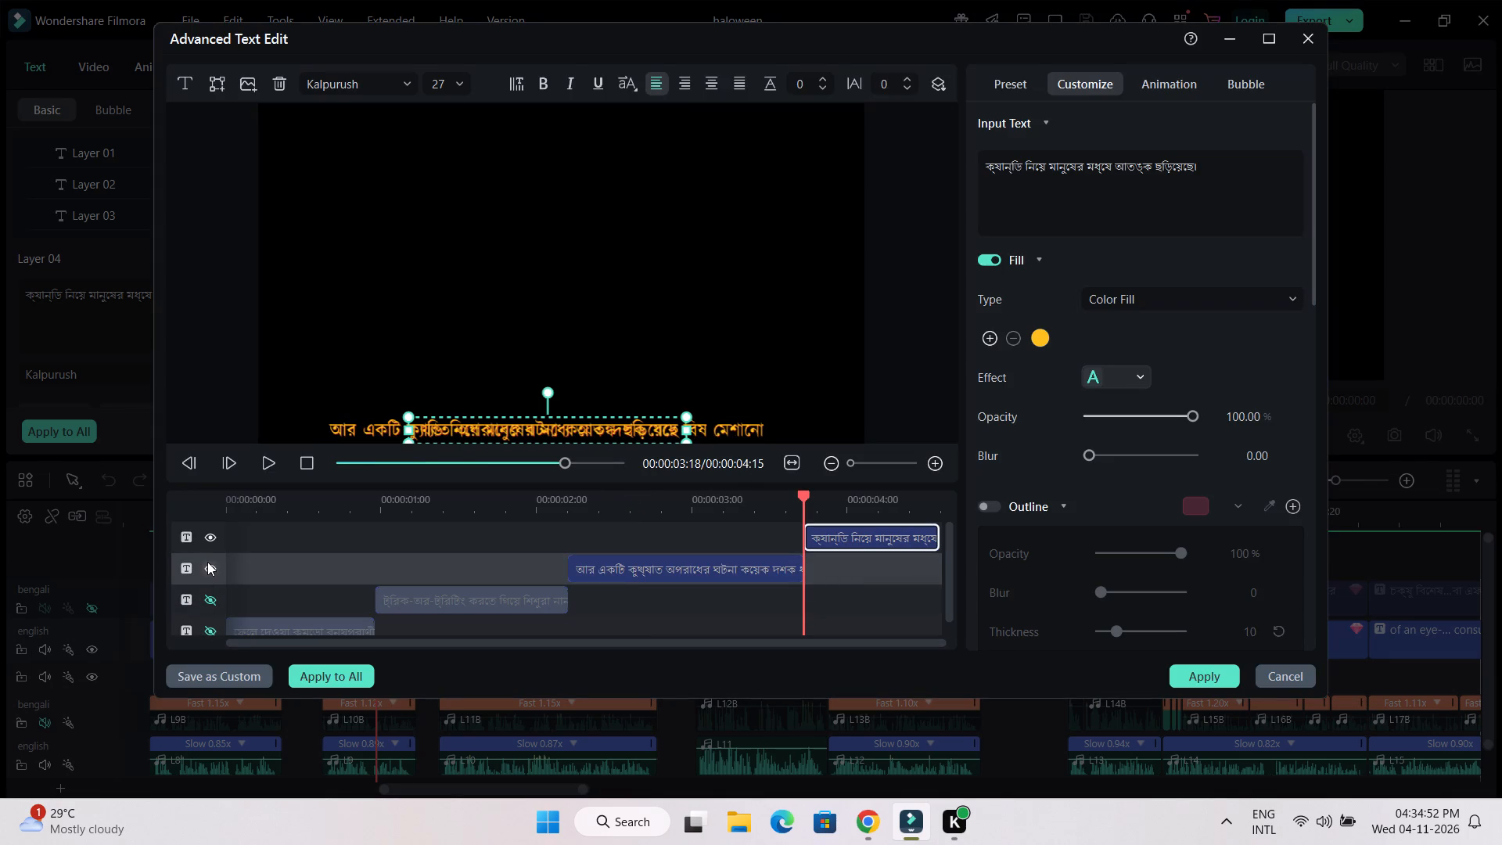
pyautogui.click(207, 565)
# Replace the top layer's Bengali text with the copied sentence "He became violently ill and died within an hour.".
pyautogui.doubleClick(846, 537)
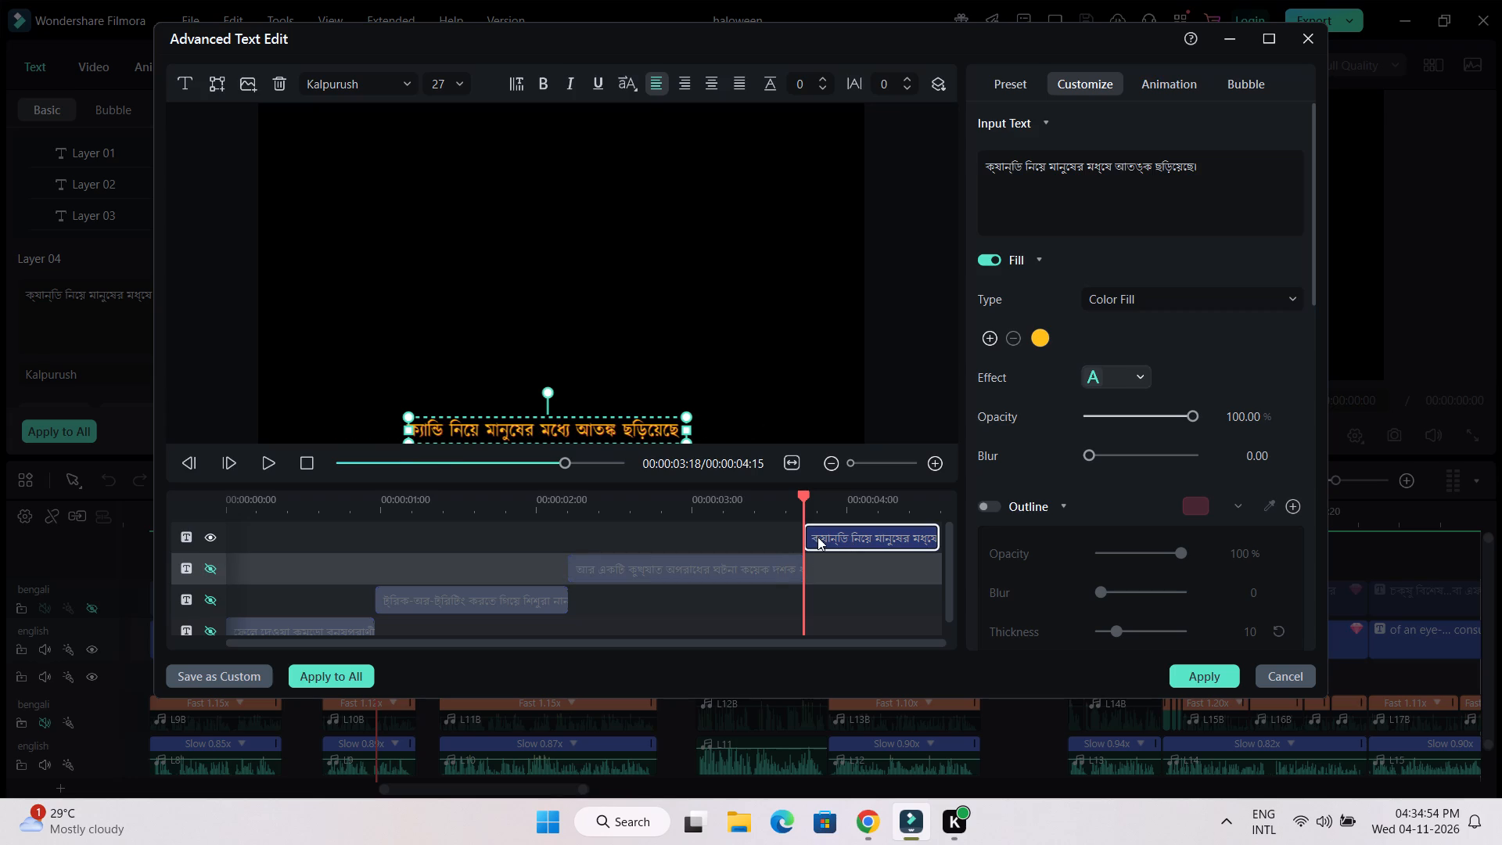
pyautogui.moveTo(1210, 176); pyautogui.dragTo(945, 161)
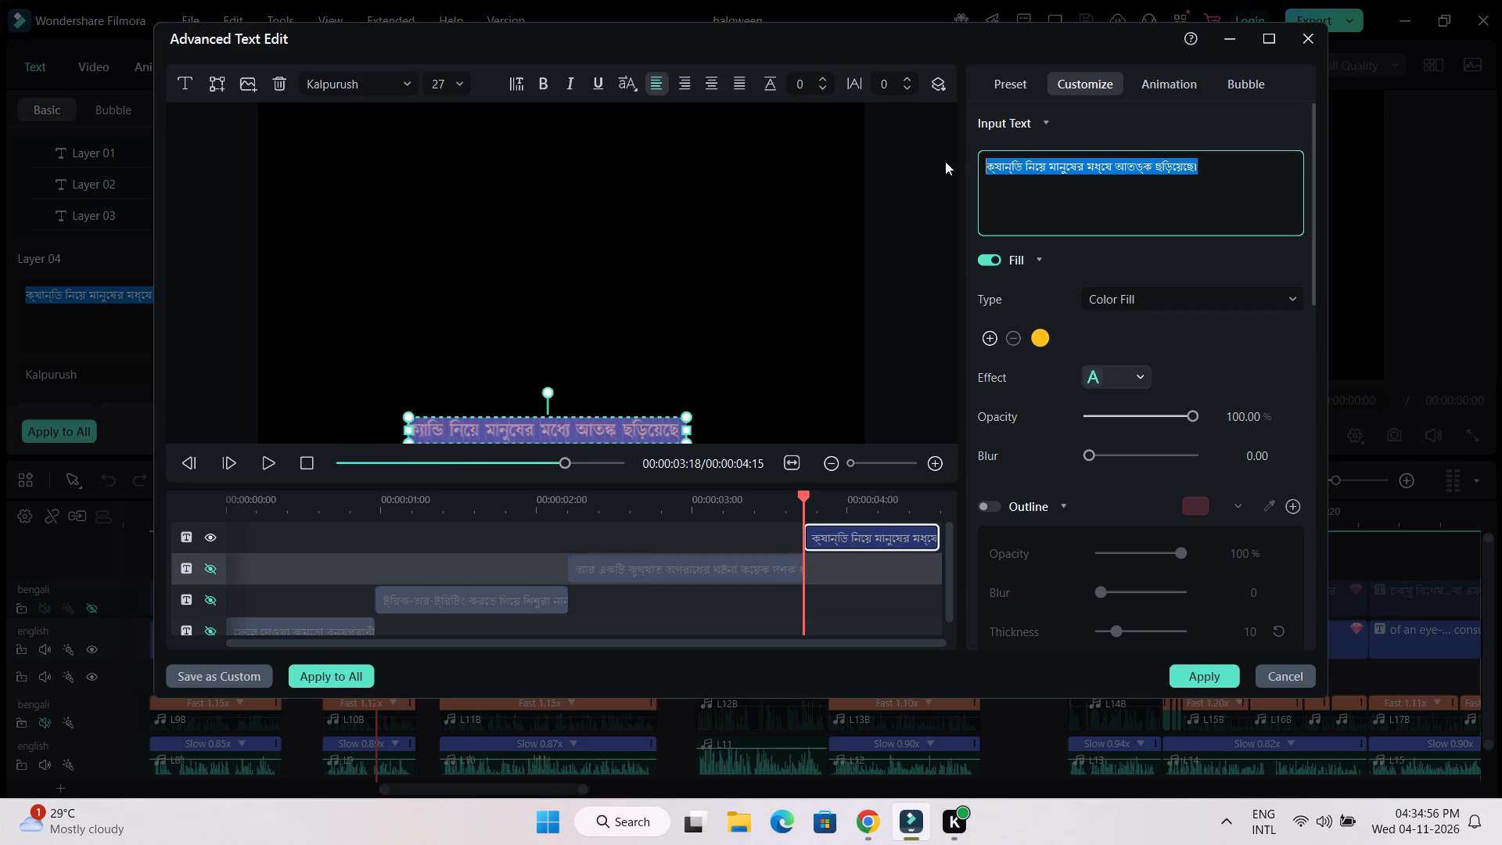
pyautogui.hotkey('ctrl', 'v')
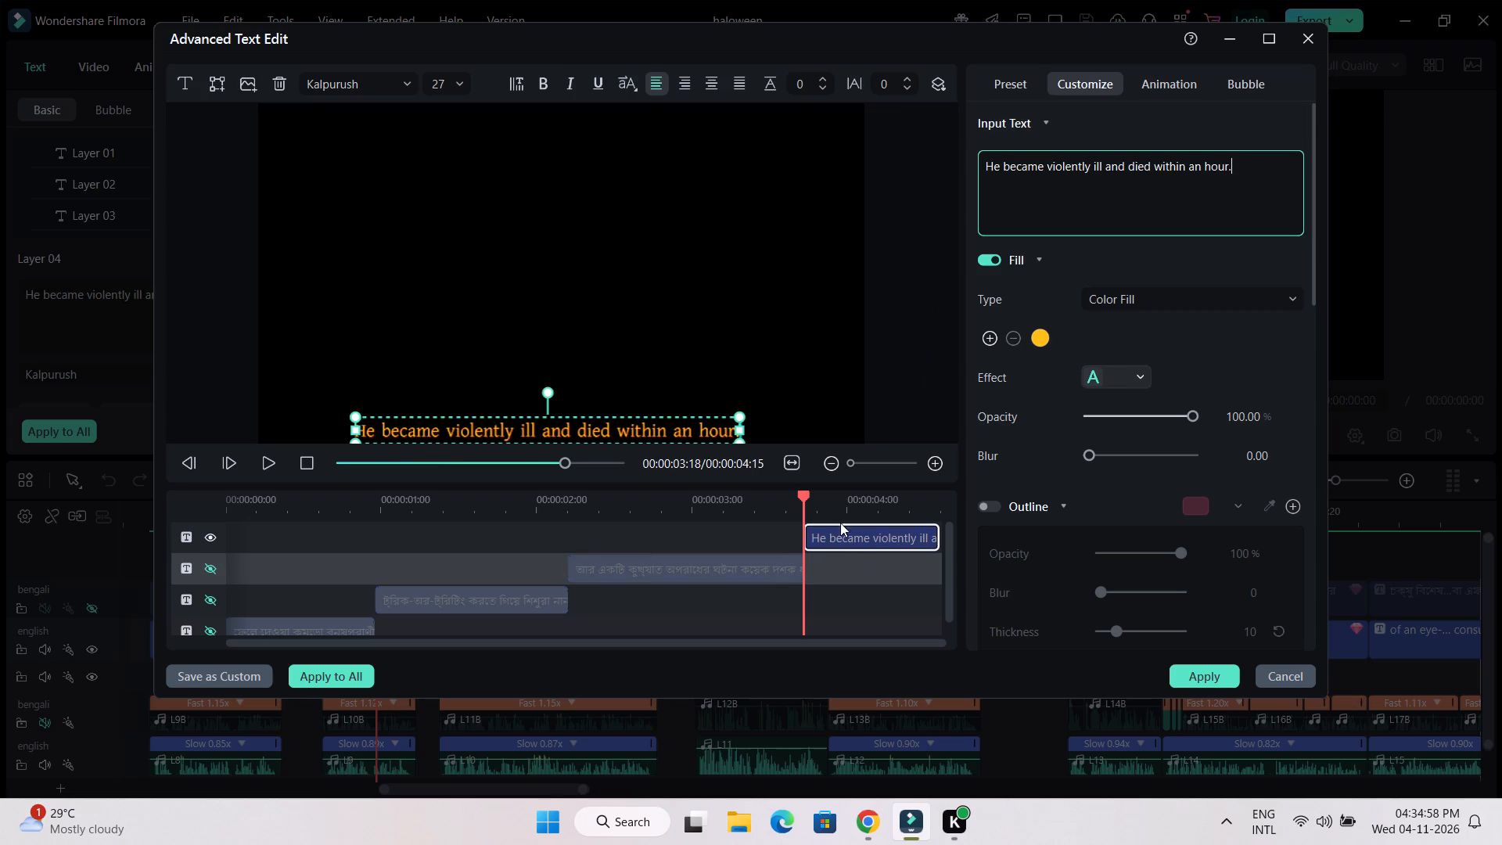
# Stretch the English layer back to 00:00, lengthen its text animation to about 4 seconds, and preview it.
pyautogui.moveTo(811, 541); pyautogui.dragTo(274, 542)
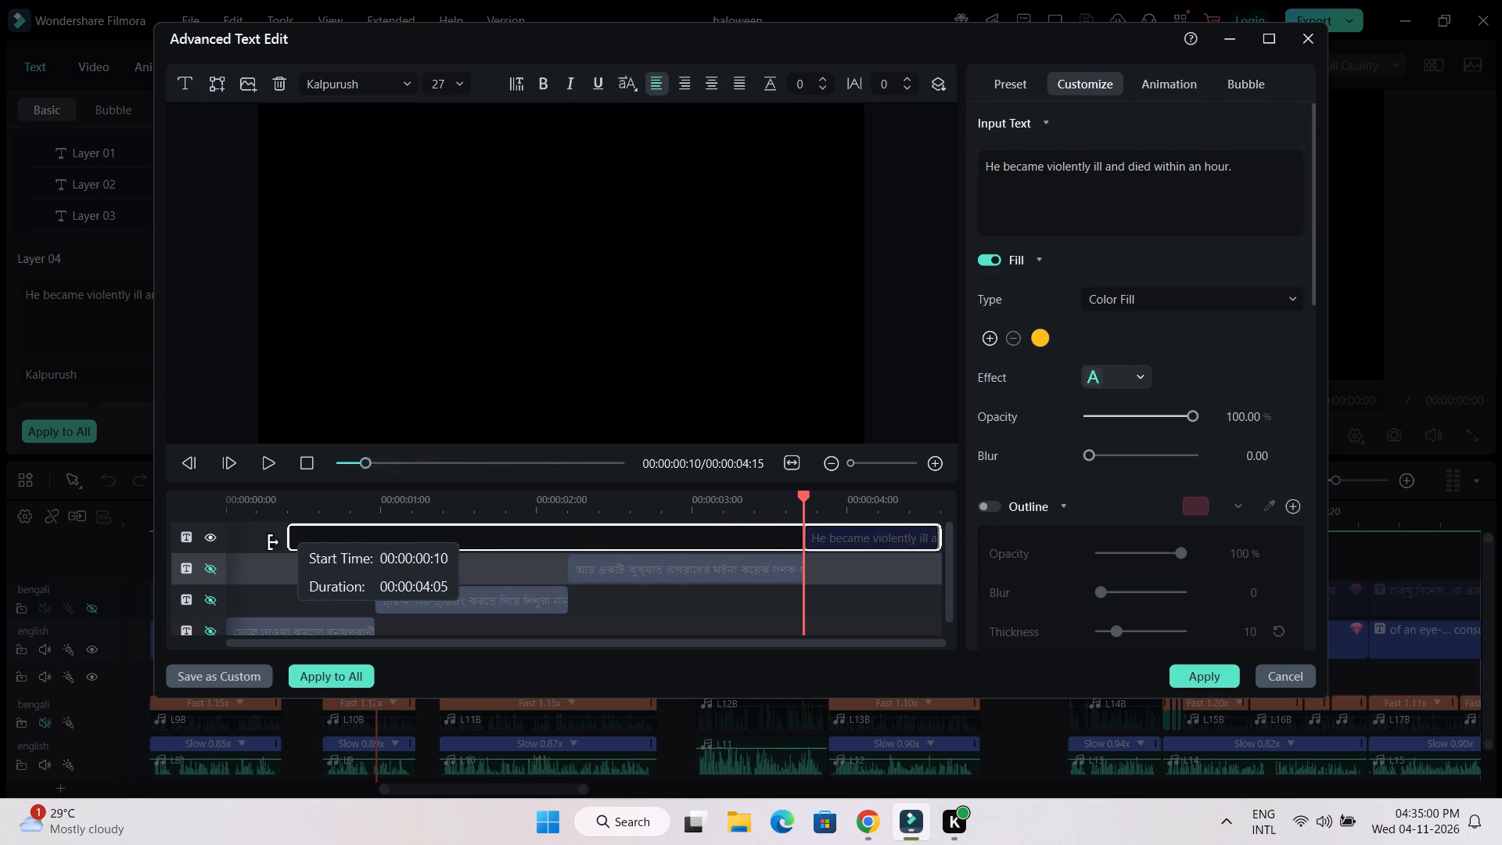
pyautogui.moveTo(274, 542); pyautogui.dragTo(198, 544)
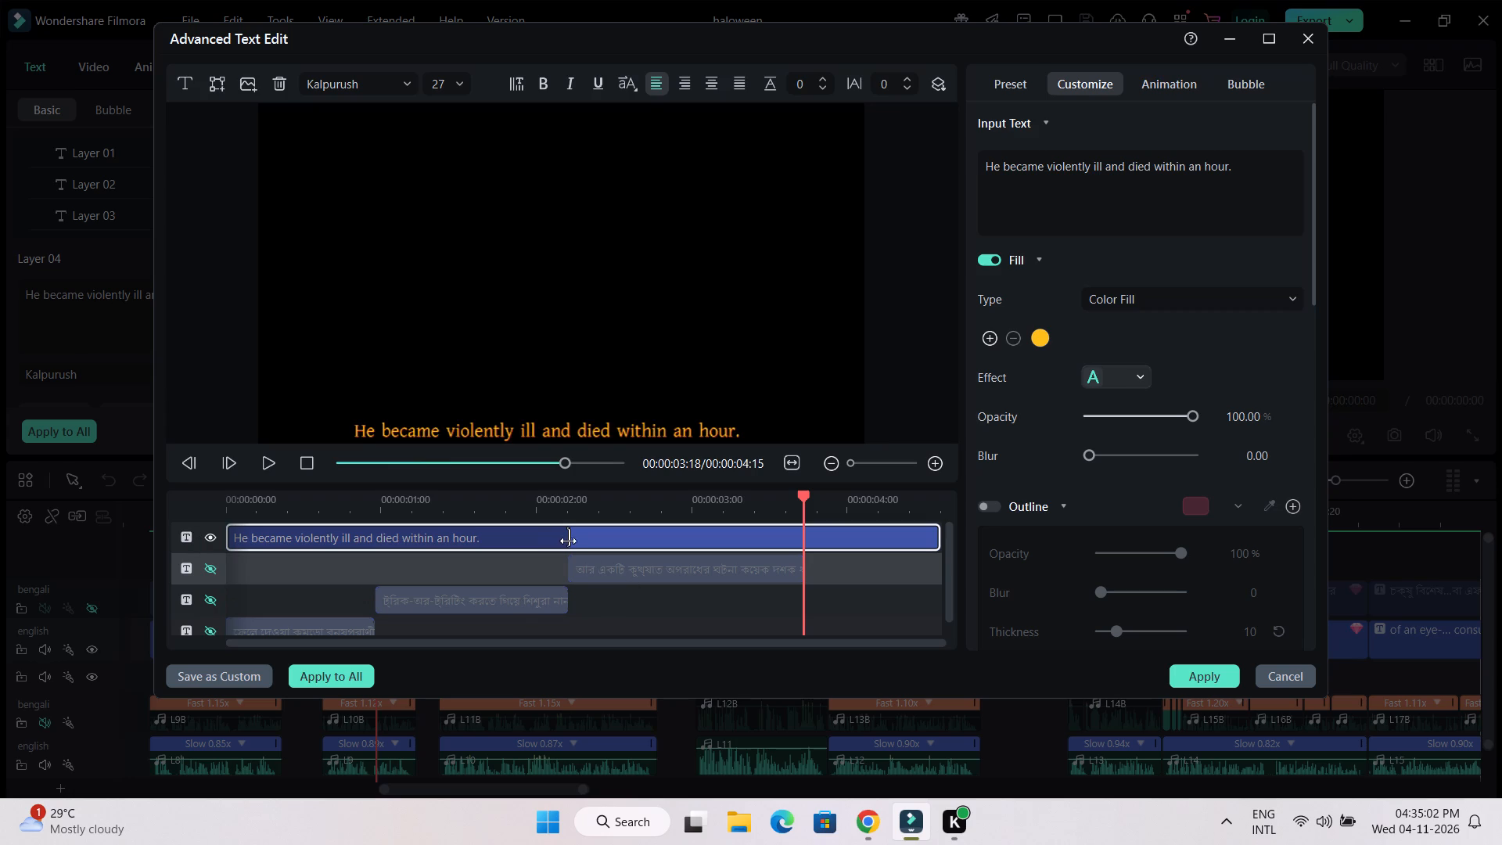
pyautogui.moveTo(569, 541); pyautogui.dragTo(874, 537)
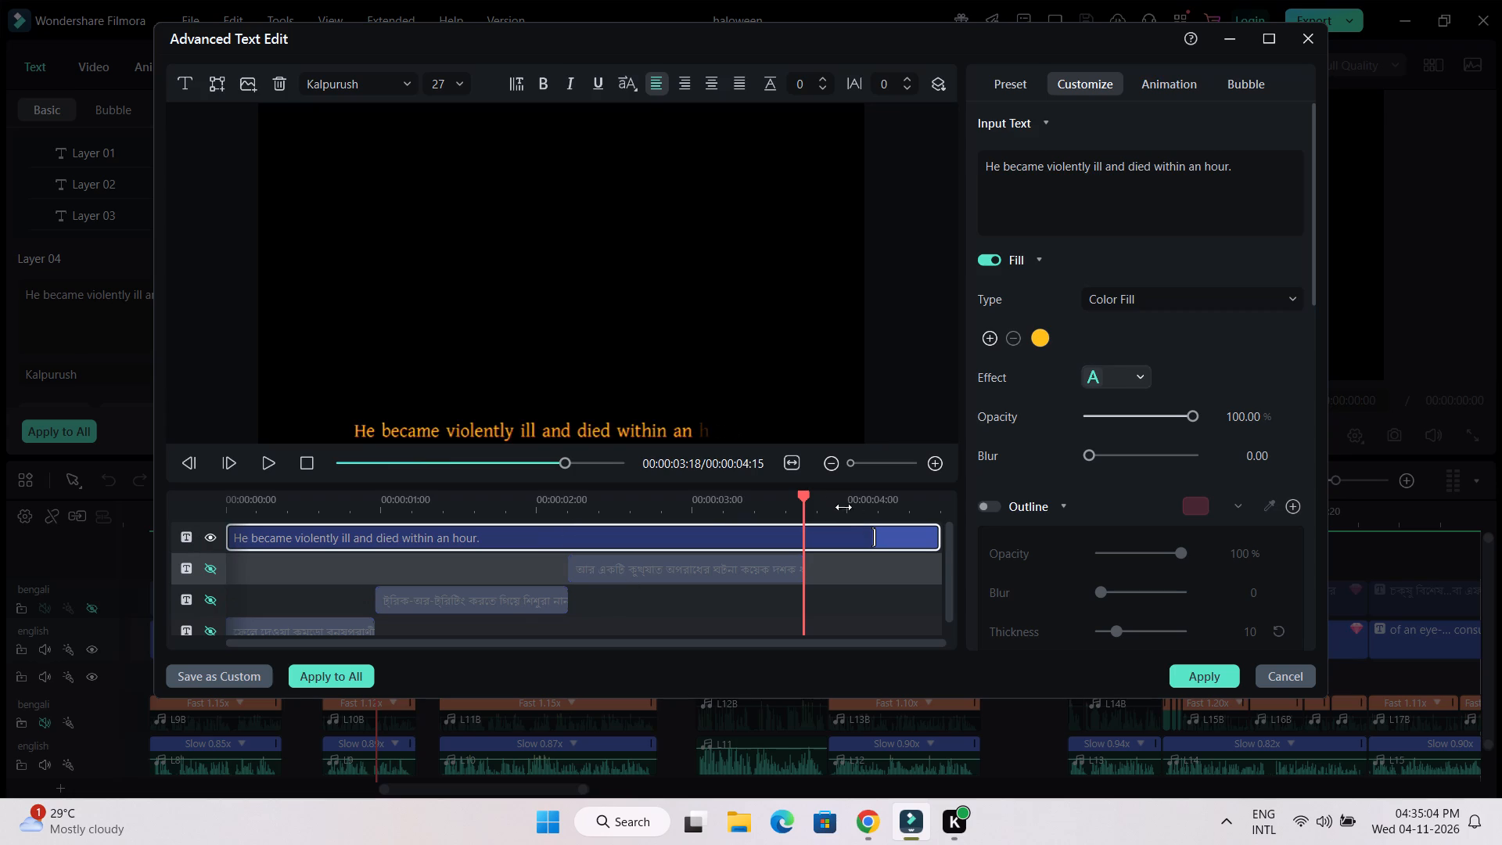
pyautogui.moveTo(803, 496); pyautogui.dragTo(217, 500)
pyautogui.click(270, 463)
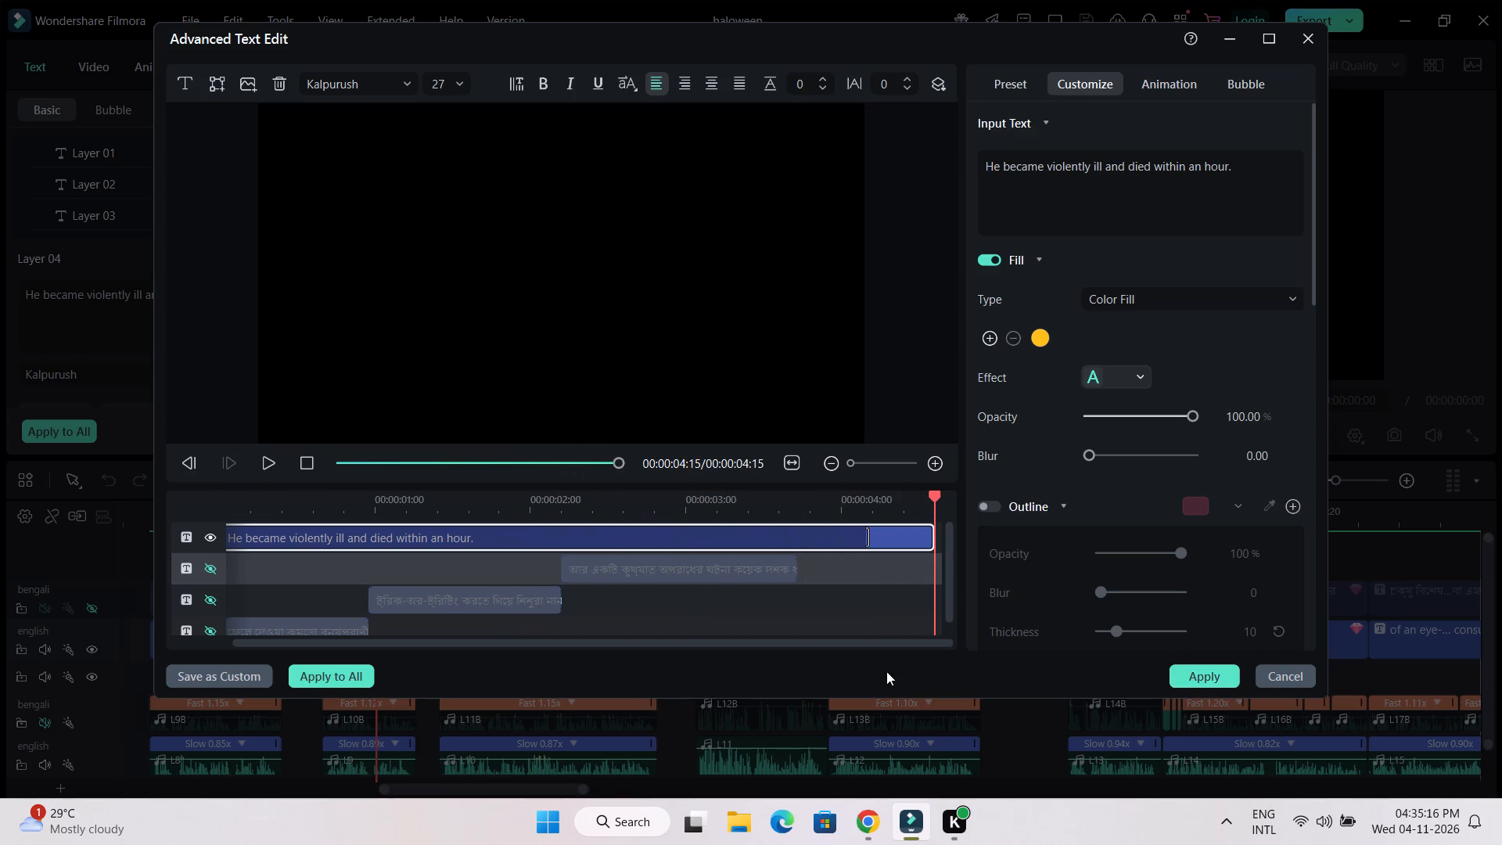
# Delete the three leftover Bengali text layers from the title and apply the changes.
pyautogui.click(679, 569)
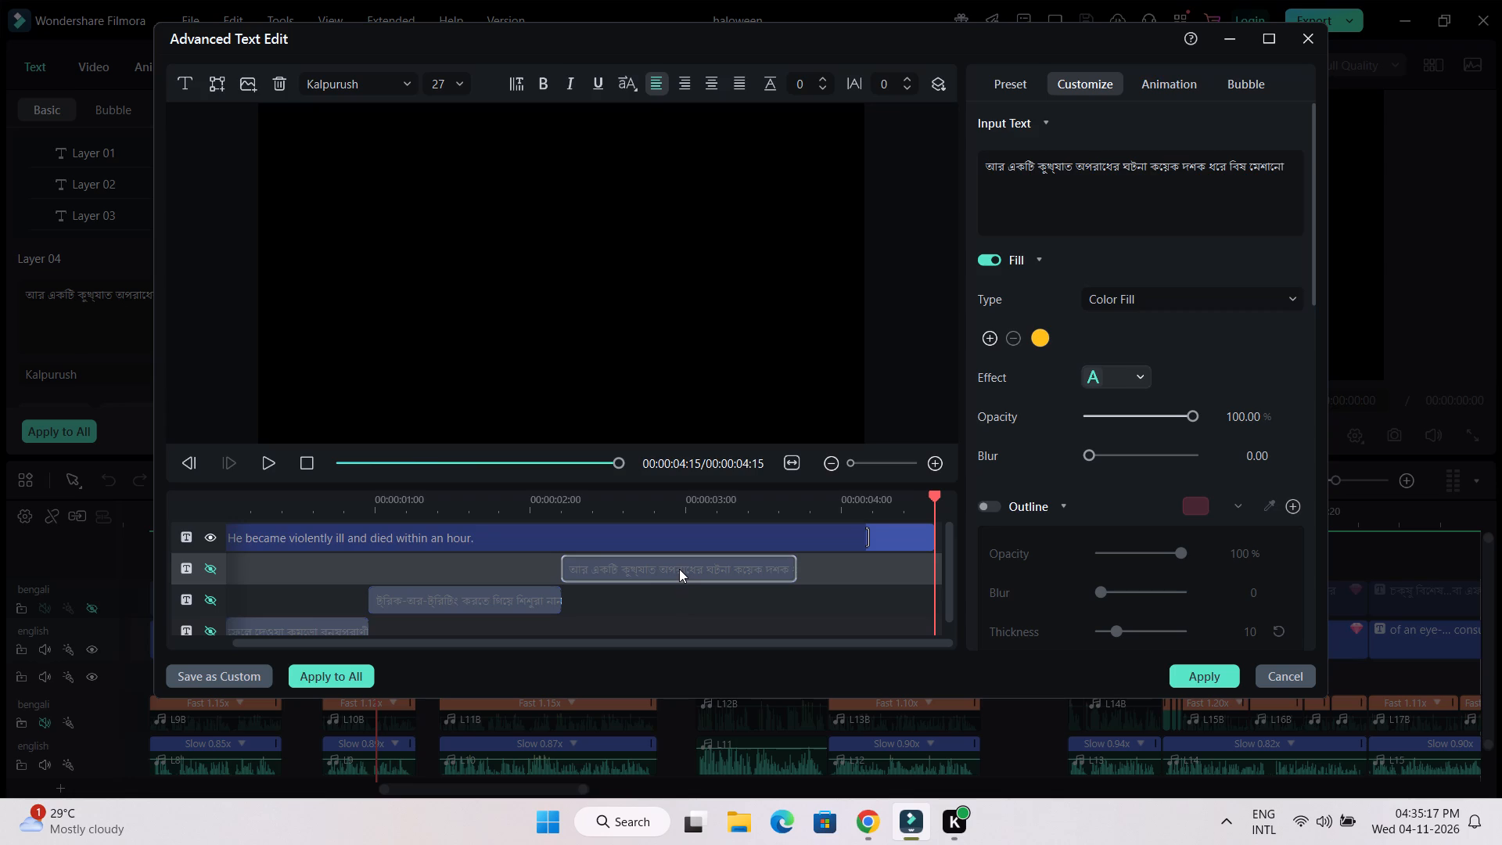
pyautogui.press('Delete')
pyautogui.click(511, 576)
pyautogui.press('Delete')
pyautogui.click(345, 570)
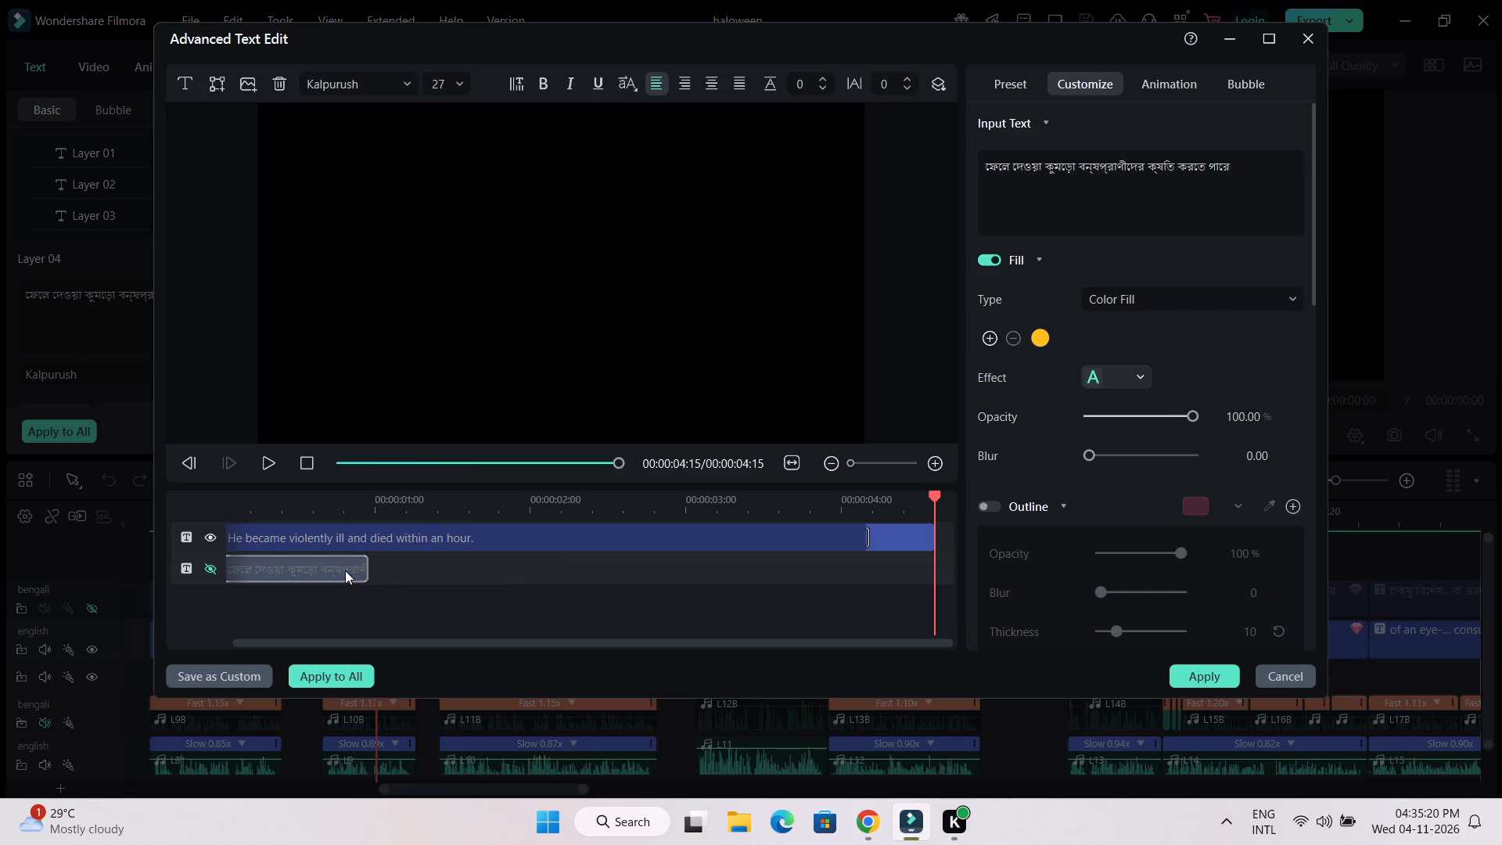
pyautogui.press('Delete')
pyautogui.click(1188, 671)
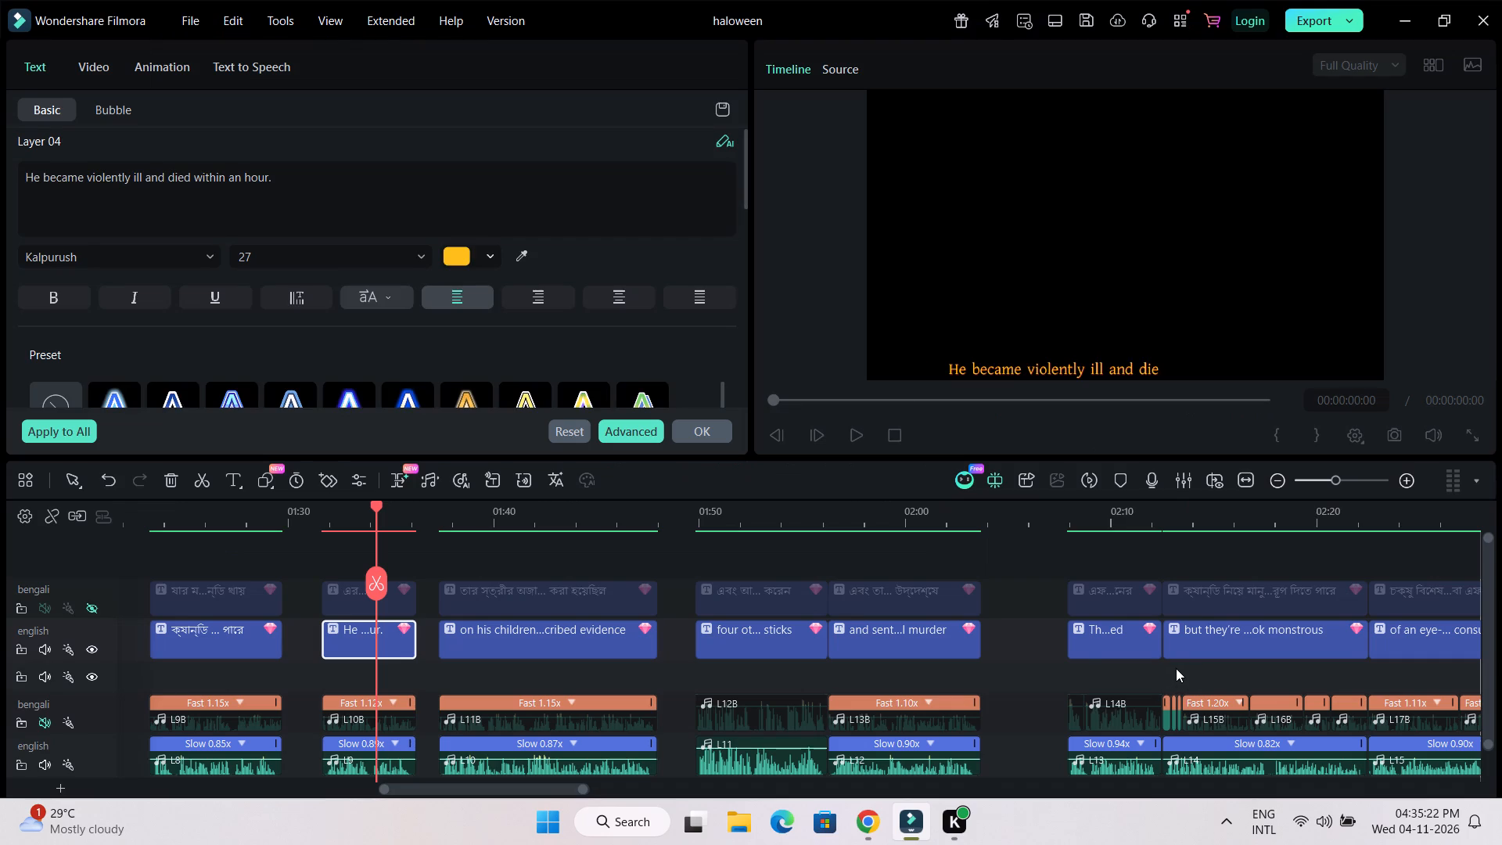
# Delete the gap just before 01:50 on the English and Bengali audio tracks and both title tracks.
pyautogui.moveTo(544, 792); pyautogui.dragTo(486, 796)
pyautogui.click(588, 522)
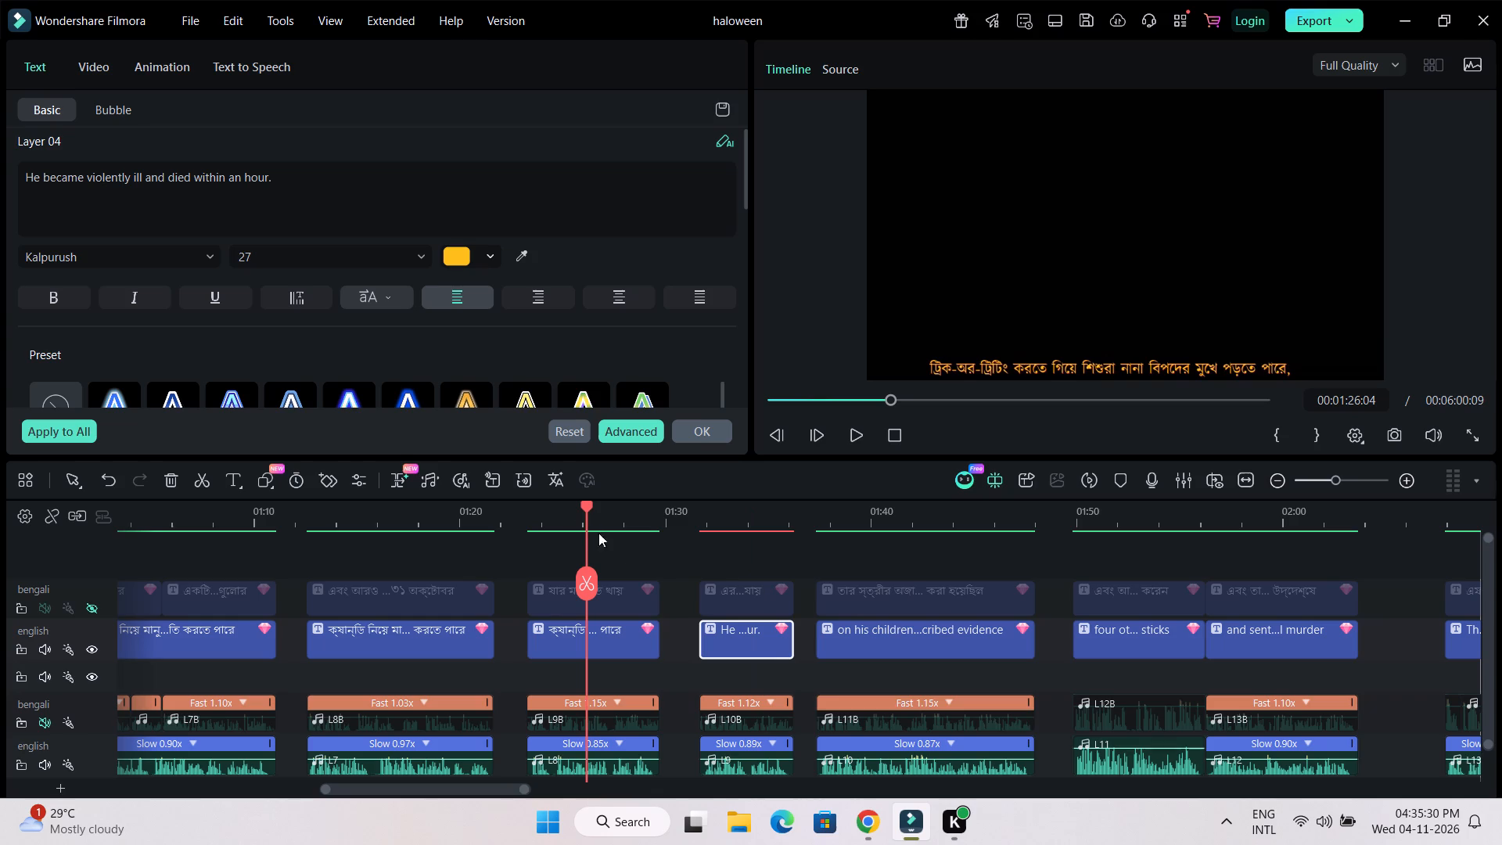
pyautogui.click(1060, 762)
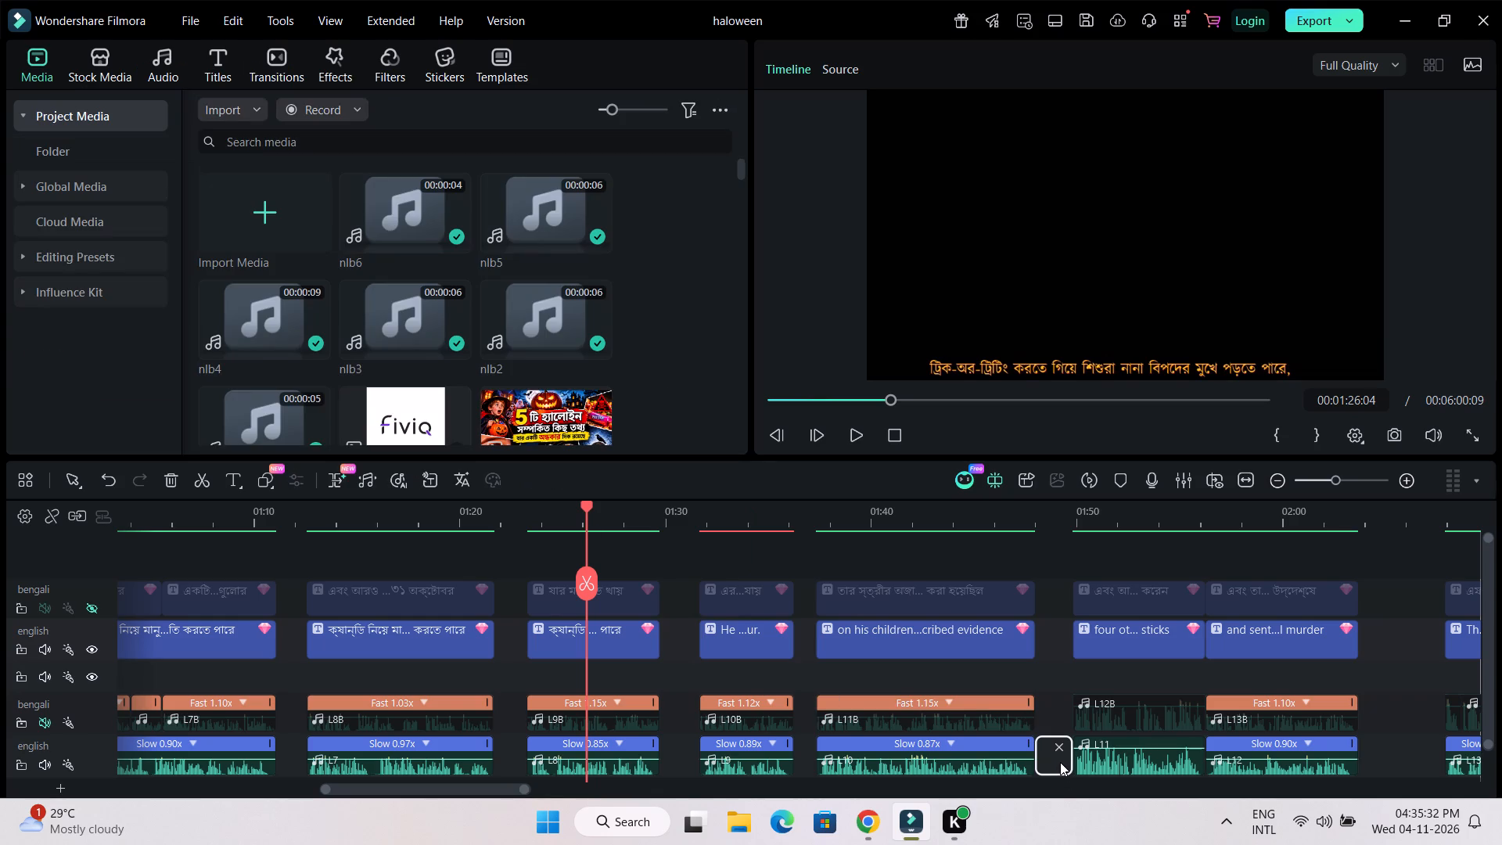
pyautogui.press('Delete')
pyautogui.click(1055, 714)
pyautogui.press('Delete')
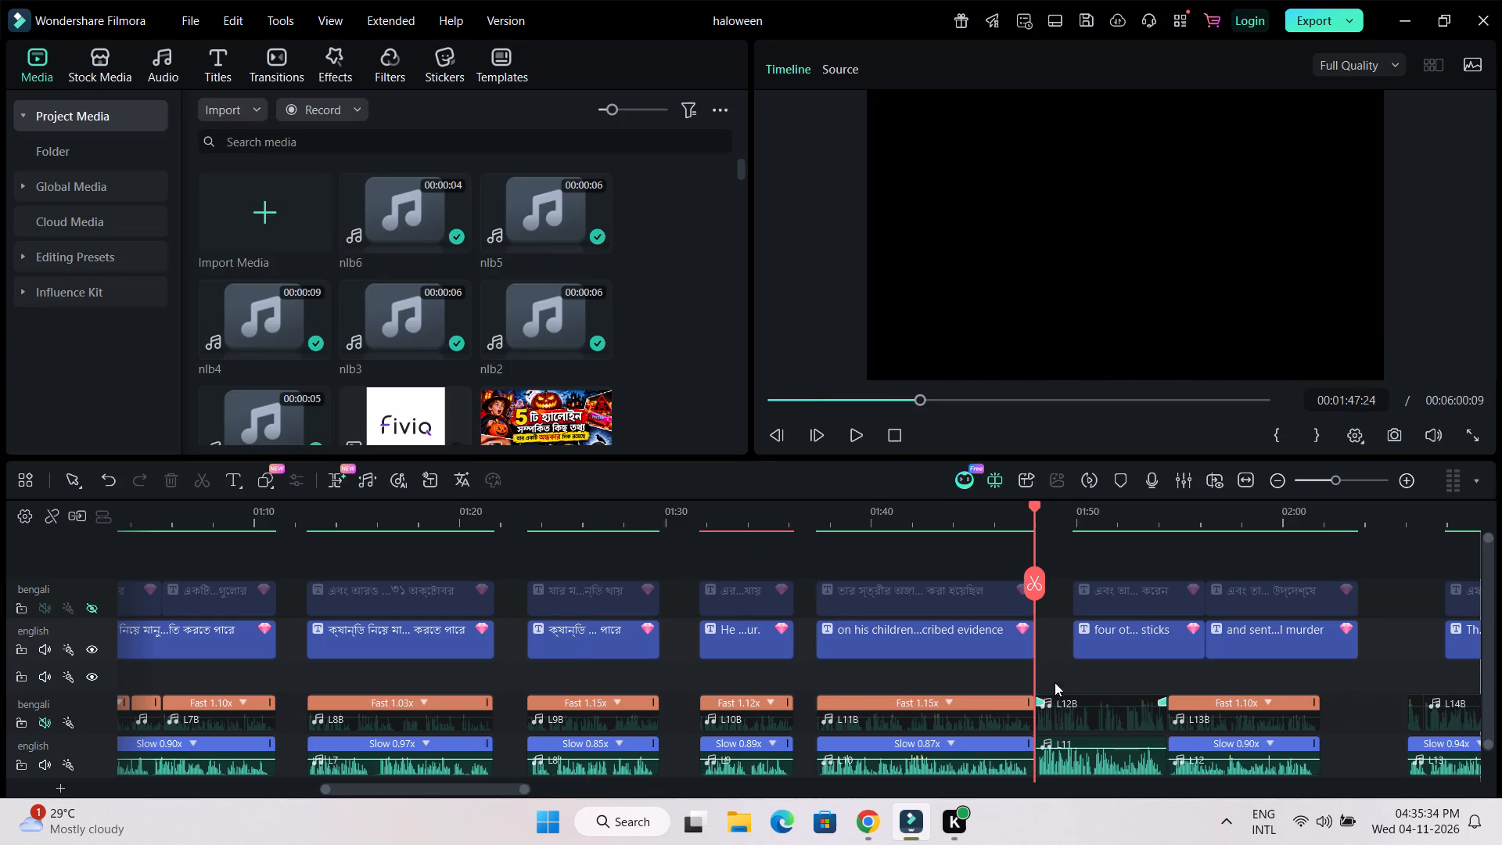
pyautogui.click(1052, 648)
pyautogui.press('Delete')
pyautogui.click(1050, 598)
pyautogui.press('Delete')
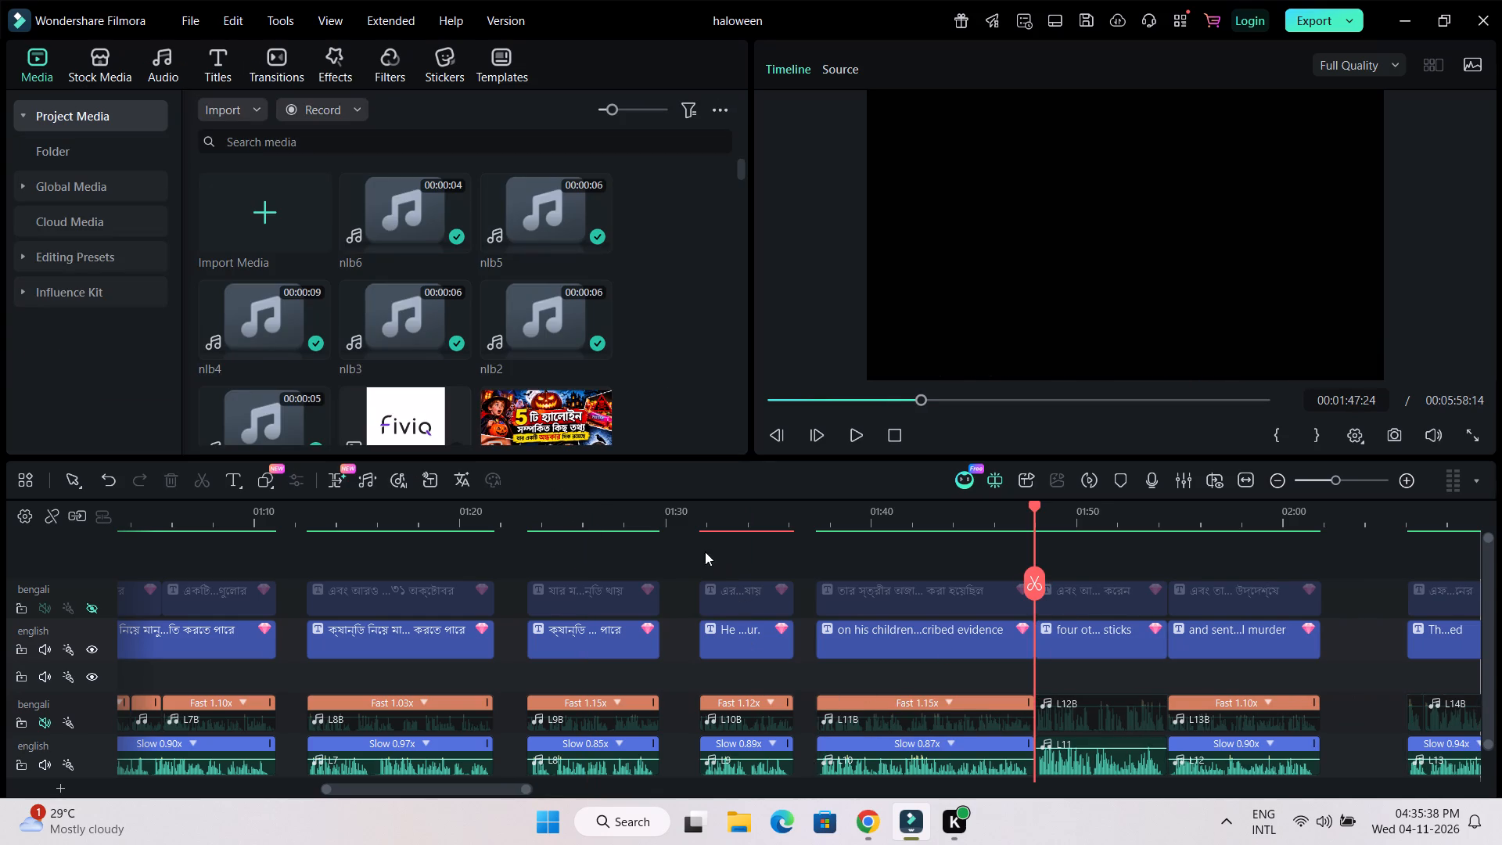
# Play back the edited English title from 01:31 to check its timing with the narration.
pyautogui.click(688, 515)
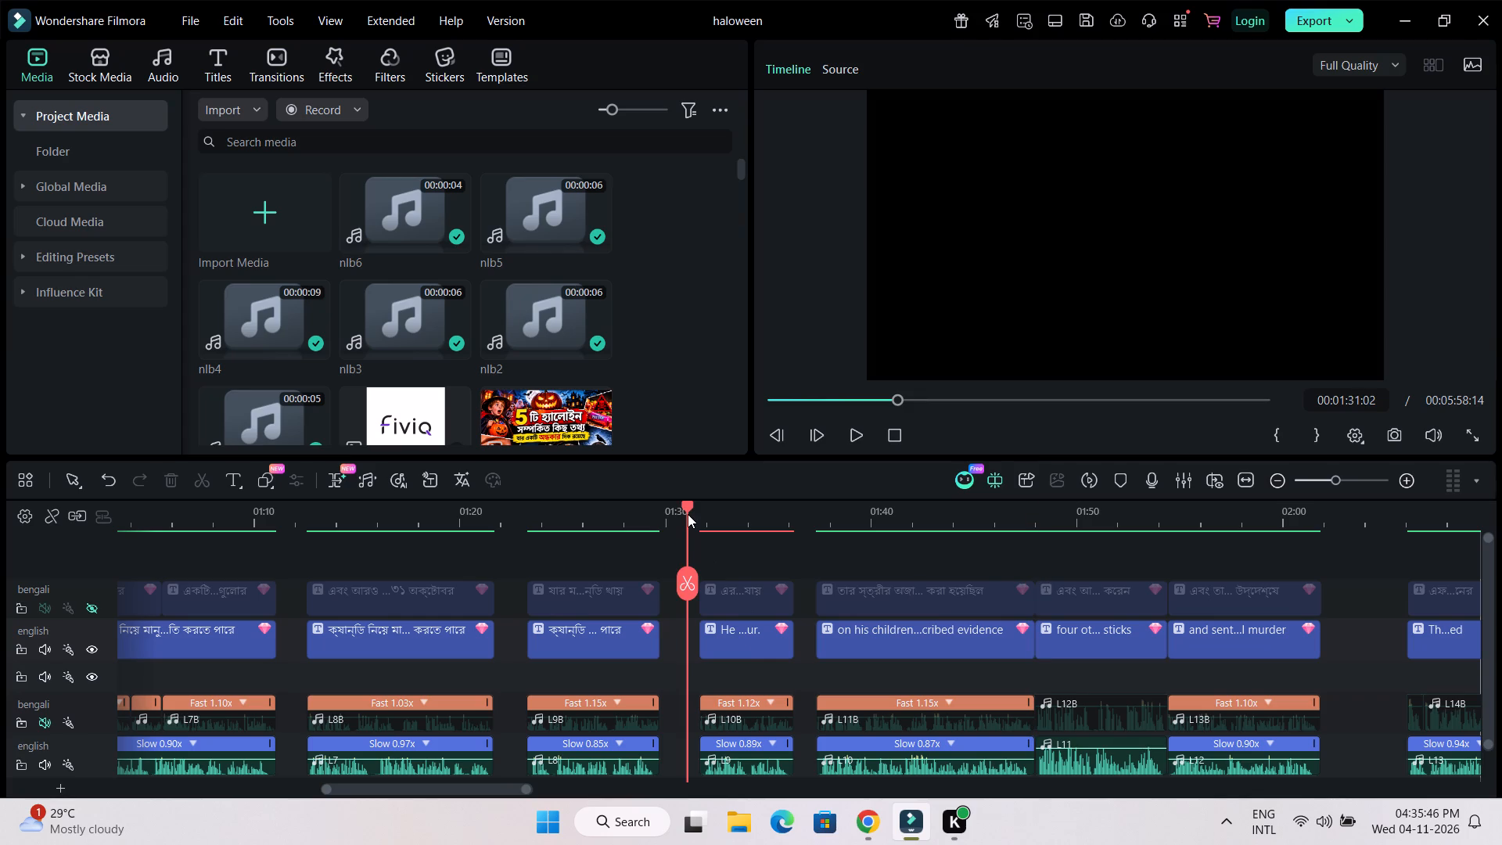
pyautogui.press('space')
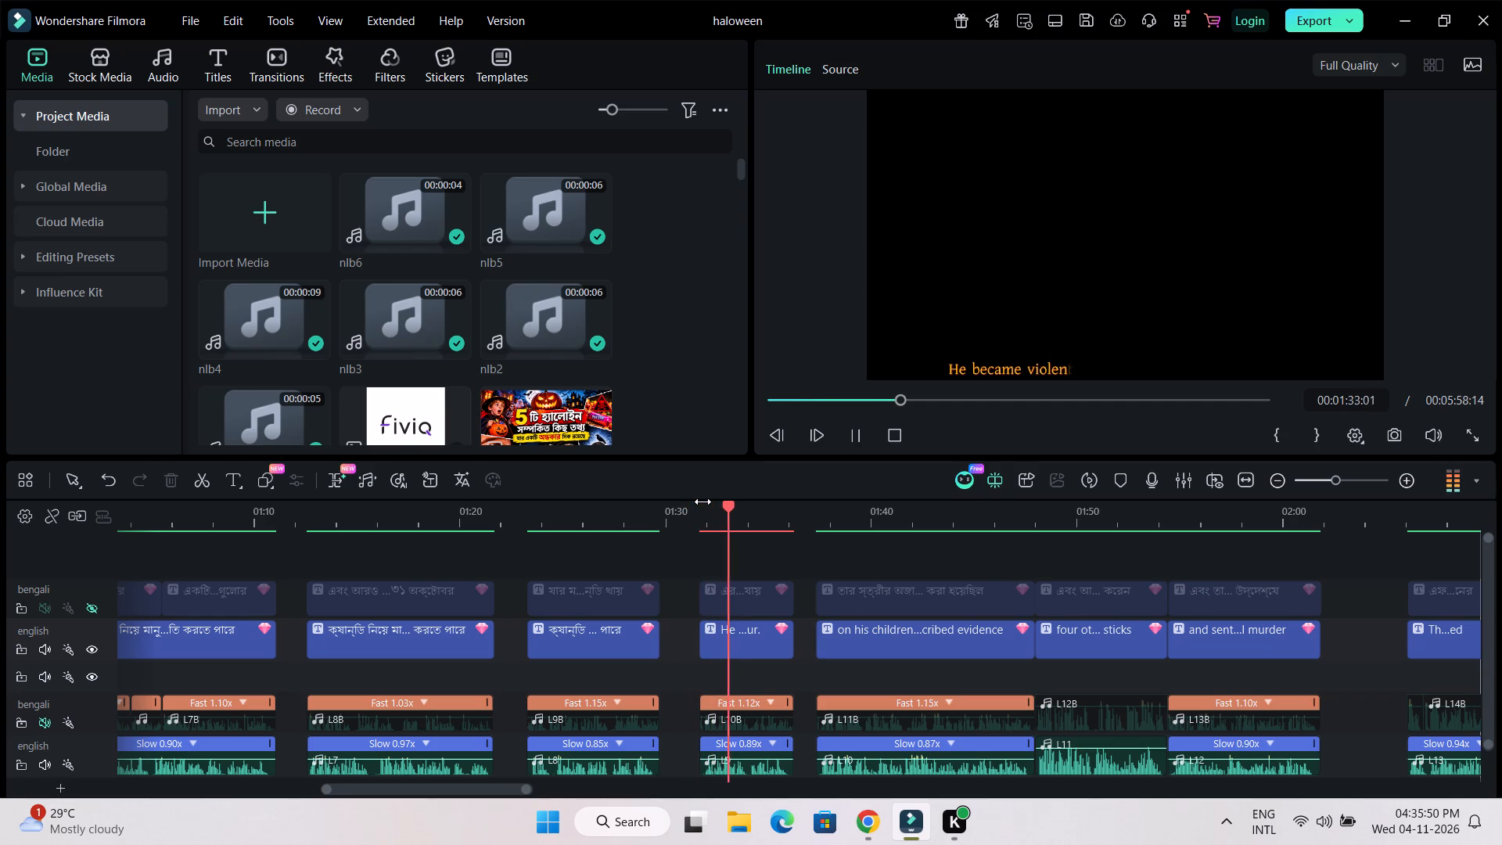
pyautogui.press('space')
pyautogui.press('space')
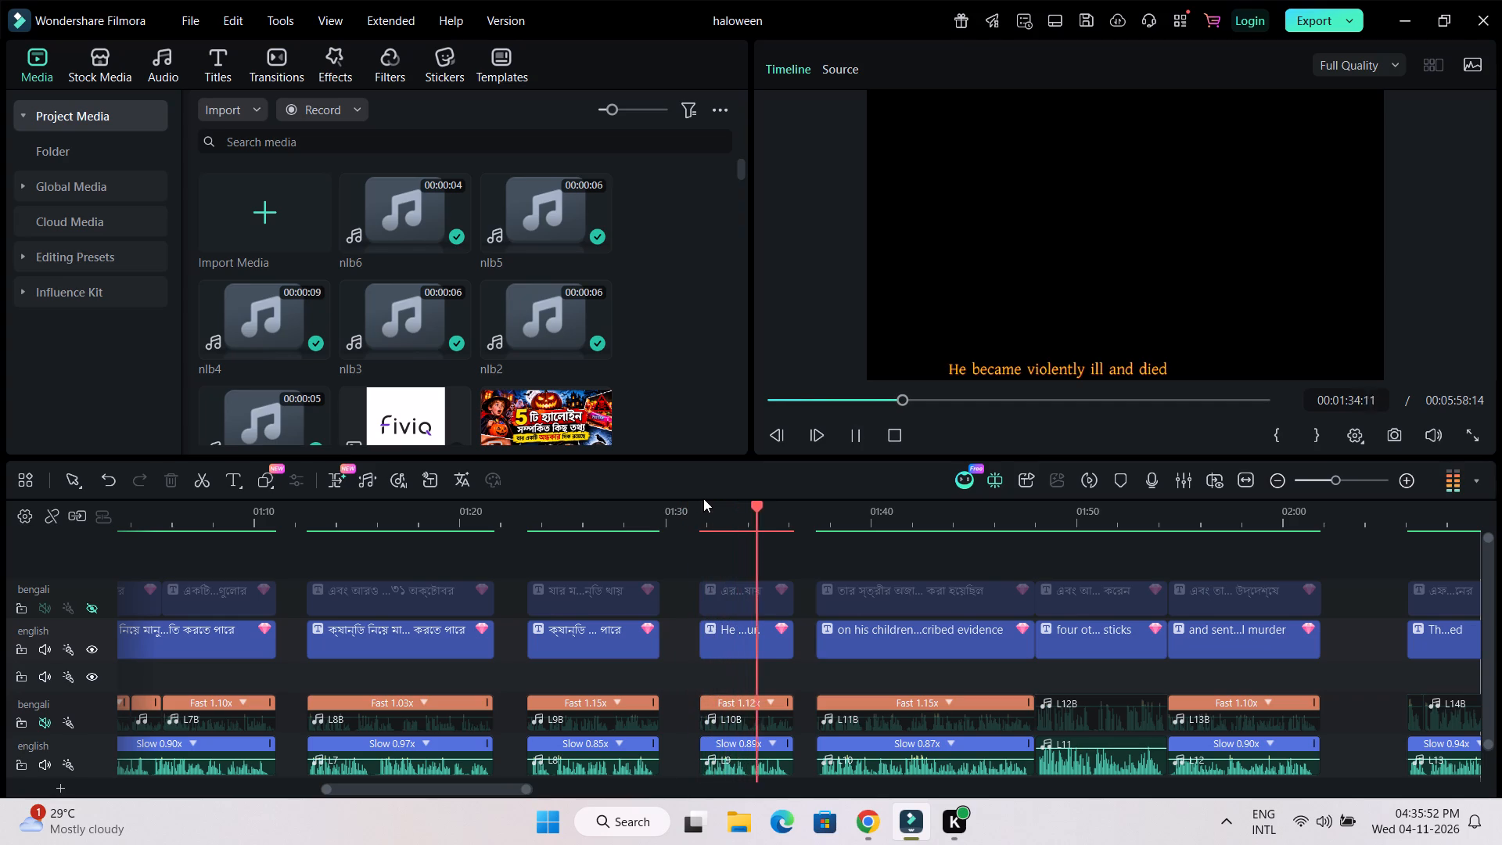
pyautogui.press('space')
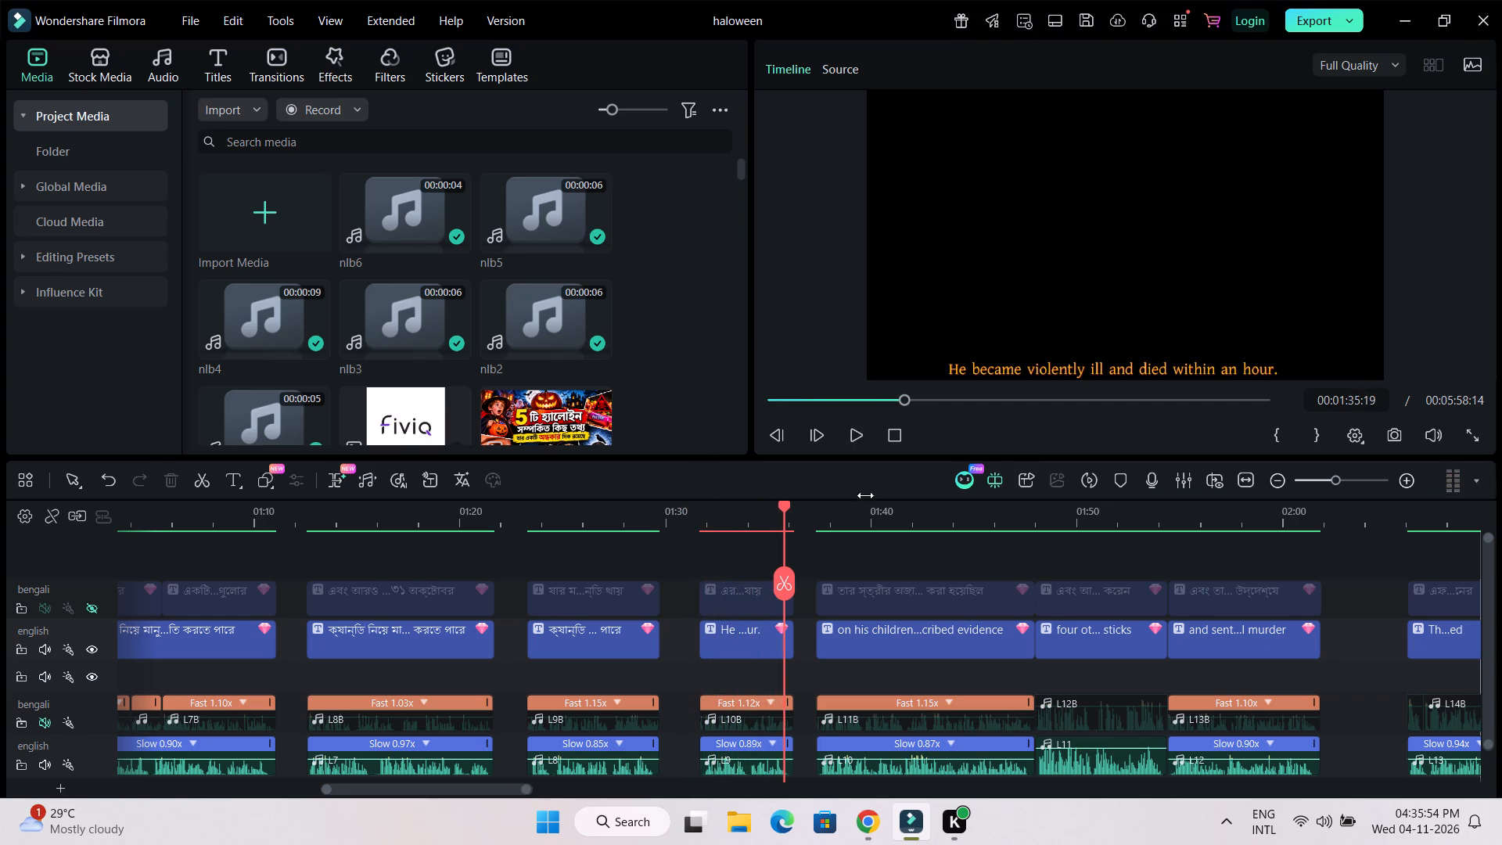
# Delete the gap just after 01:36 on the English and Bengali audio tracks and both title tracks.
pyautogui.moveTo(803, 515); pyautogui.dragTo(975, 519)
pyautogui.scroll(-2, 868, 682)
pyautogui.click(835, 703)
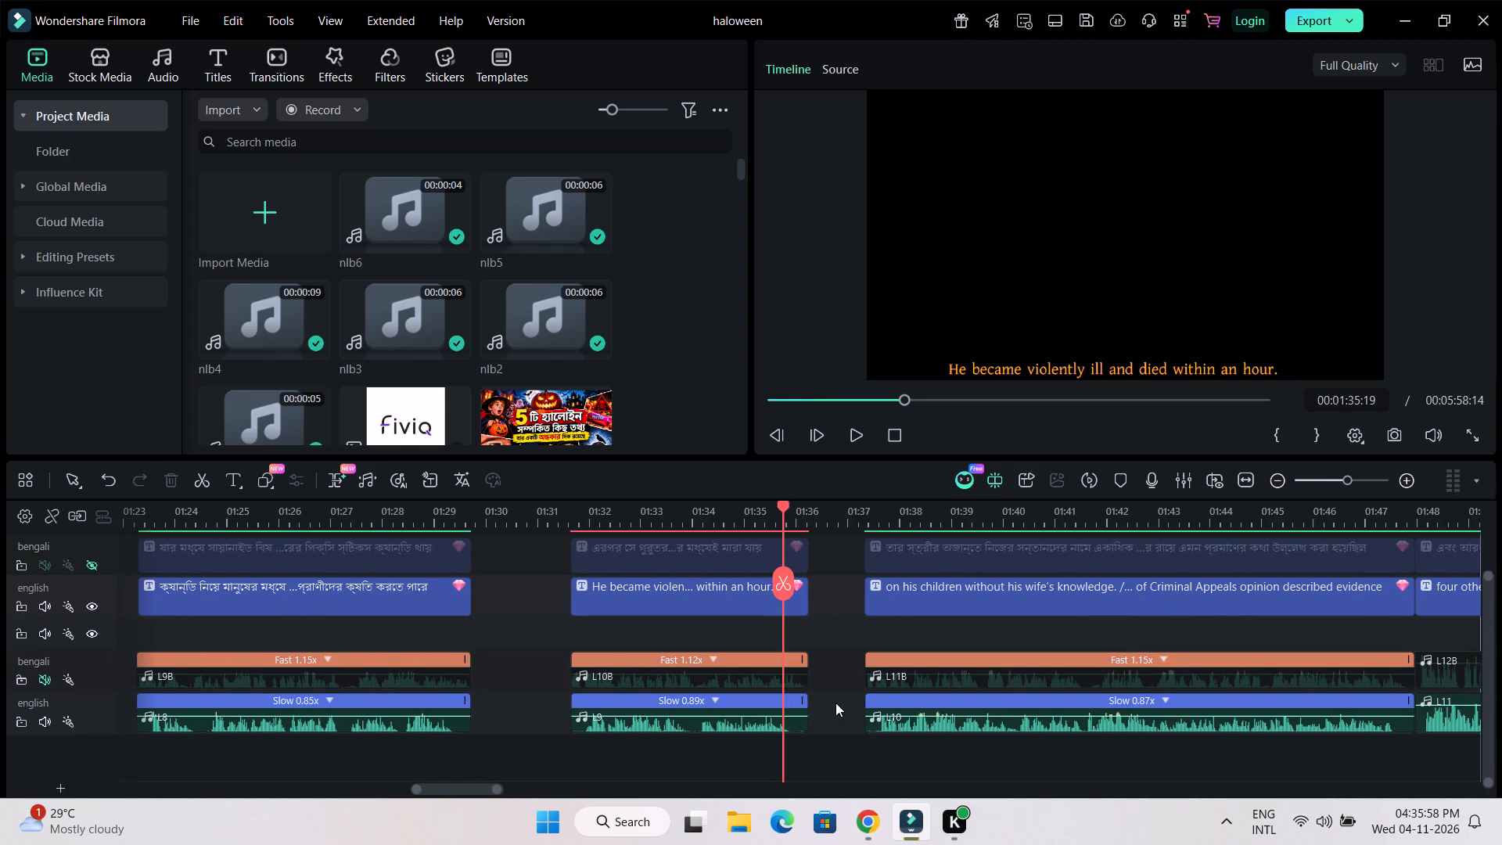
pyautogui.press('Delete')
pyautogui.click(832, 668)
pyautogui.press('Delete')
pyautogui.click(835, 588)
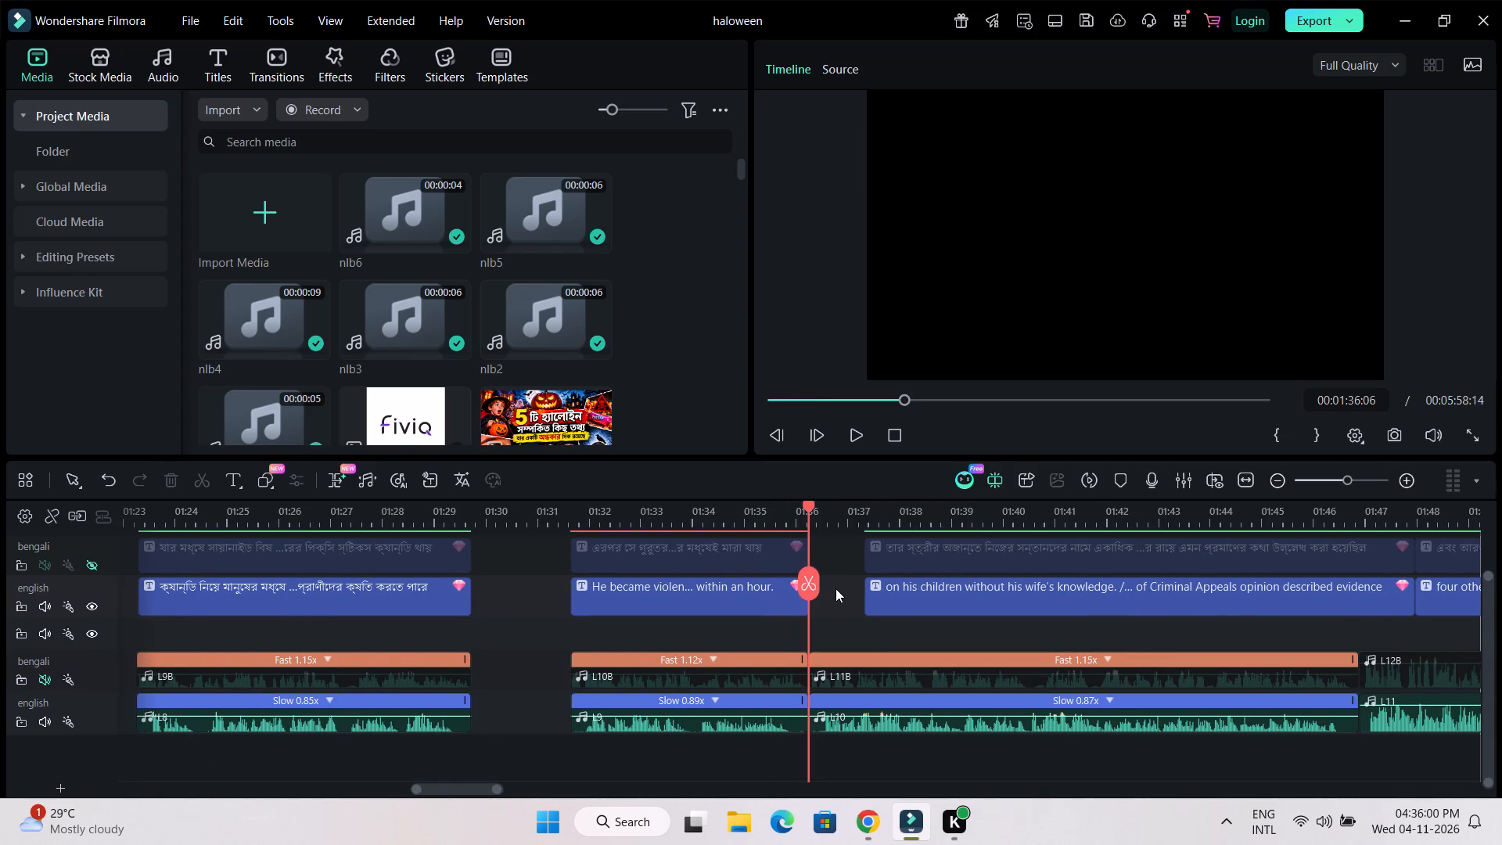
pyautogui.press('Delete')
pyautogui.click(839, 548)
pyautogui.press('Delete')
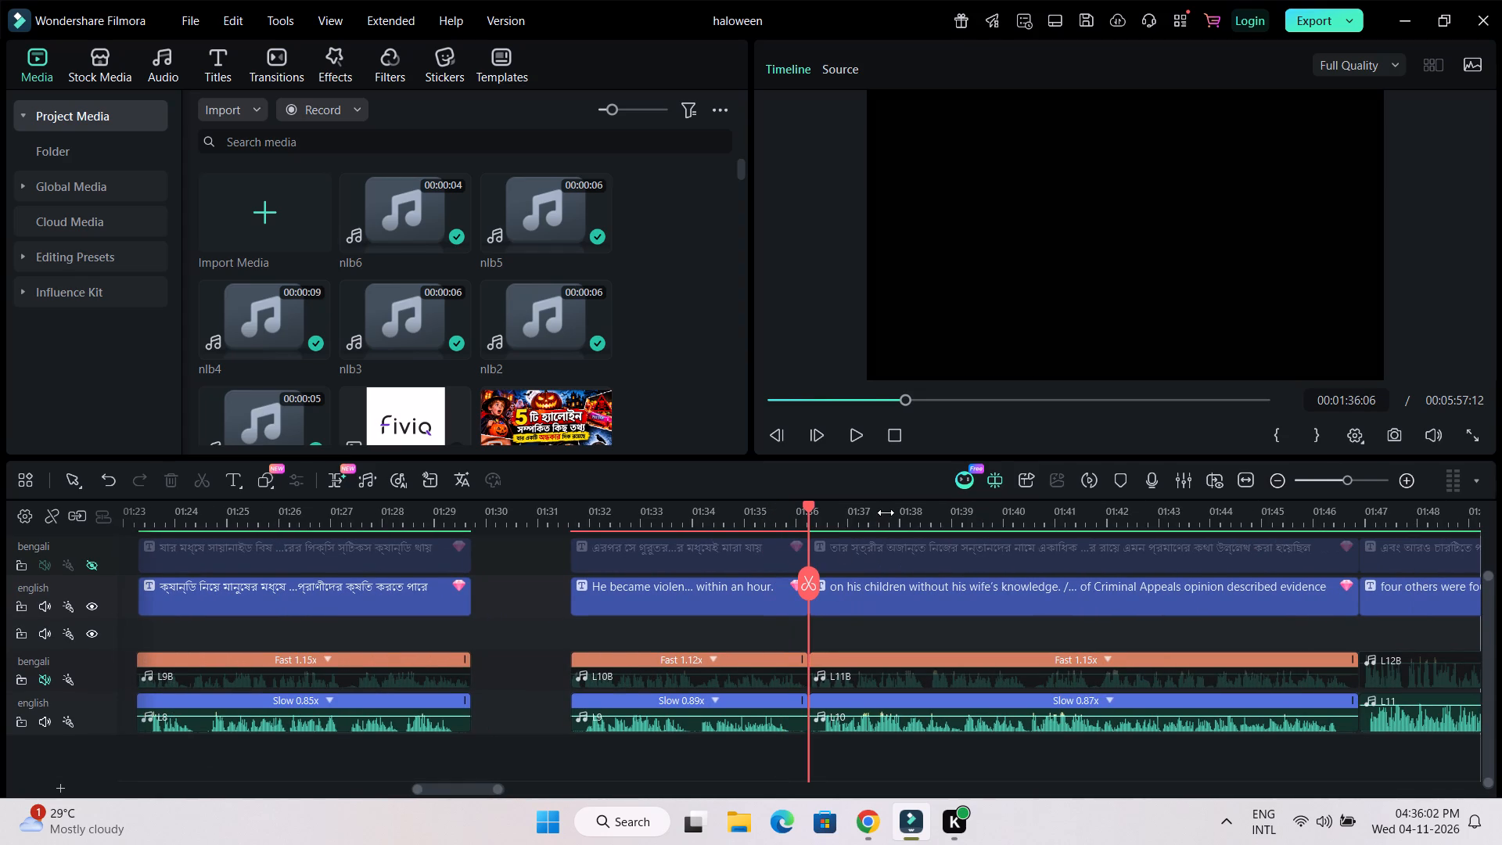
# Play back the Bengali placeholder title at 01:23 on the English track to hear the narration it has to match.
pyautogui.moveTo(476, 789); pyautogui.dragTo(453, 796)
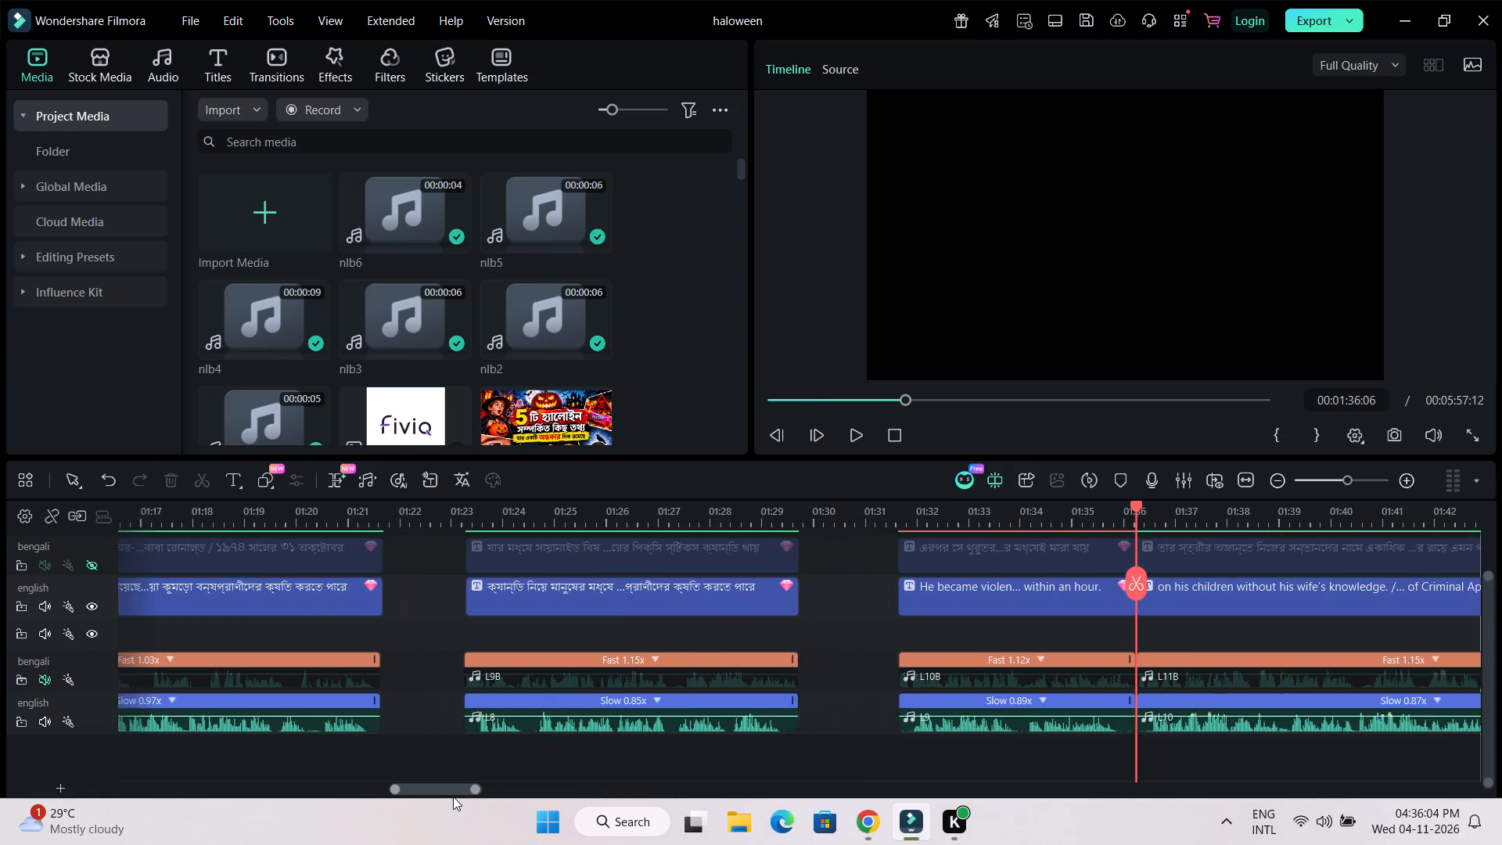
pyautogui.moveTo(453, 796); pyautogui.dragTo(451, 796)
pyautogui.click(635, 504)
pyautogui.moveTo(667, 515); pyautogui.dragTo(733, 523)
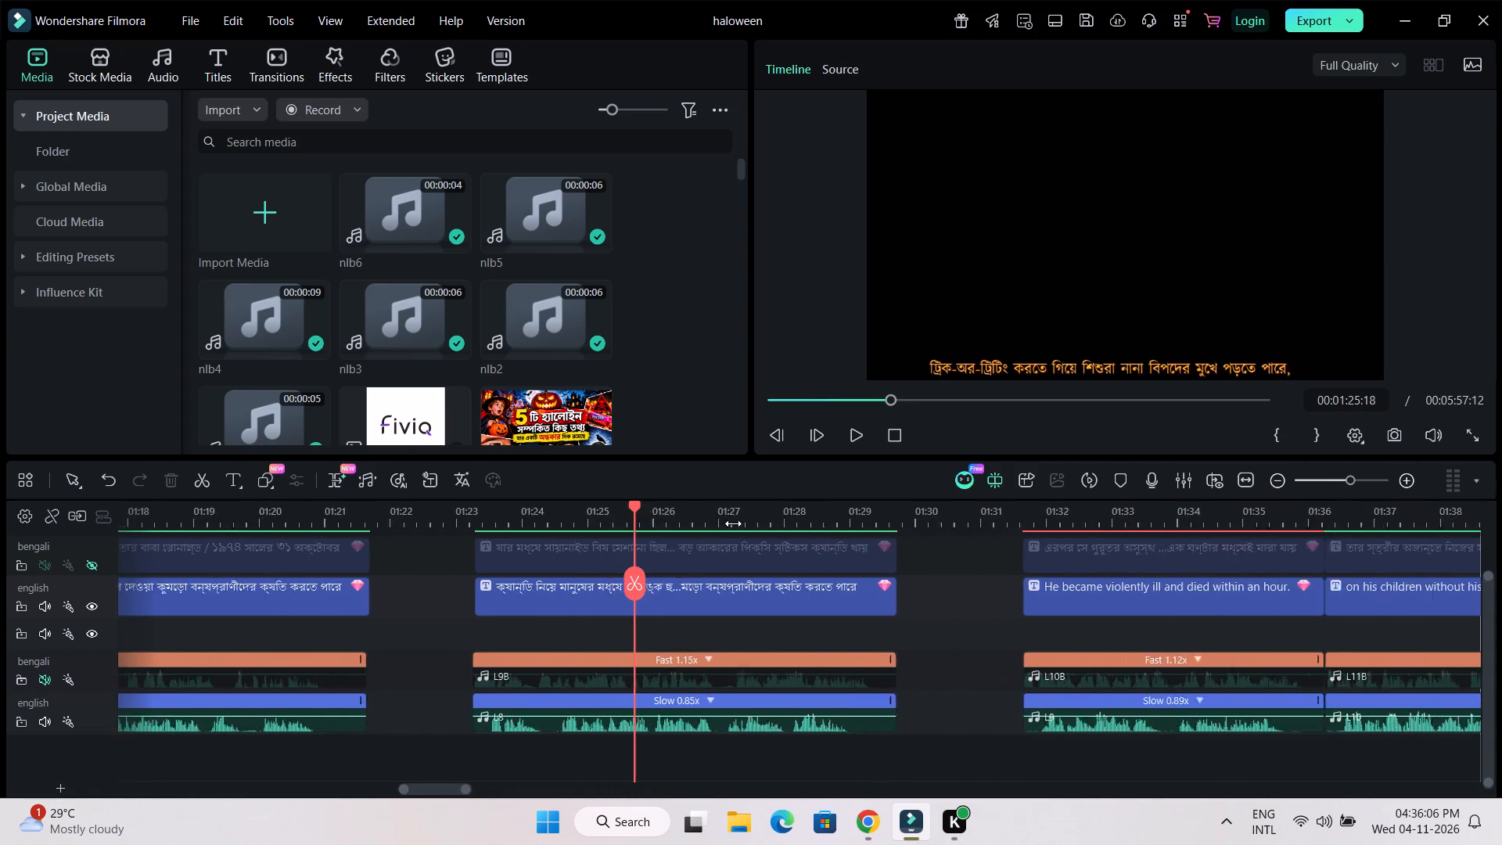
pyautogui.moveTo(733, 523); pyautogui.dragTo(889, 534)
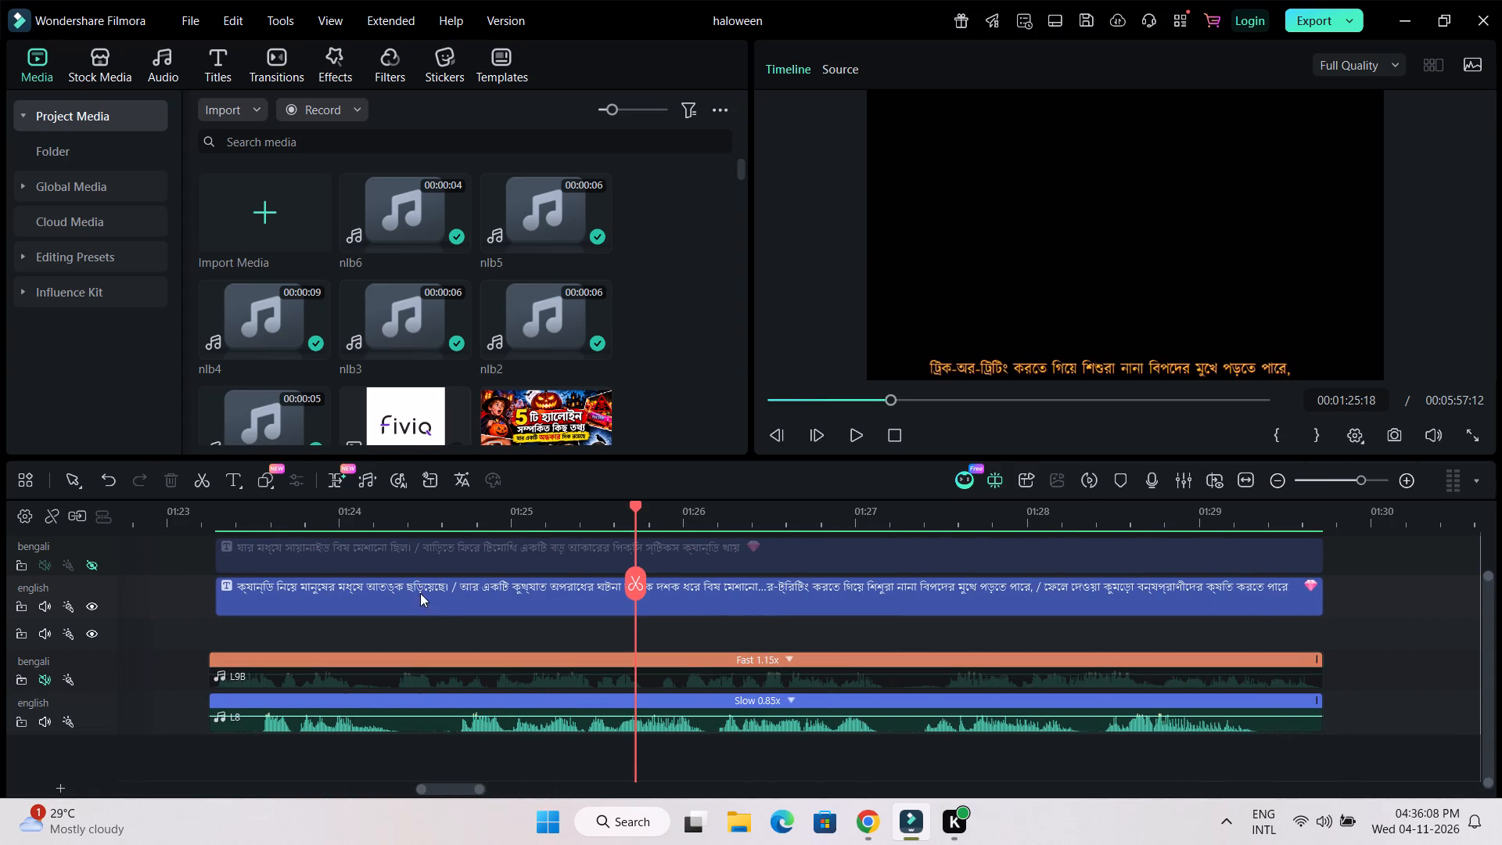
pyautogui.click(178, 518)
pyautogui.press('space')
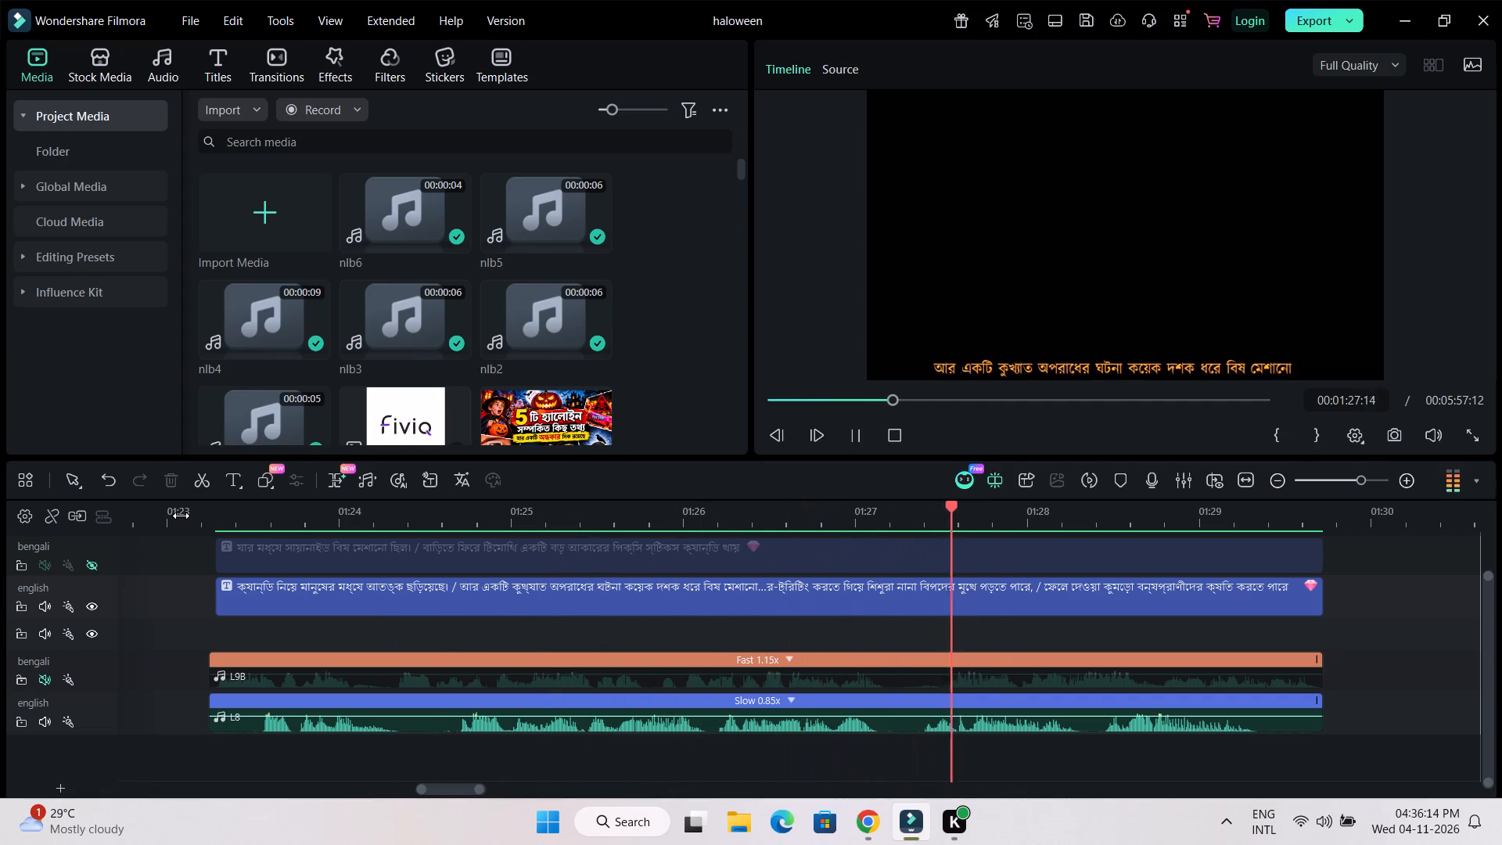
pyautogui.press('space')
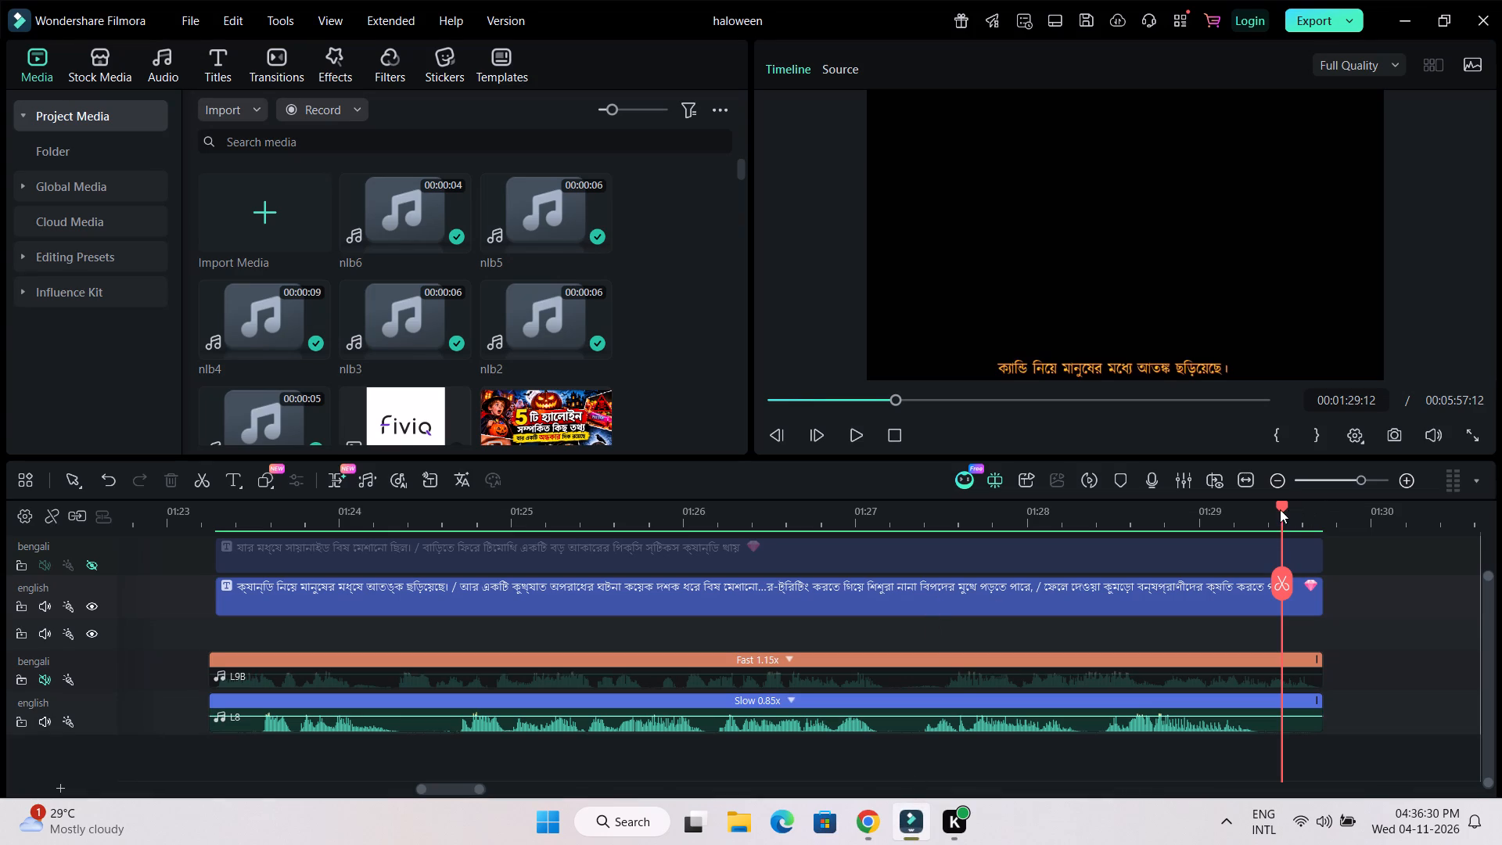
# Replay the narration from 01:23 to find the sentence's split point, leaving the playhead at 00:01:27:05.
pyautogui.moveTo(1281, 509); pyautogui.dragTo(185, 541)
pyautogui.press('space')
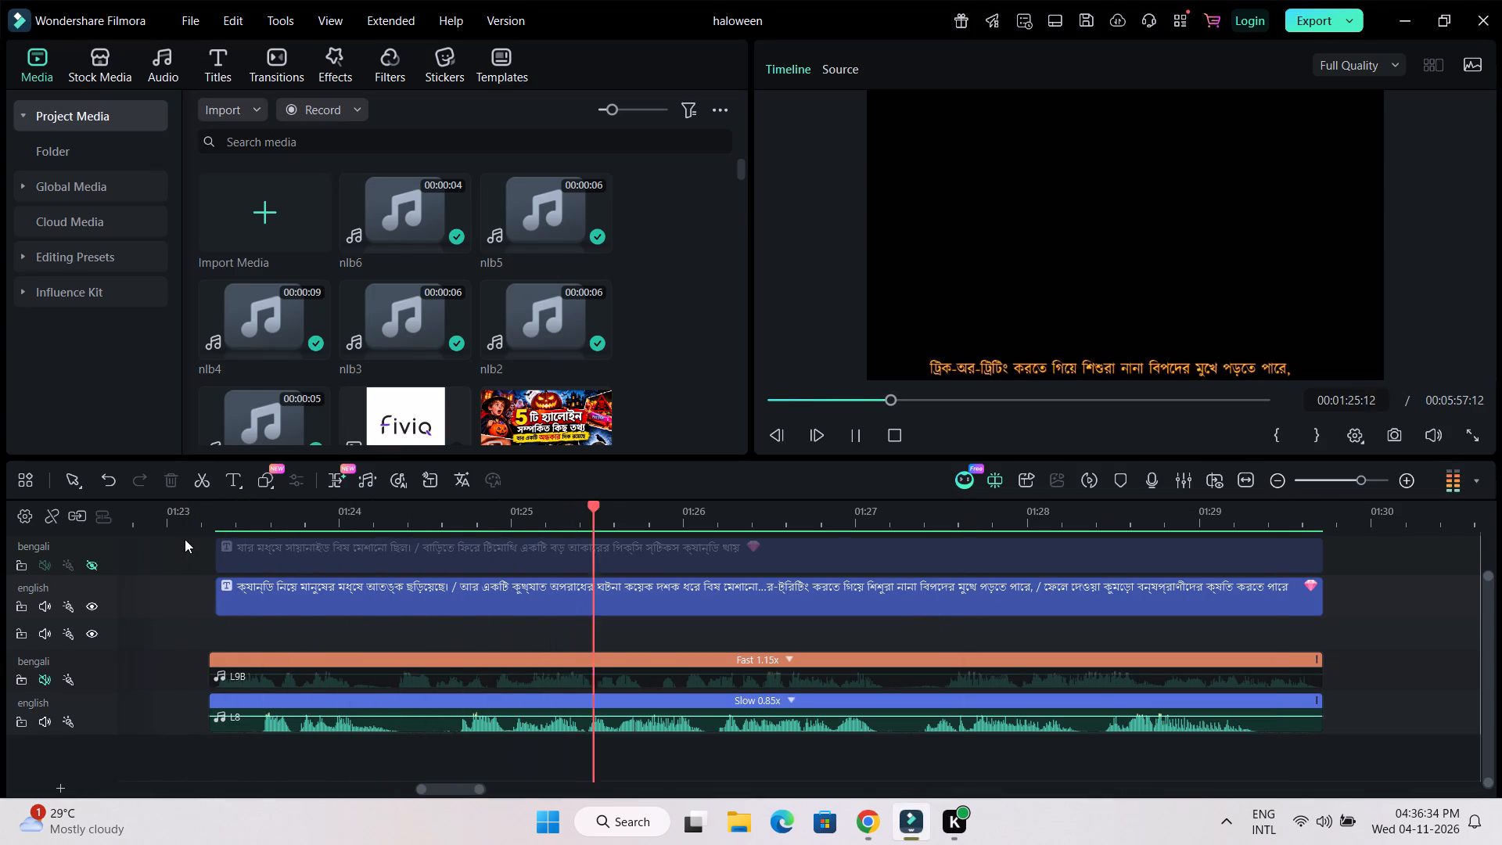
pyautogui.press('space')
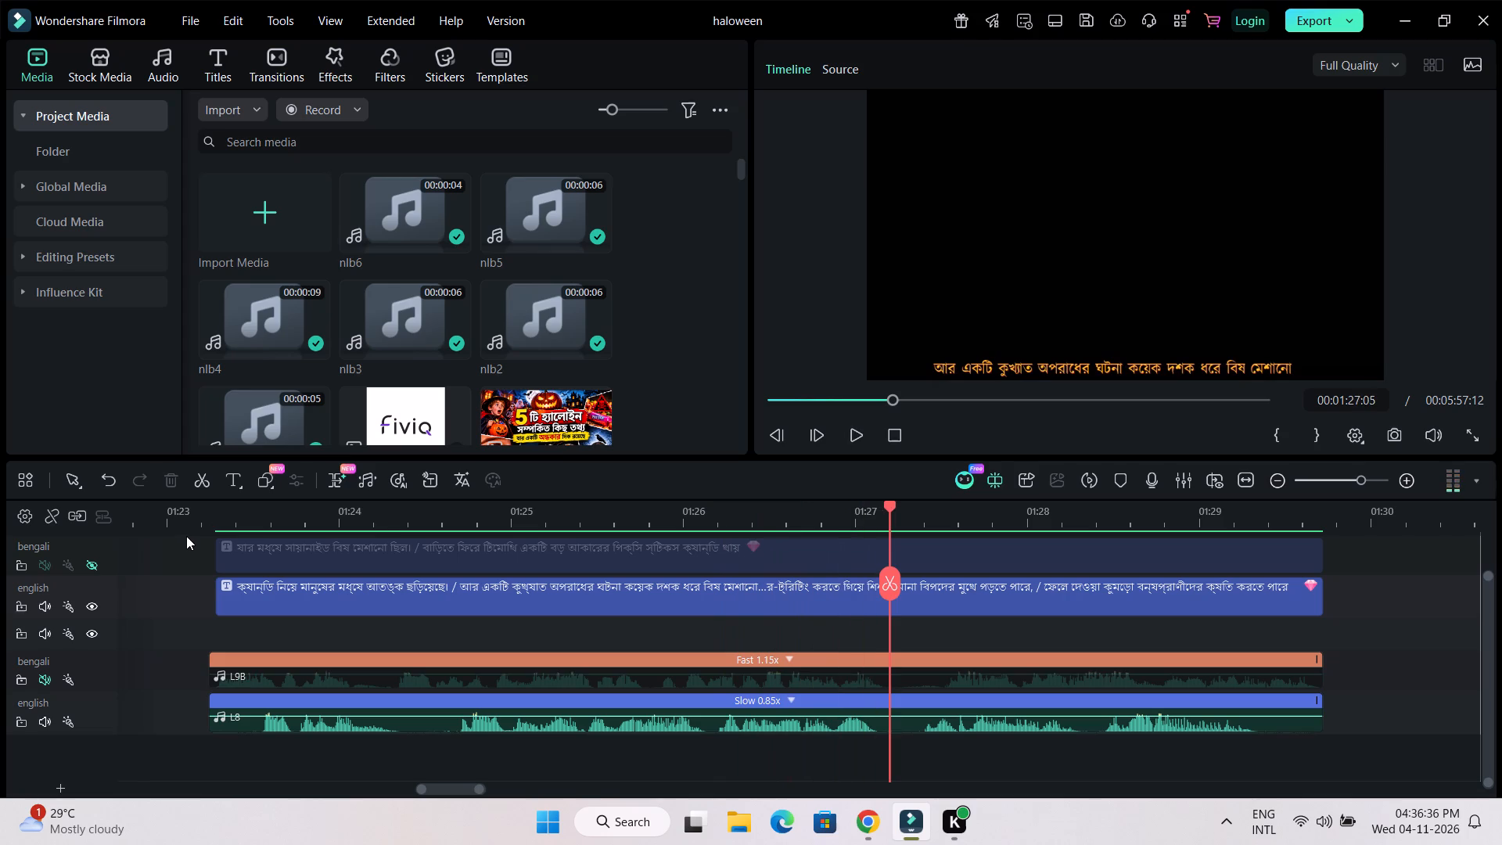
pyautogui.moveTo(889, 506); pyautogui.dragTo(549, 510)
pyautogui.press('space')
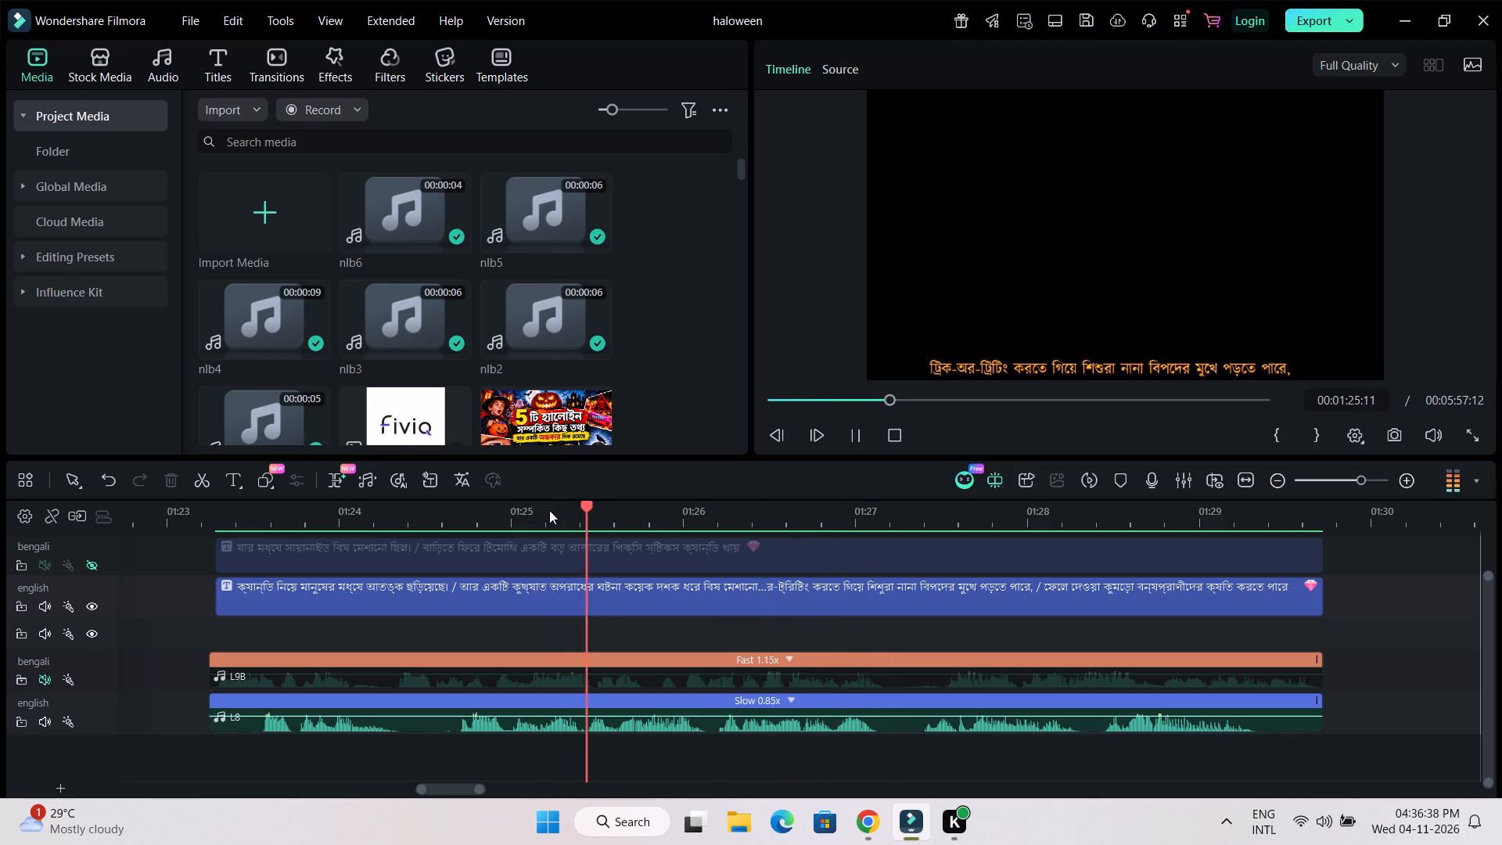
pyautogui.press('space')
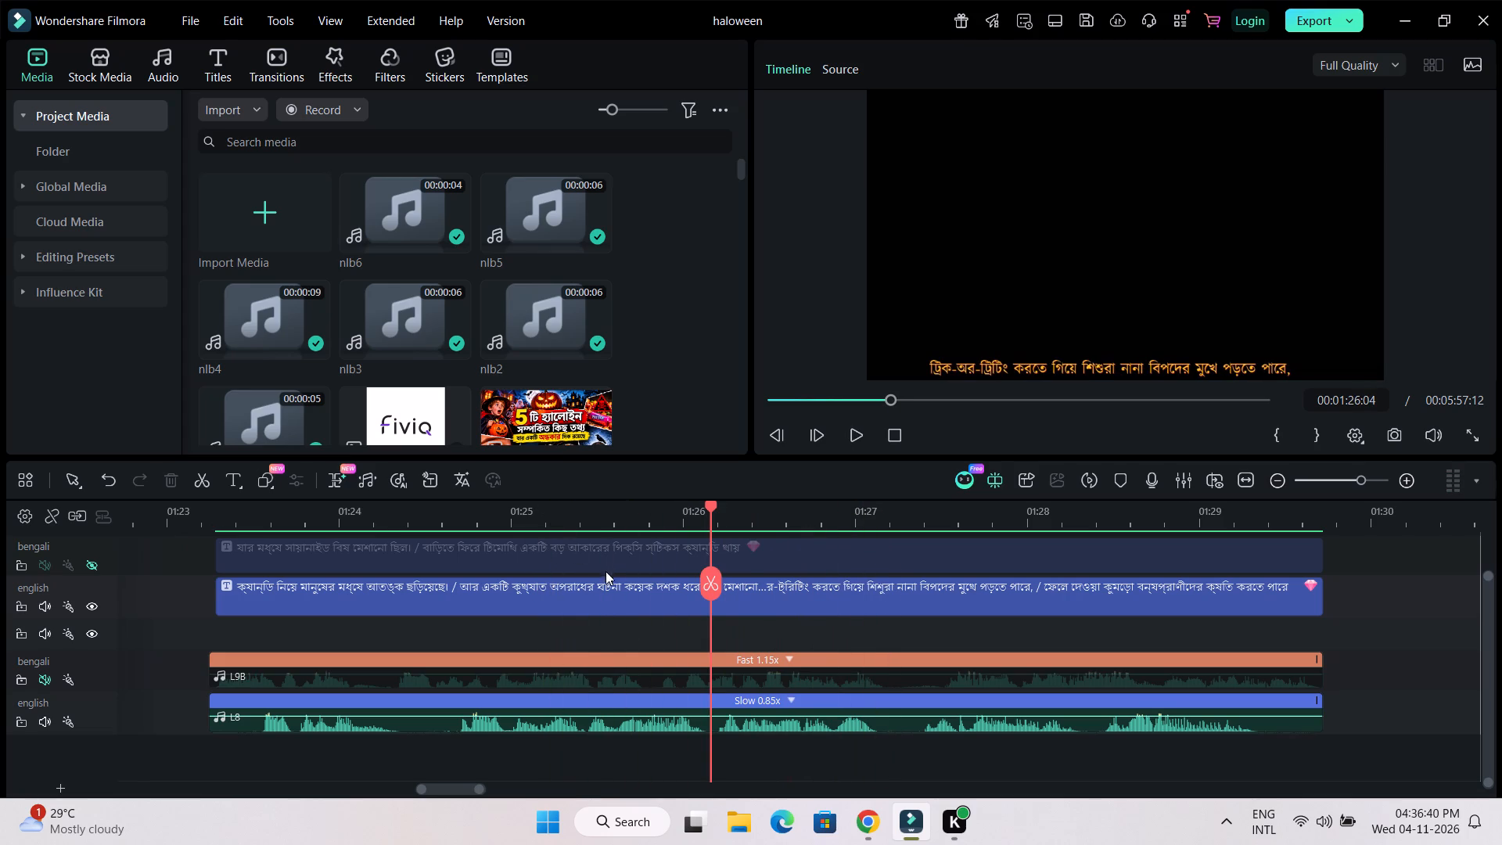
pyautogui.press('space')
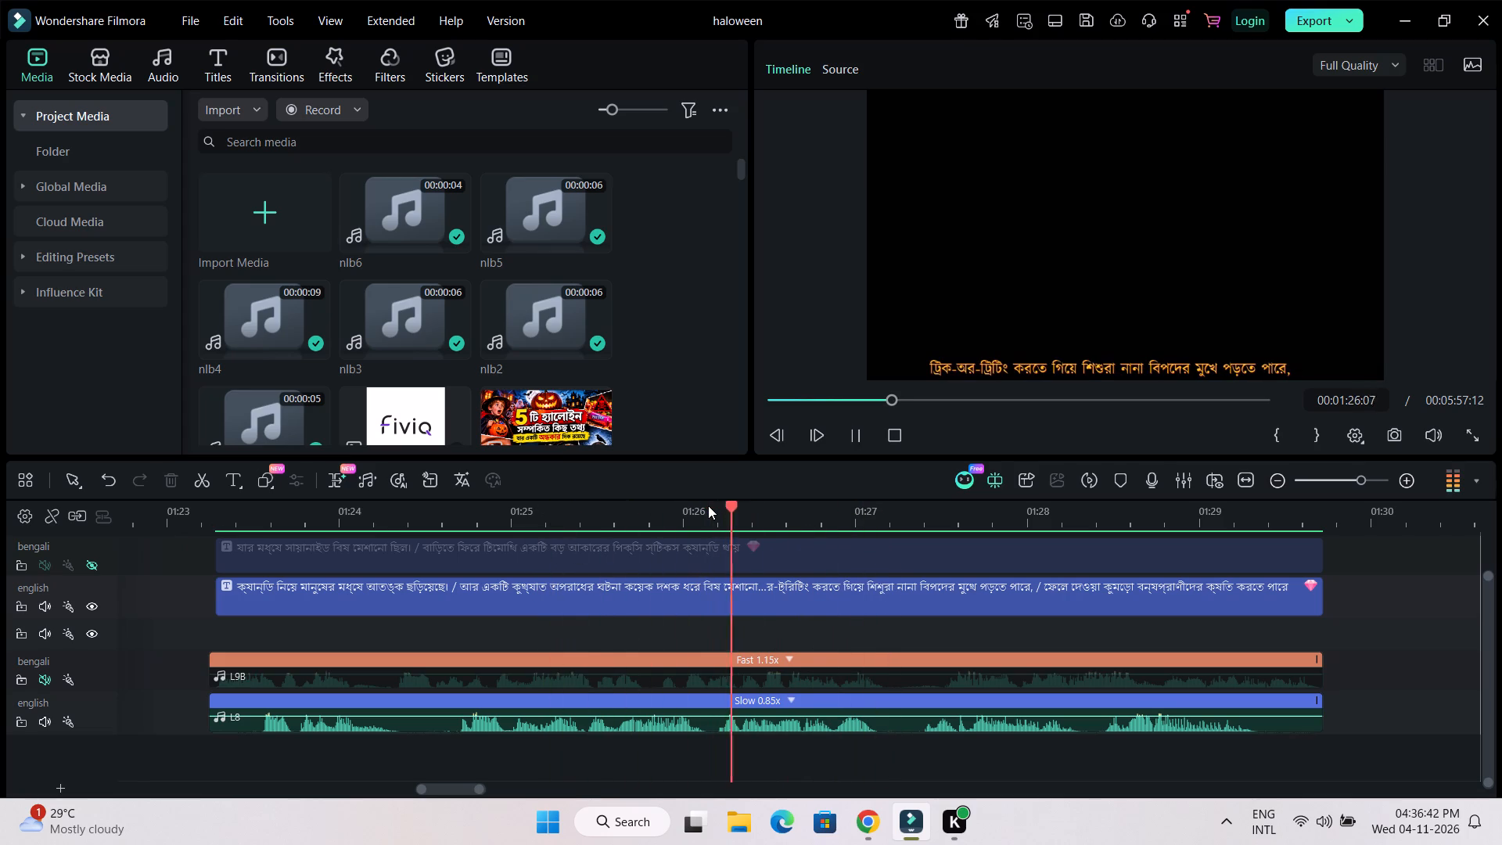
pyautogui.press('space')
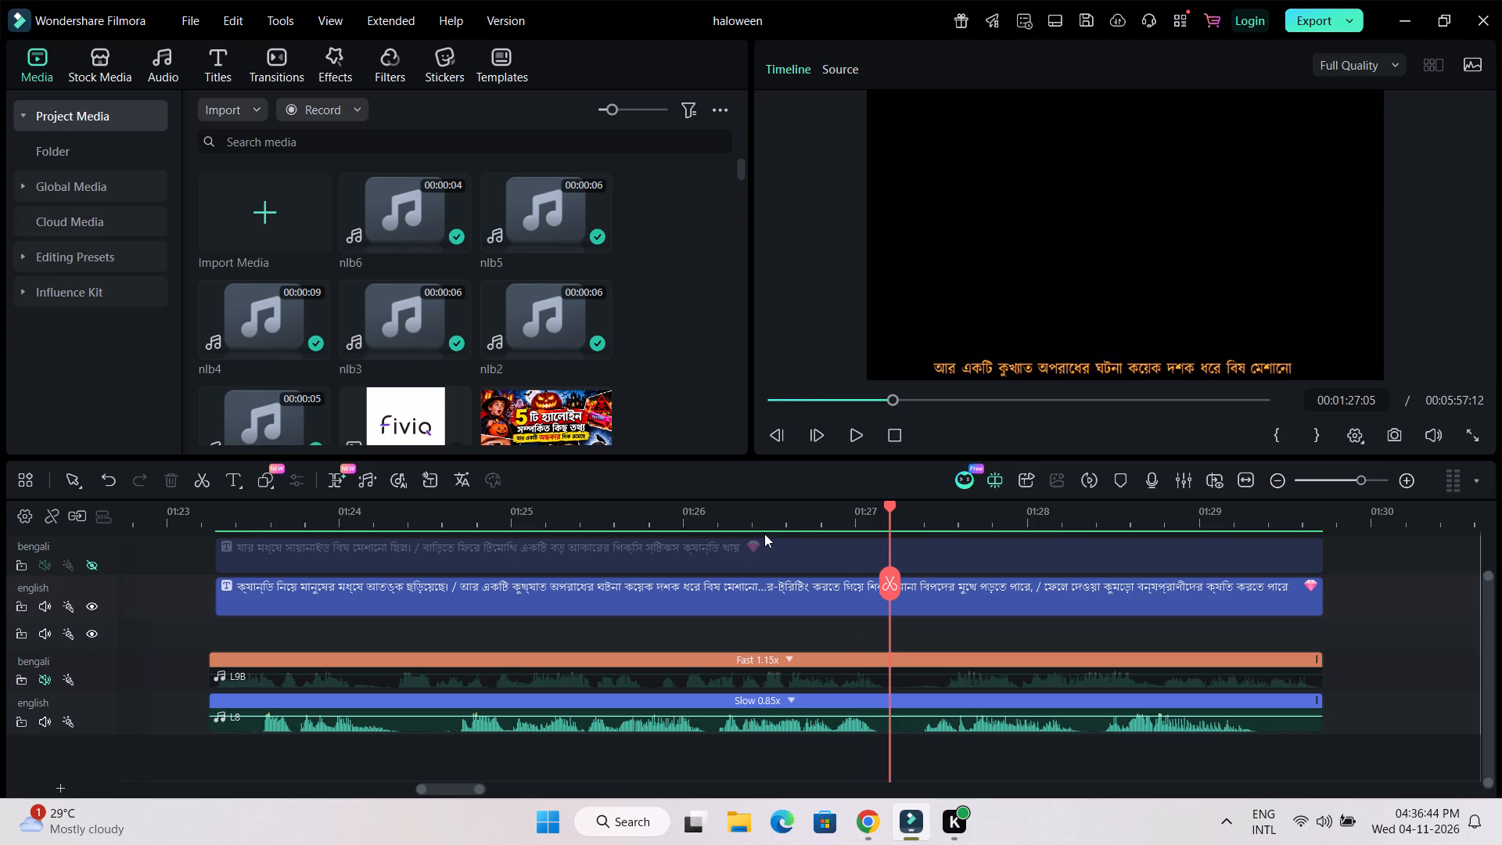
# Open the English-track title at 01:23 in Advanced Text Edit and stretch its first layer to the playhead at 03:23.
pyautogui.doubleClick(625, 591)
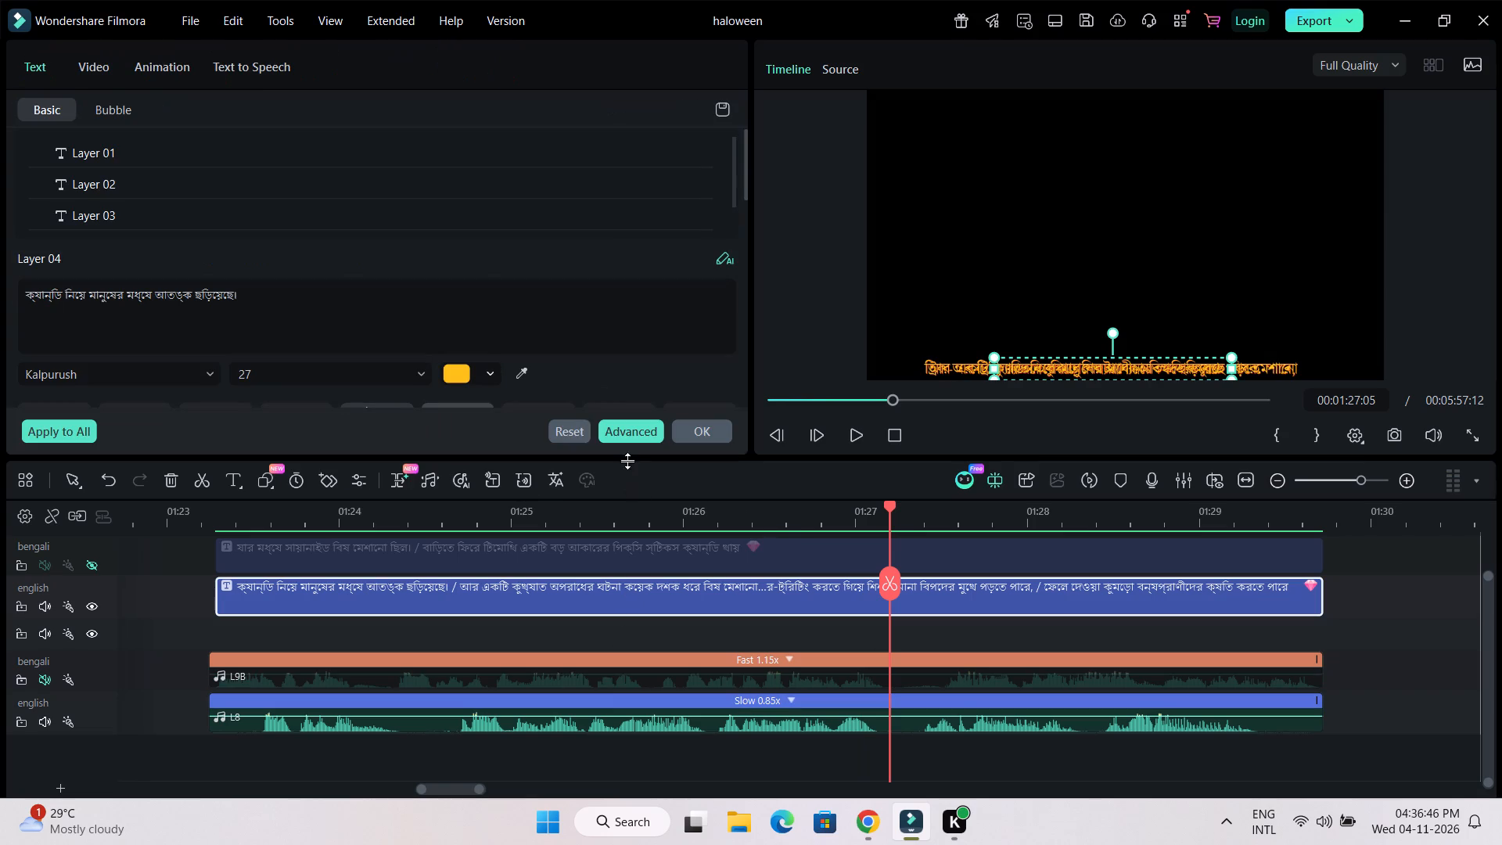
pyautogui.click(628, 423)
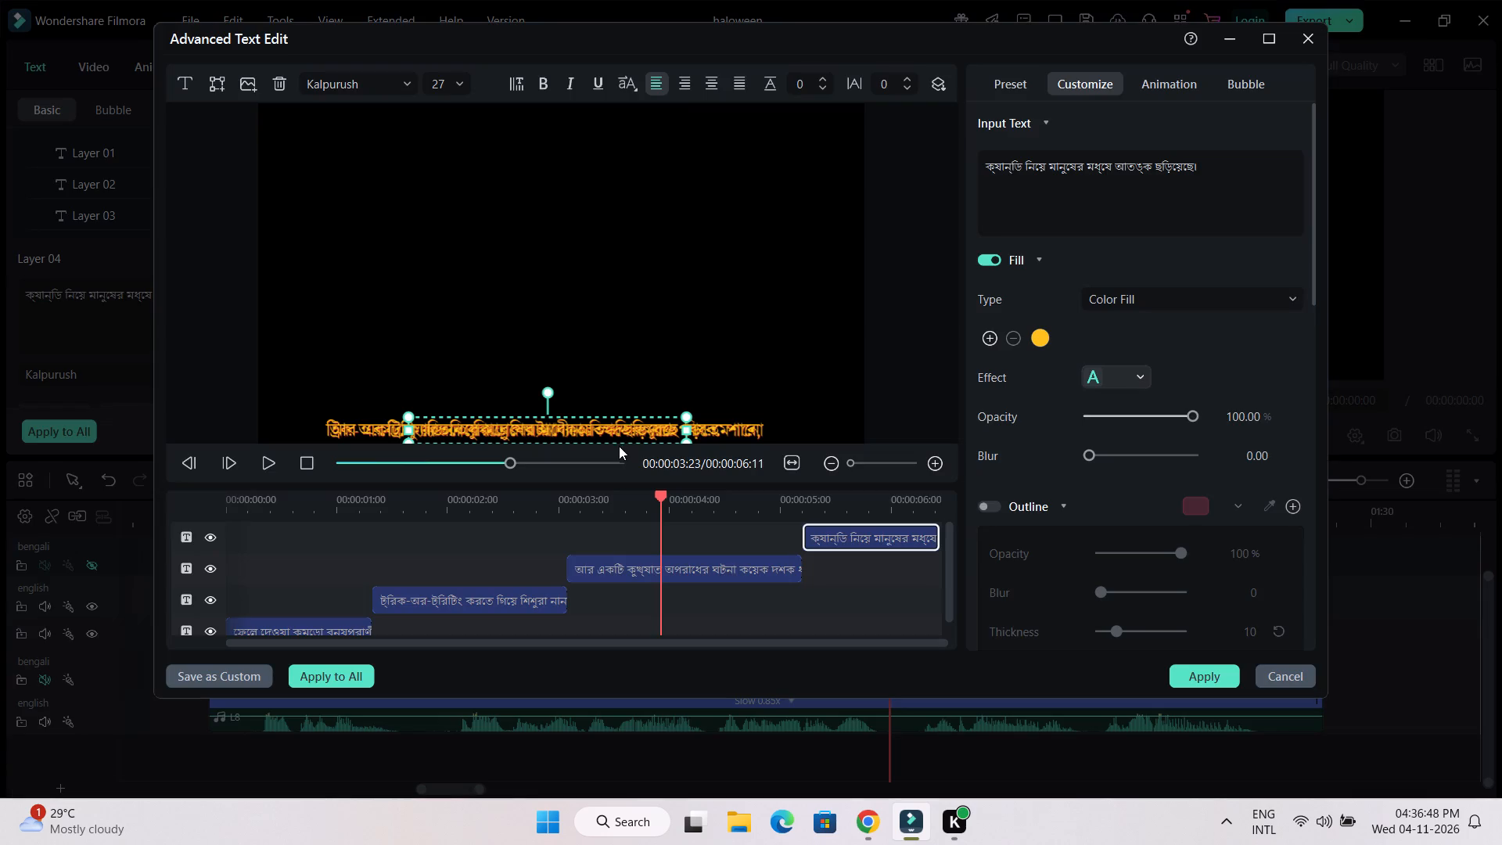
pyautogui.scroll(-2, 419, 587)
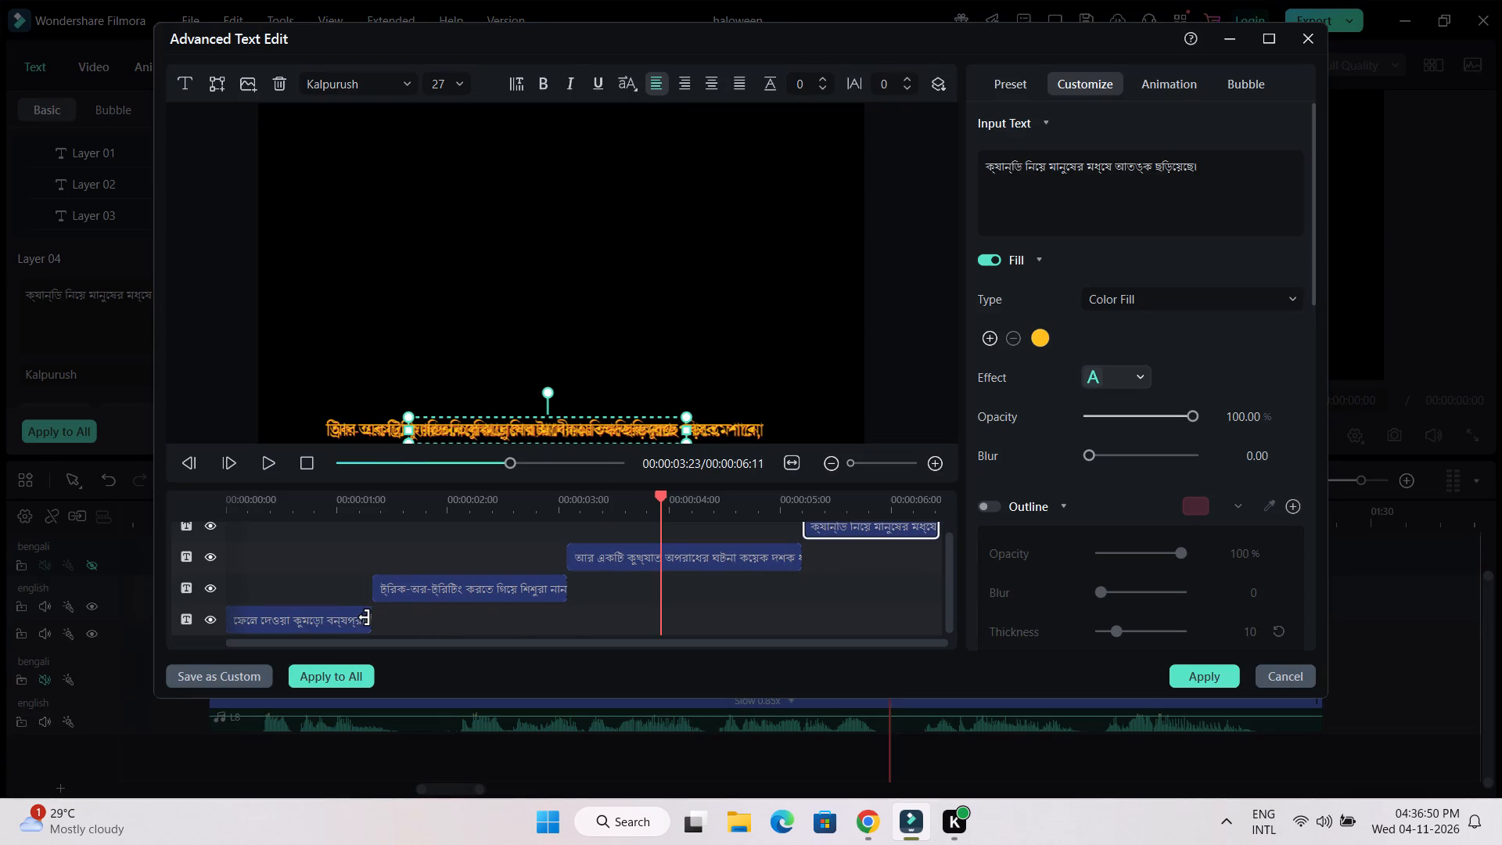
pyautogui.moveTo(368, 621); pyautogui.dragTo(656, 637)
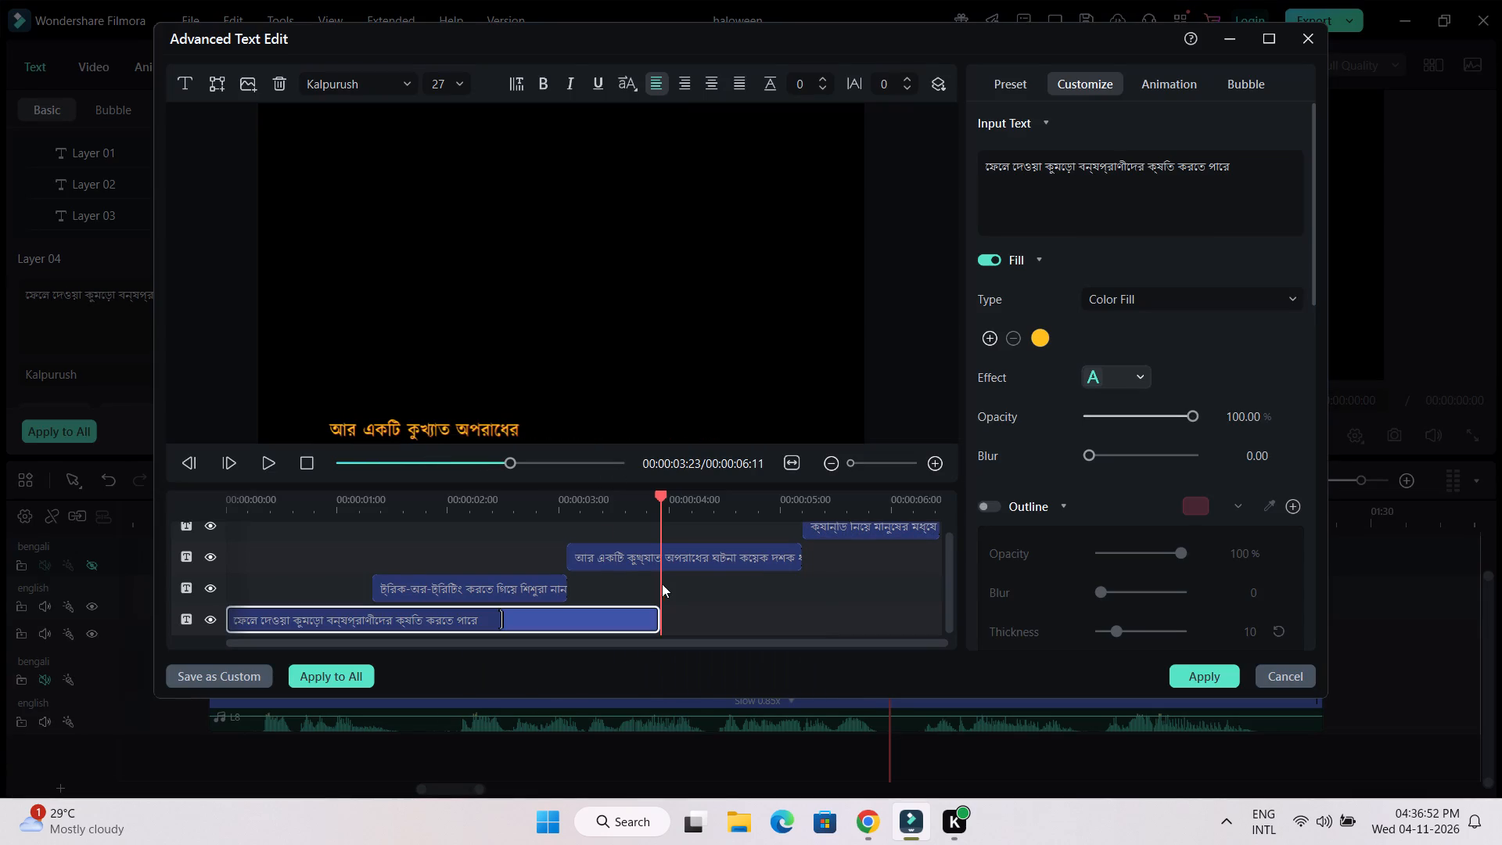
# Delete the last two Bengali text layers from the title.
pyautogui.click(868, 526)
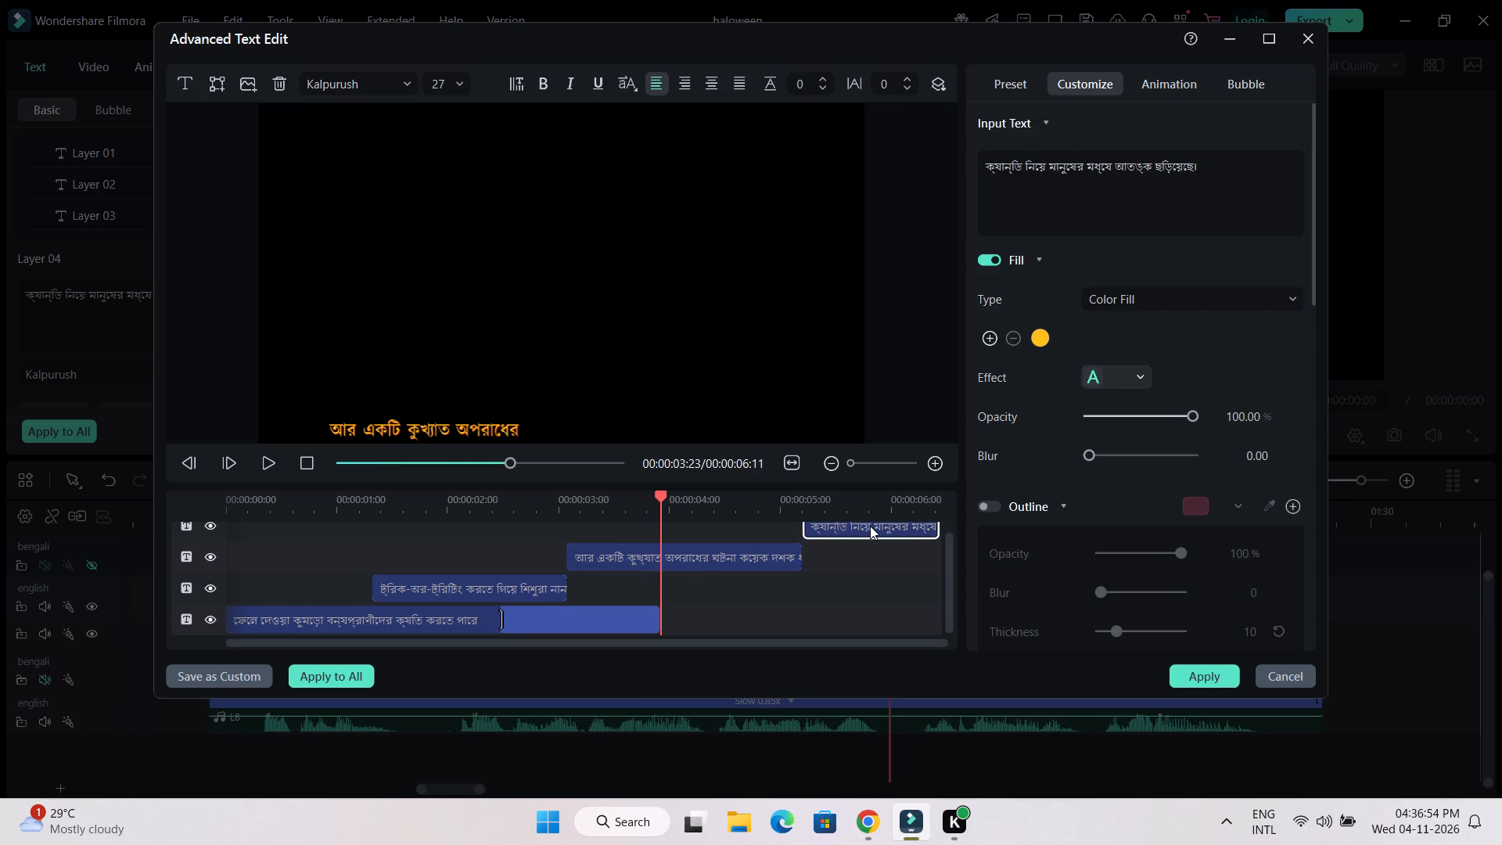
pyautogui.press('Delete')
pyautogui.click(734, 541)
pyautogui.press('Delete')
# Retime the second layer to run from 03:23 to the title's end, and lengthen the first layer's animation to nearly its full duration.
pyautogui.moveTo(526, 544); pyautogui.dragTo(825, 570)
pyautogui.moveTo(850, 543); pyautogui.dragTo(963, 543)
pyautogui.moveTo(494, 571); pyautogui.dragTo(637, 577)
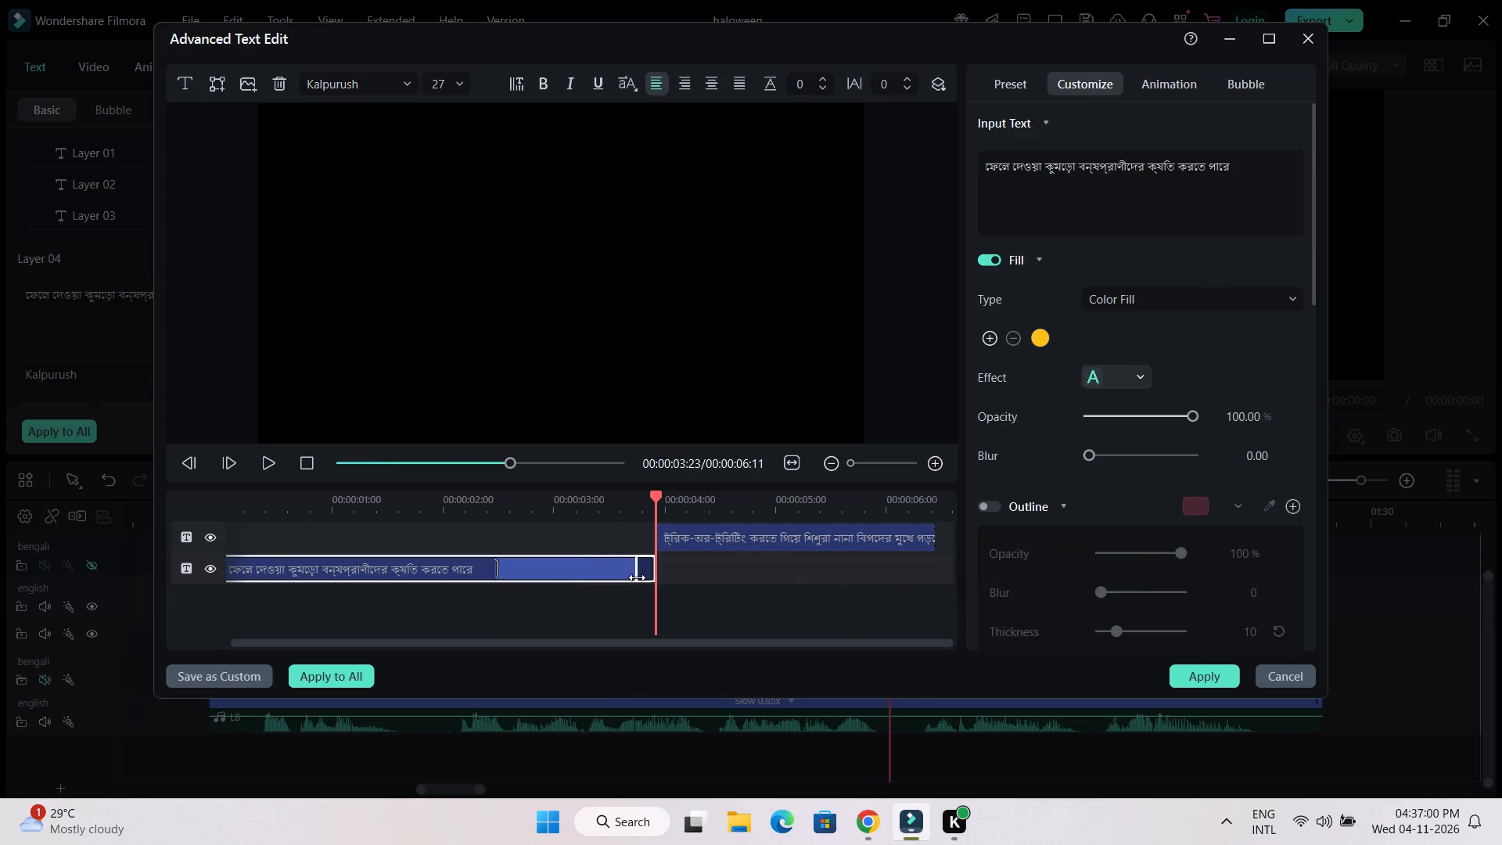
pyautogui.moveTo(637, 577); pyautogui.dragTo(638, 577)
# Hide the second layer and replace the first layer's text with "Back at home, Timothy ate a giant Pixy Stix".
pyautogui.doubleClick(542, 573)
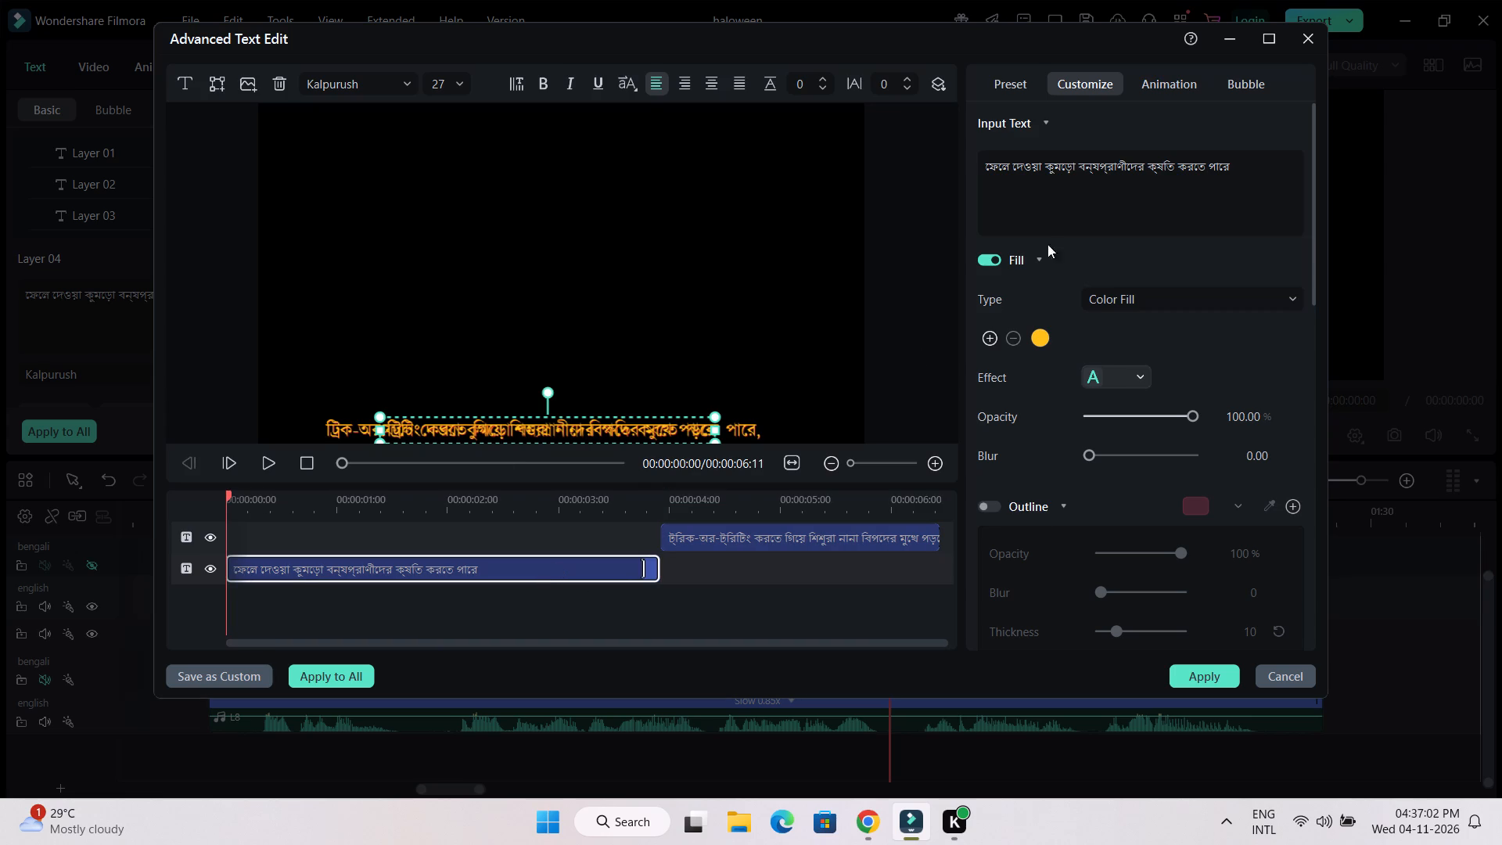
pyautogui.click(209, 546)
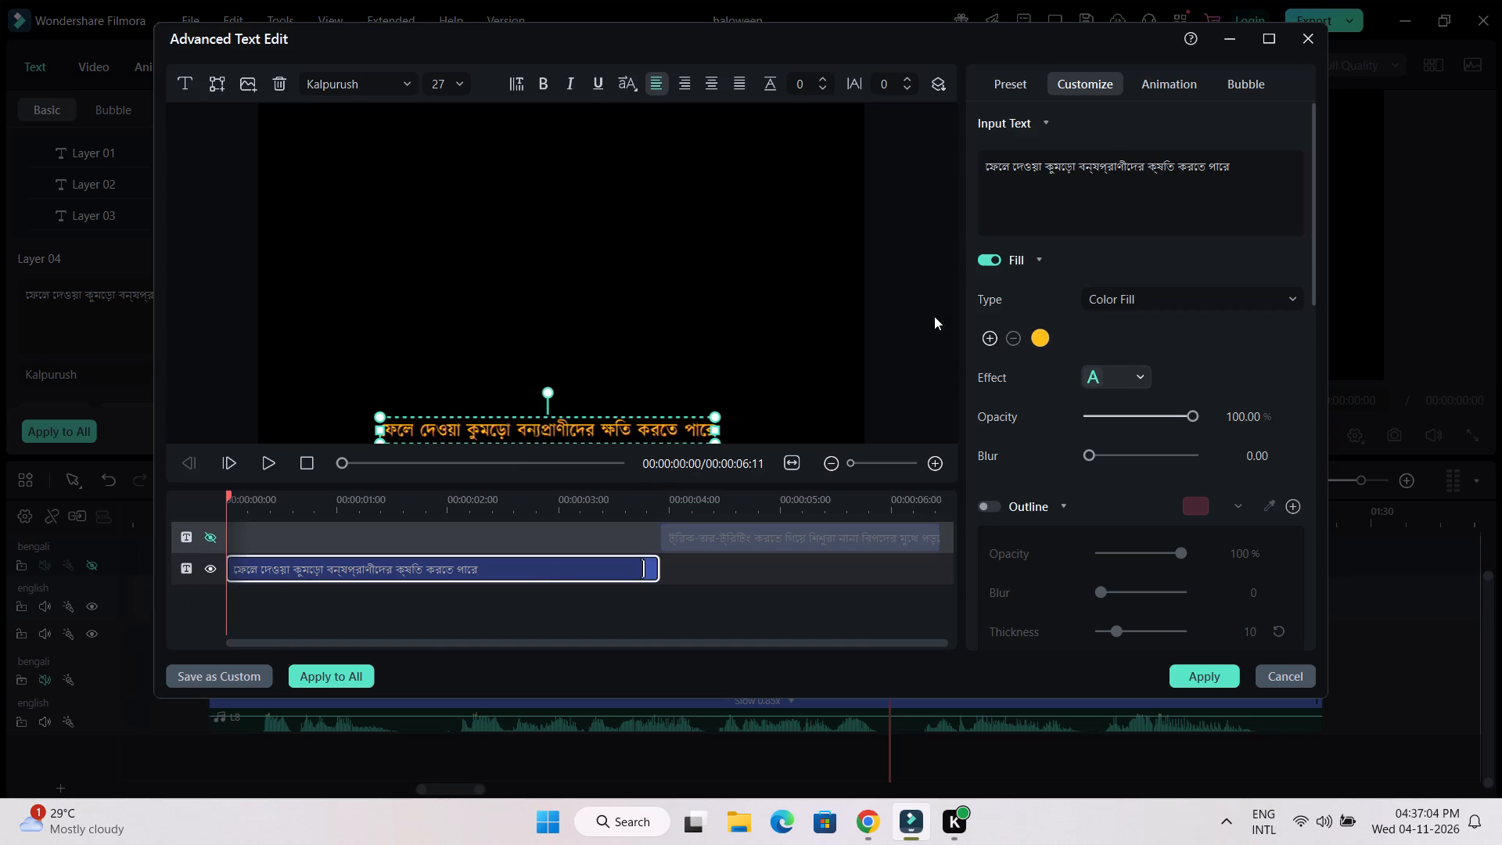
pyautogui.moveTo(1243, 174); pyautogui.dragTo(976, 138)
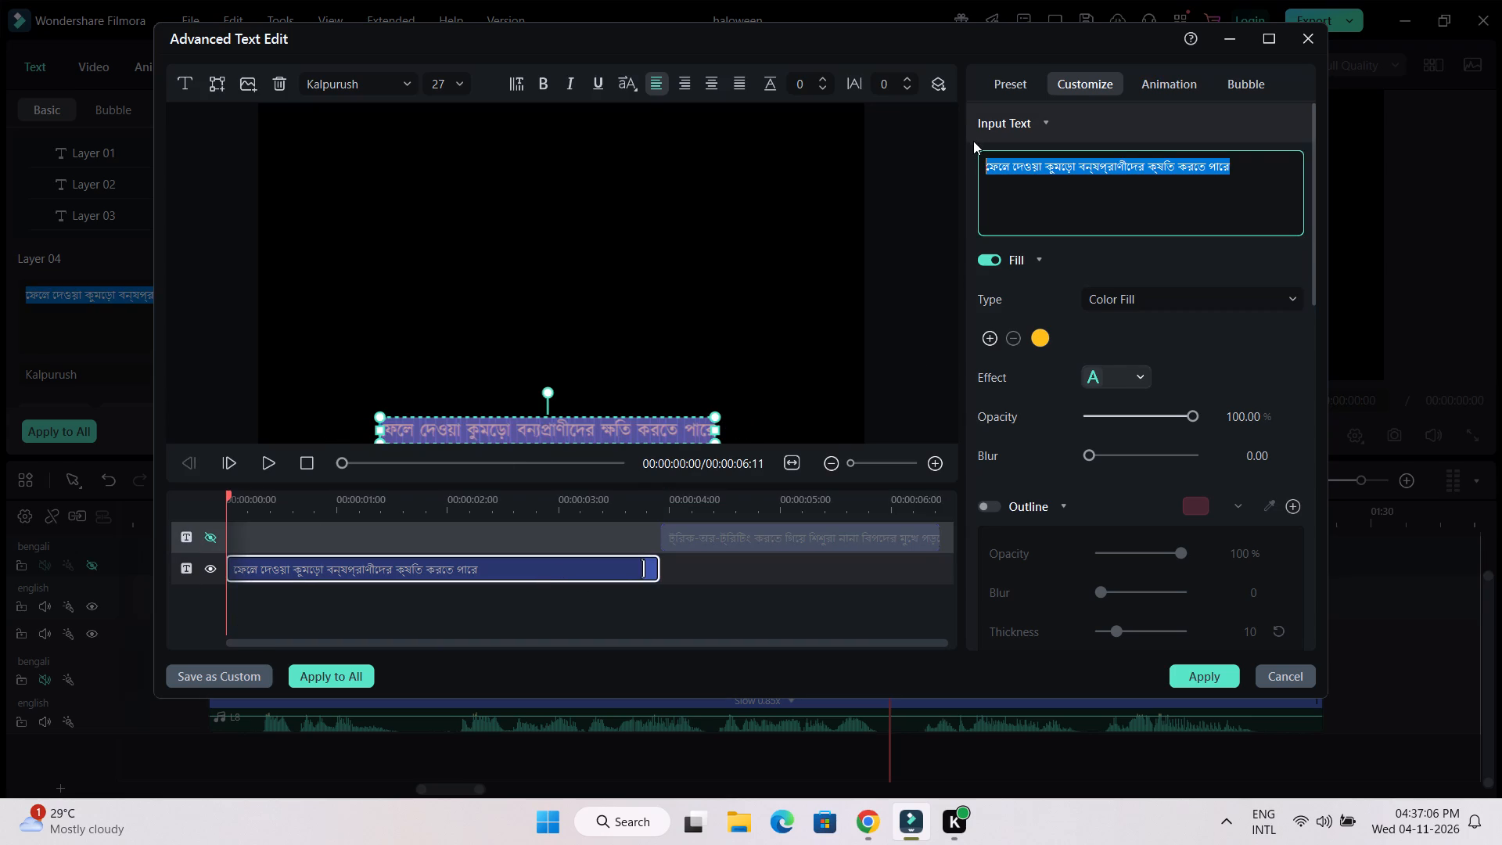
pyautogui.hotkey('ctrl', 'v')
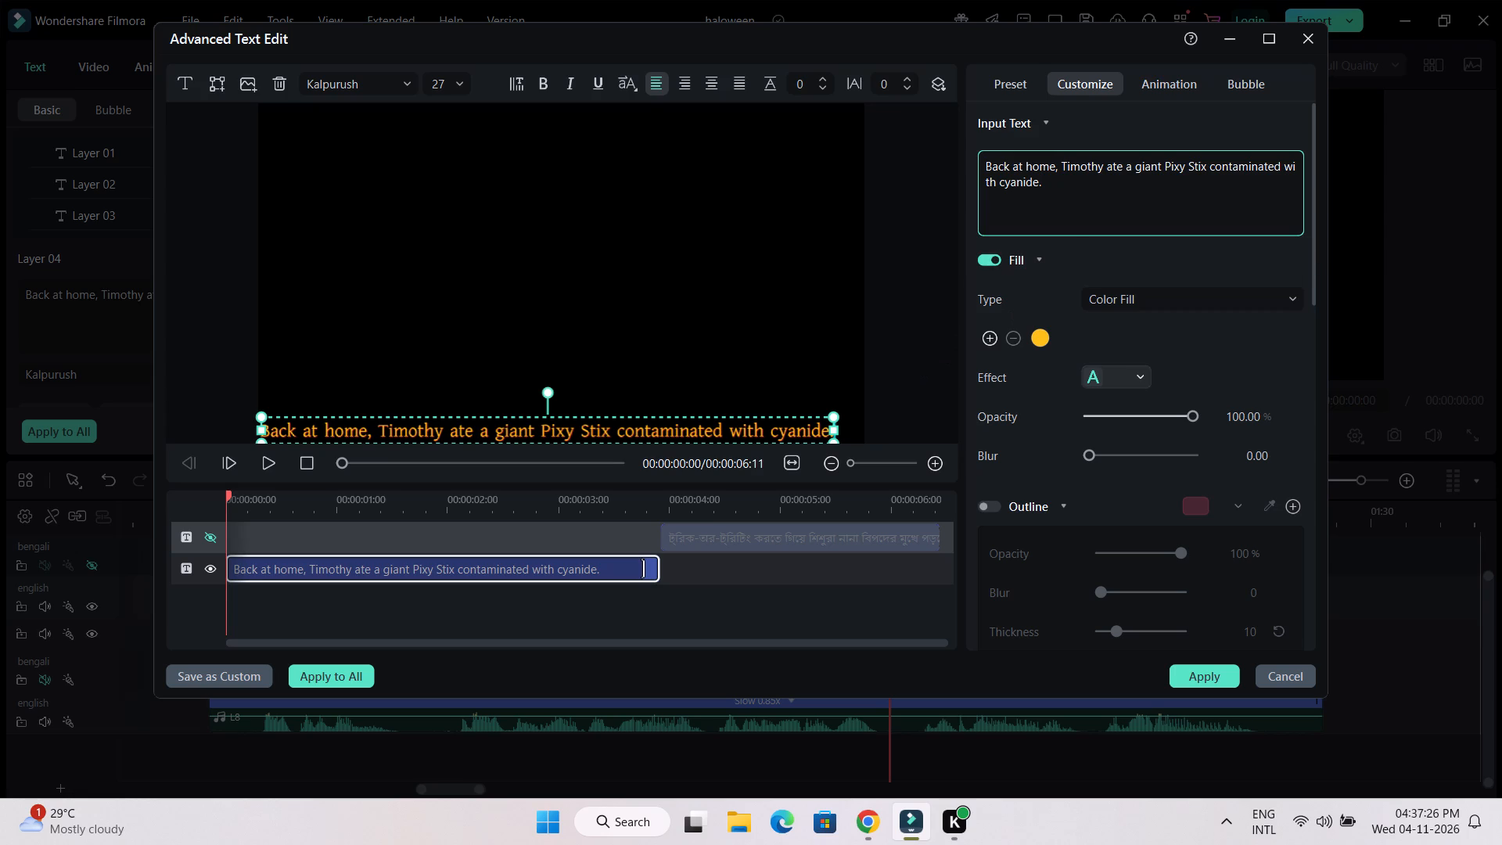
pyautogui.moveTo(1209, 168); pyautogui.dragTo(1265, 214)
pyautogui.press('BackSpace')
pyautogui.press('BackSpace')
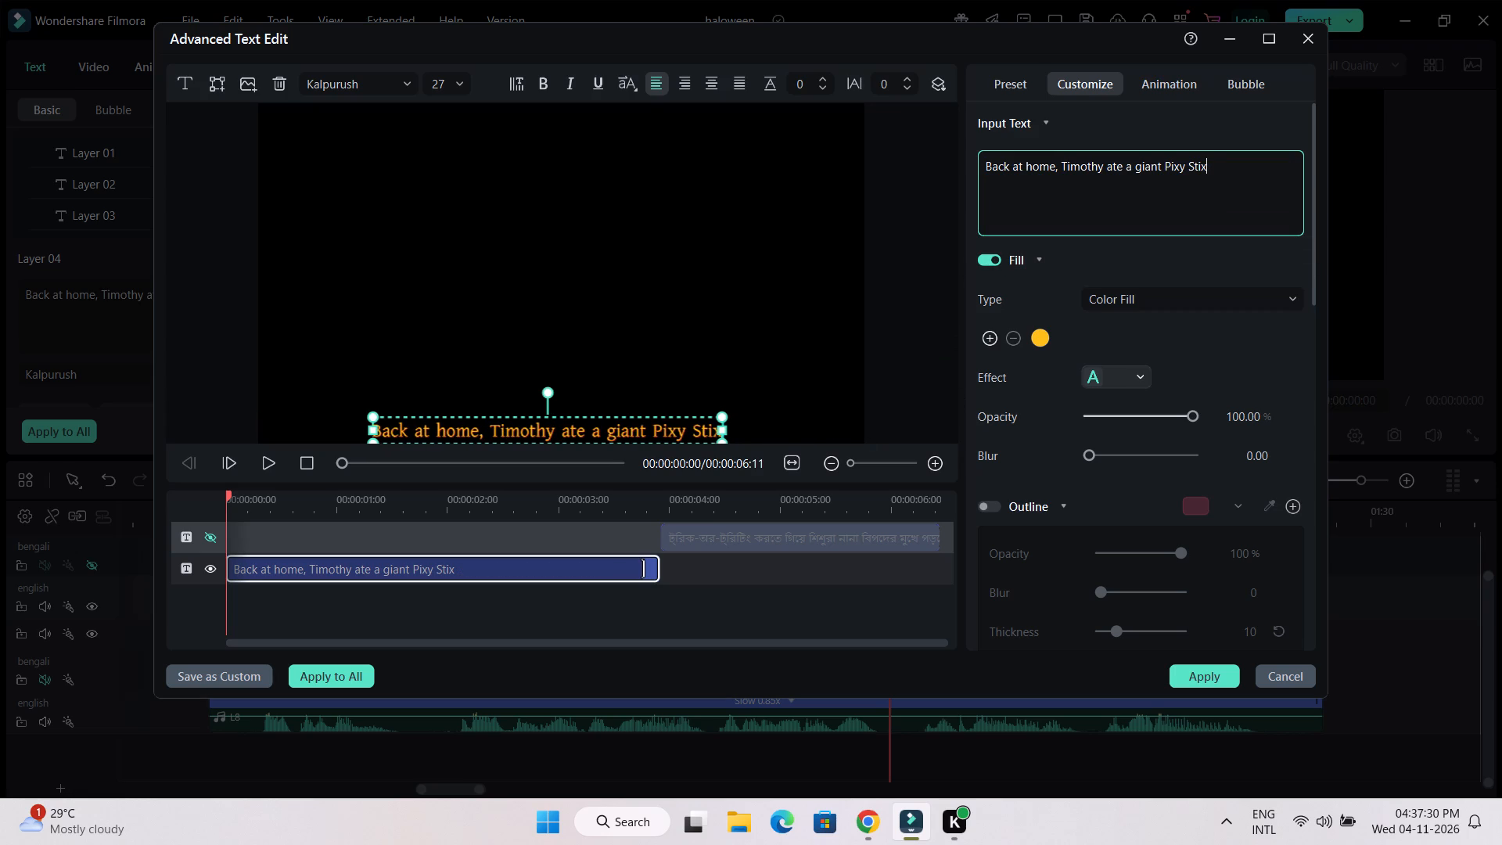
# Enlarge the first layer's text to size 36 and recentre it at the bottom of the frame.
pyautogui.moveTo(720, 418); pyautogui.dragTo(735, 411)
pyautogui.moveTo(704, 438); pyautogui.dragTo(677, 436)
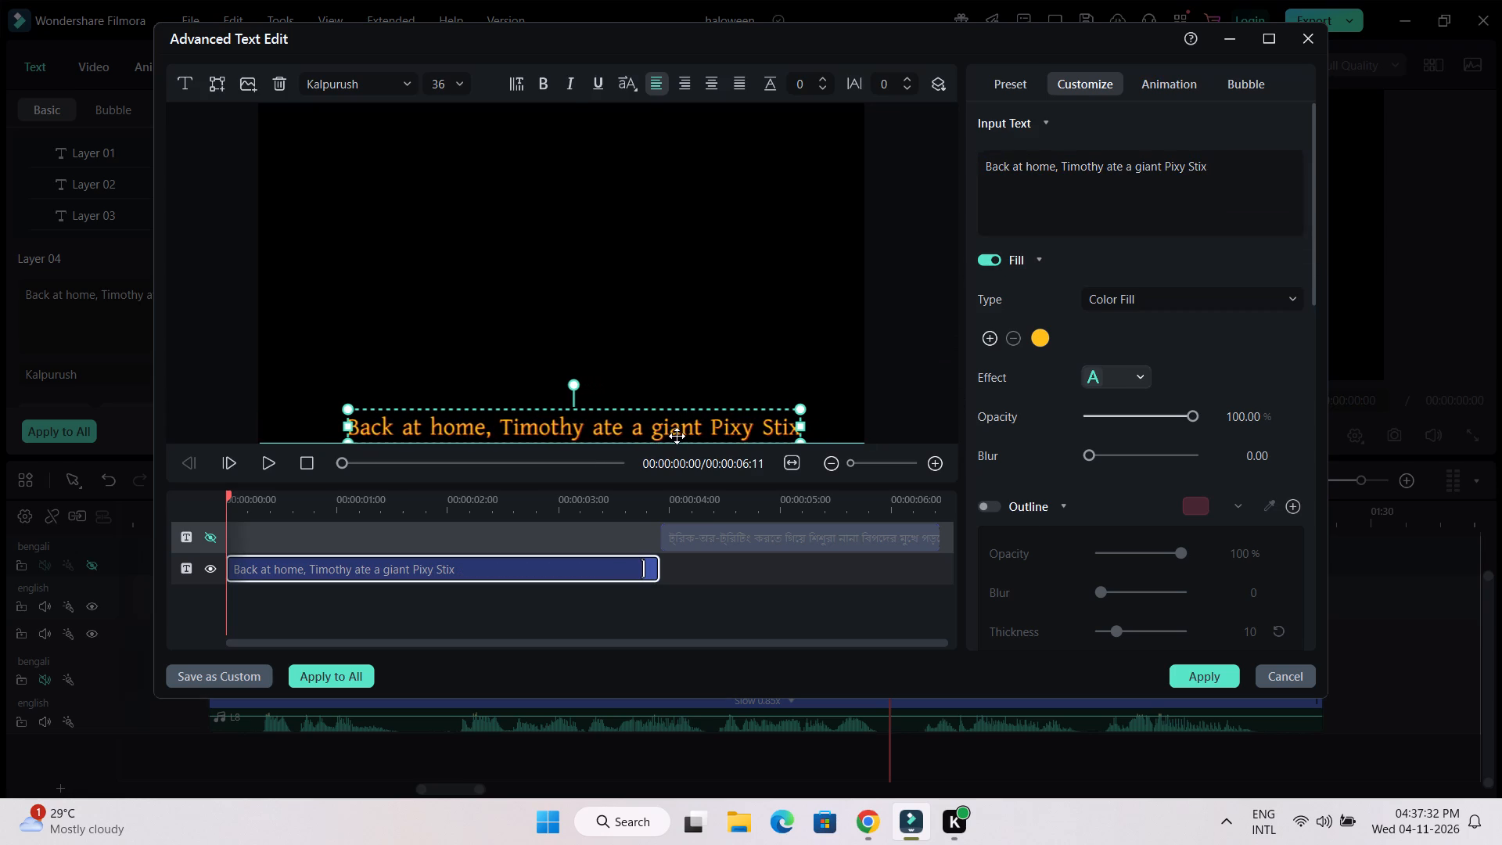
pyautogui.moveTo(677, 436); pyautogui.dragTo(667, 438)
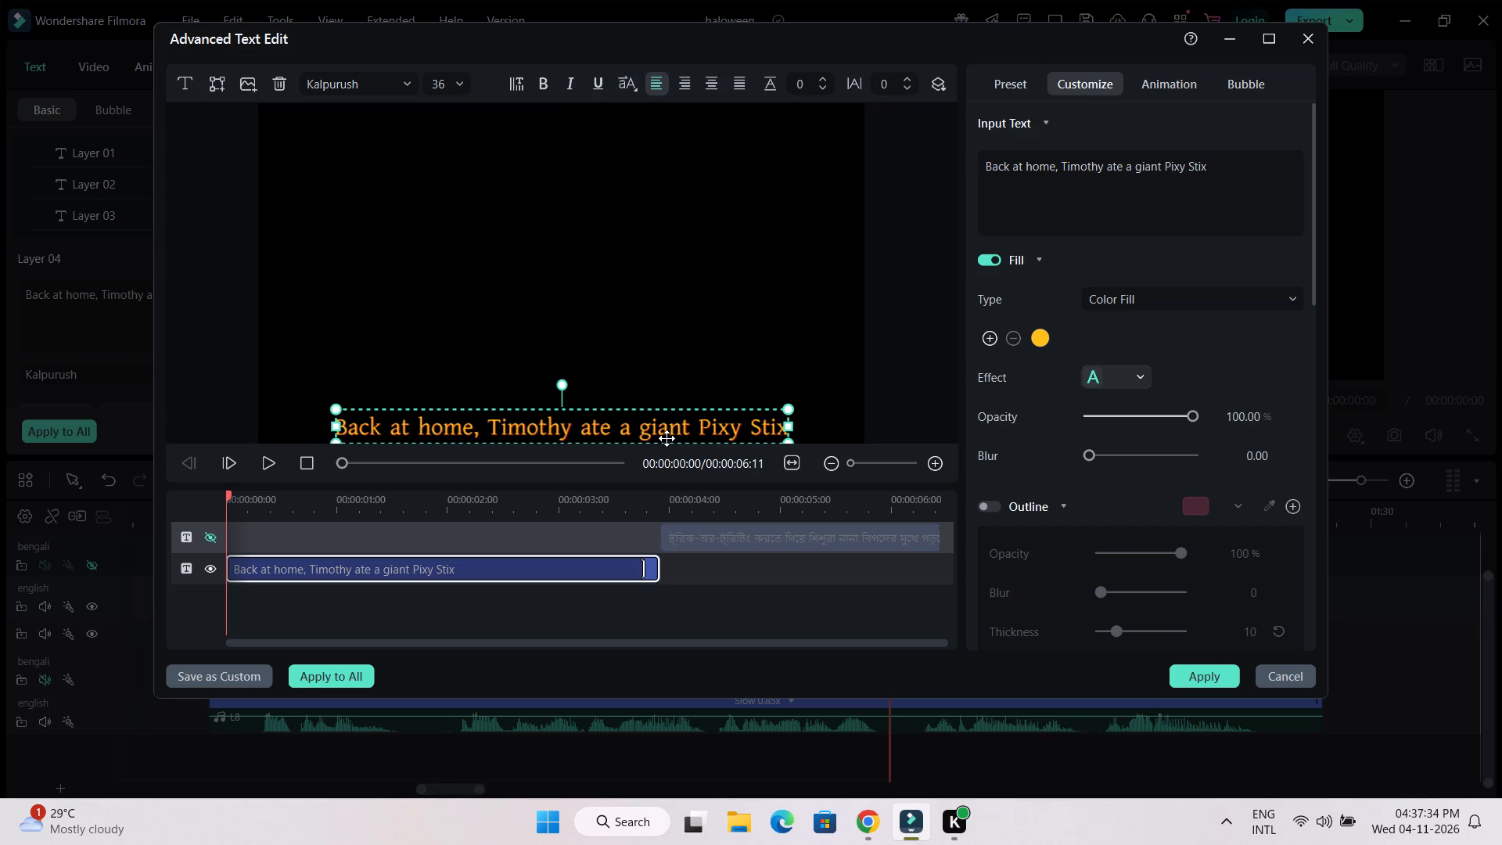
pyautogui.doubleClick(681, 433)
pyautogui.click(692, 429)
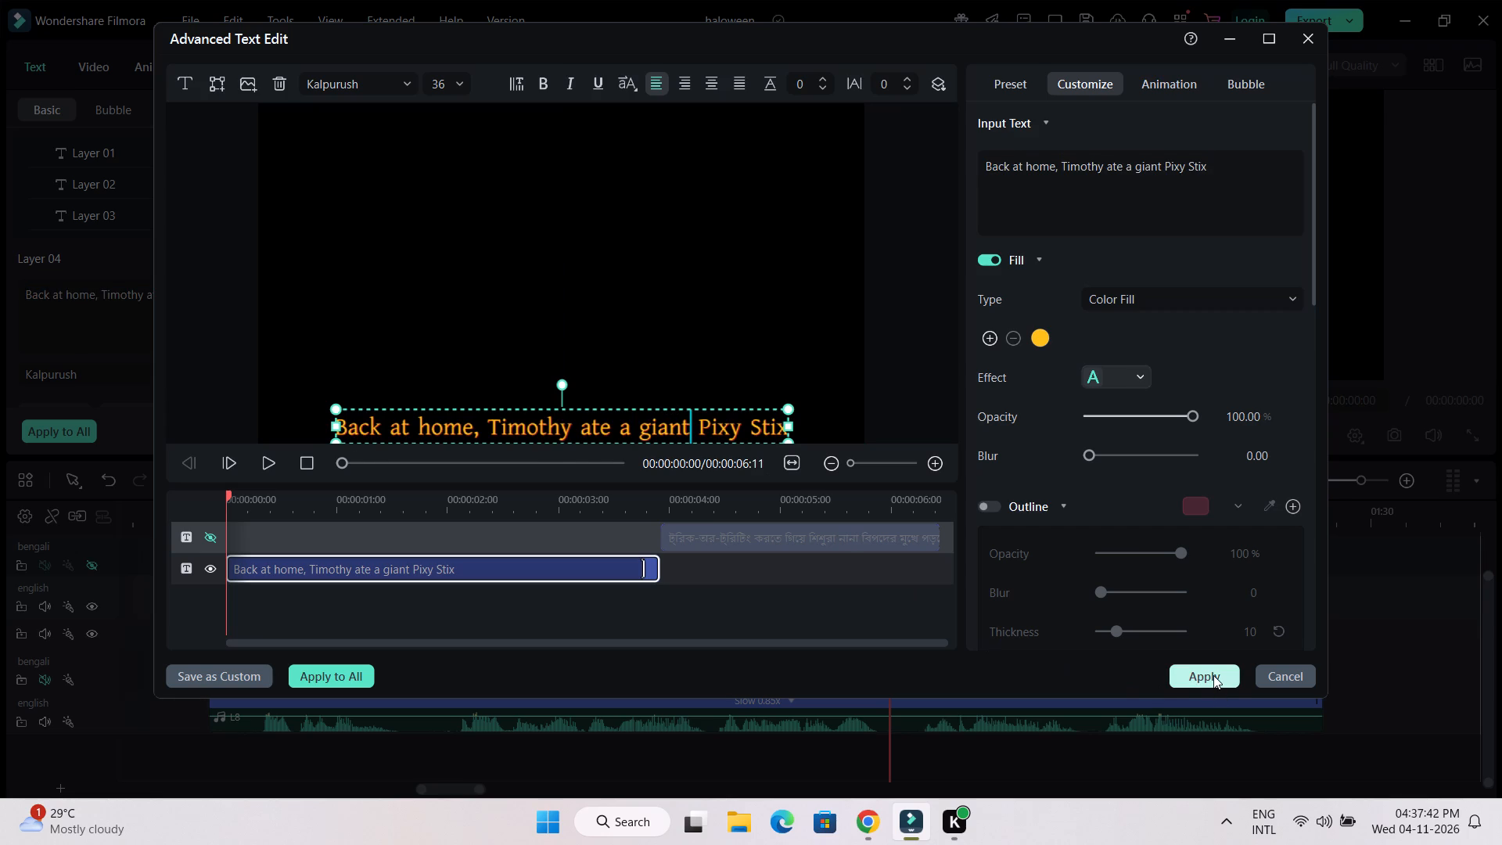
# Replace the second layer's Bengali text with "contaminated with cyanide.".
pyautogui.doubleClick(719, 529)
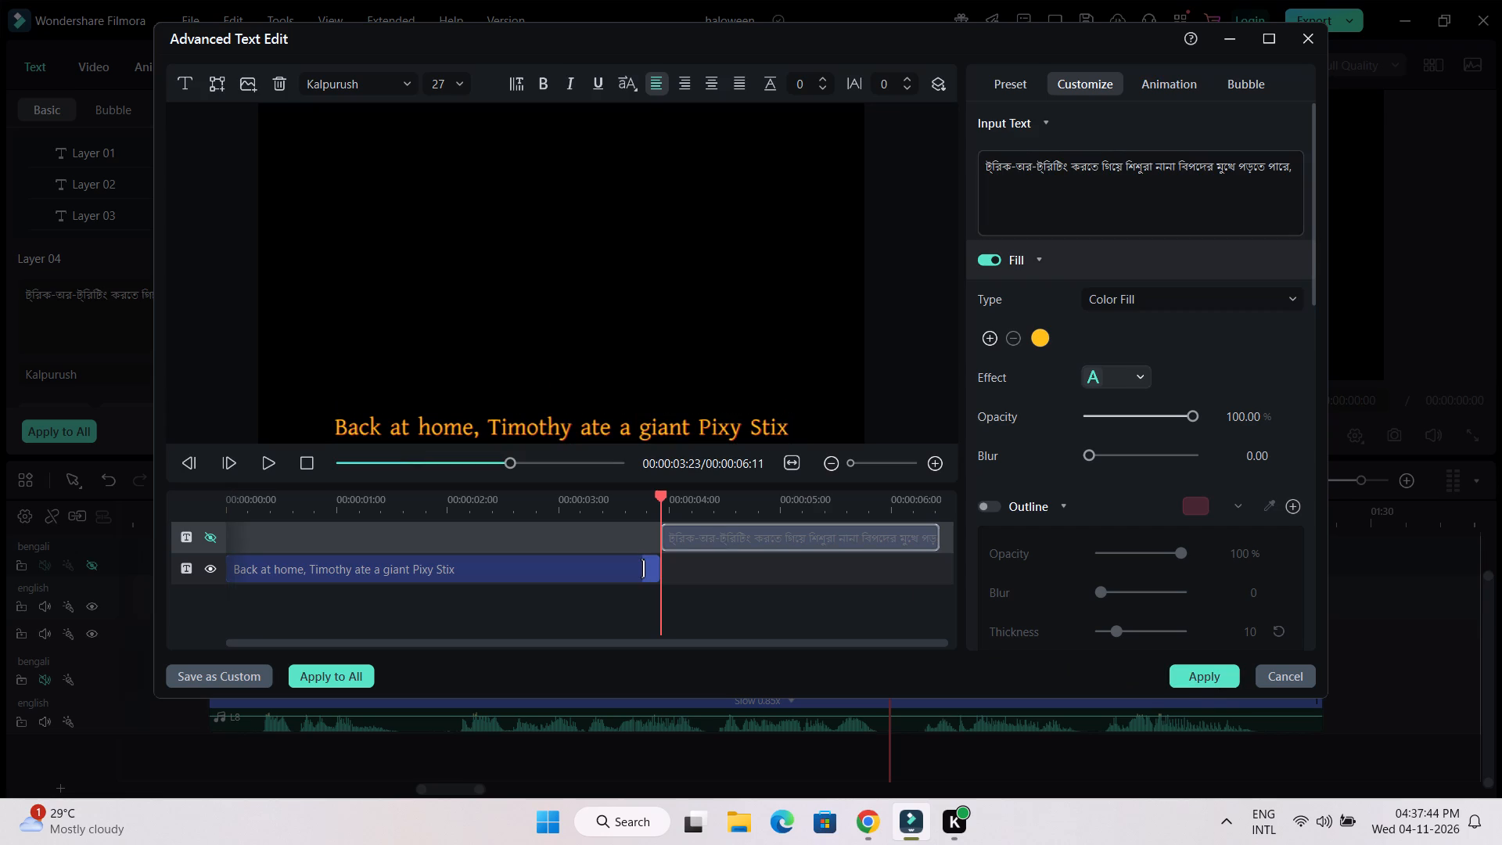
pyautogui.moveTo(1295, 167); pyautogui.dragTo(882, 166)
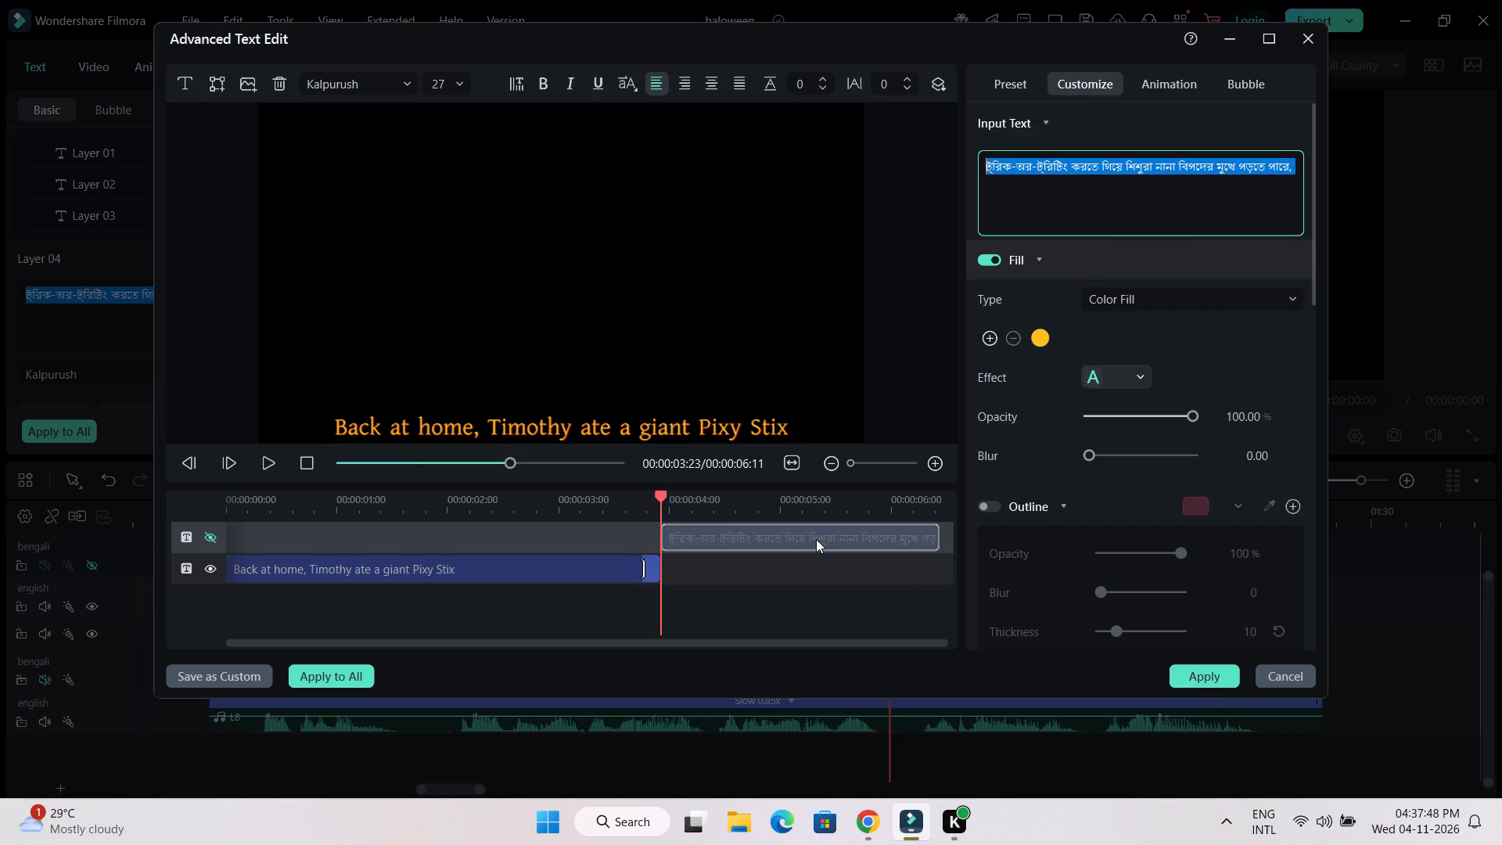
pyautogui.hotkey('ctrl', 'v')
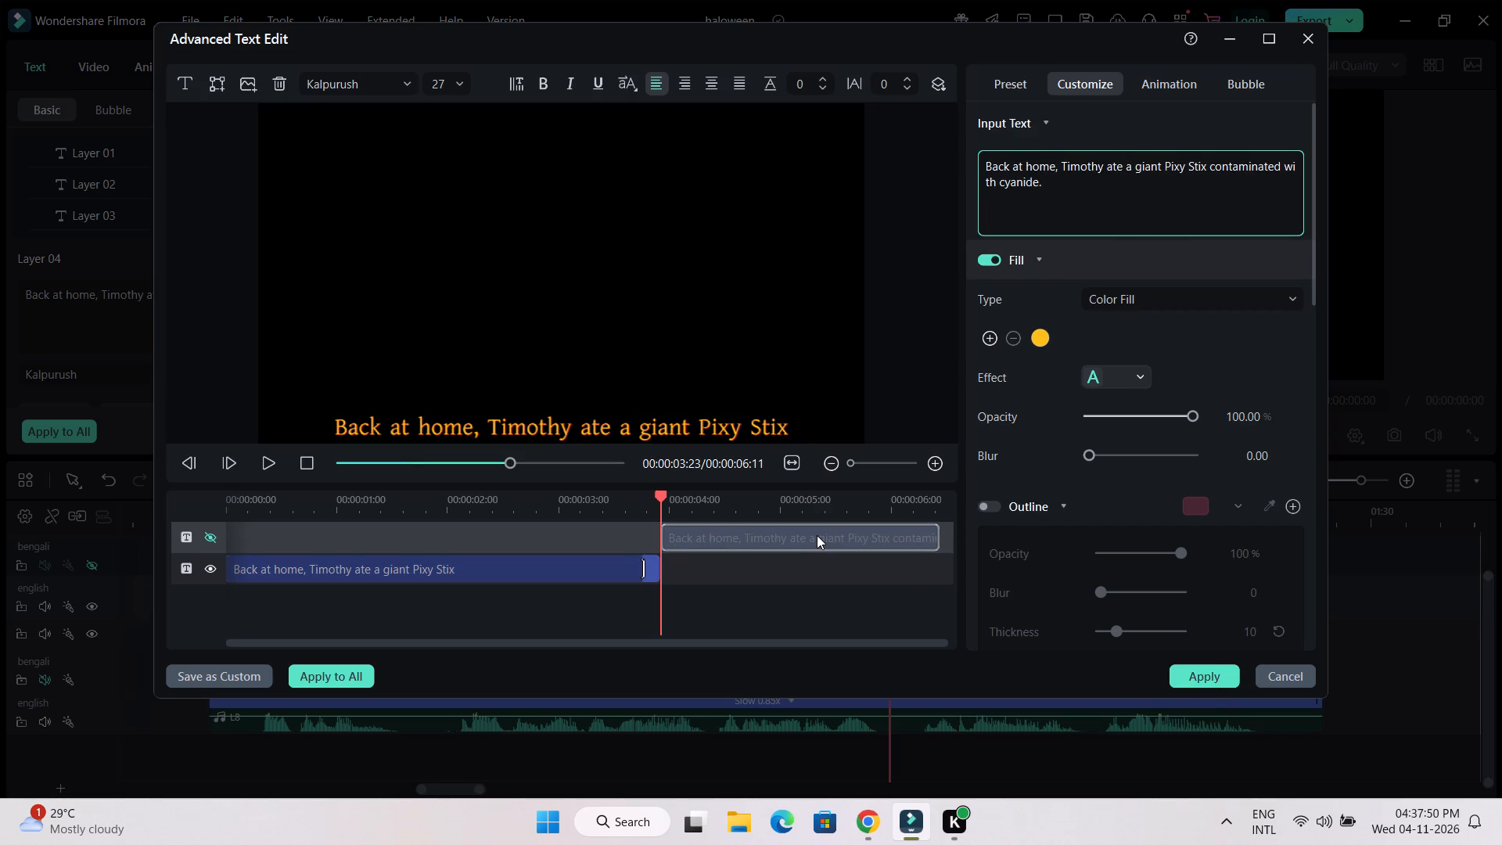
pyautogui.doubleClick(817, 535)
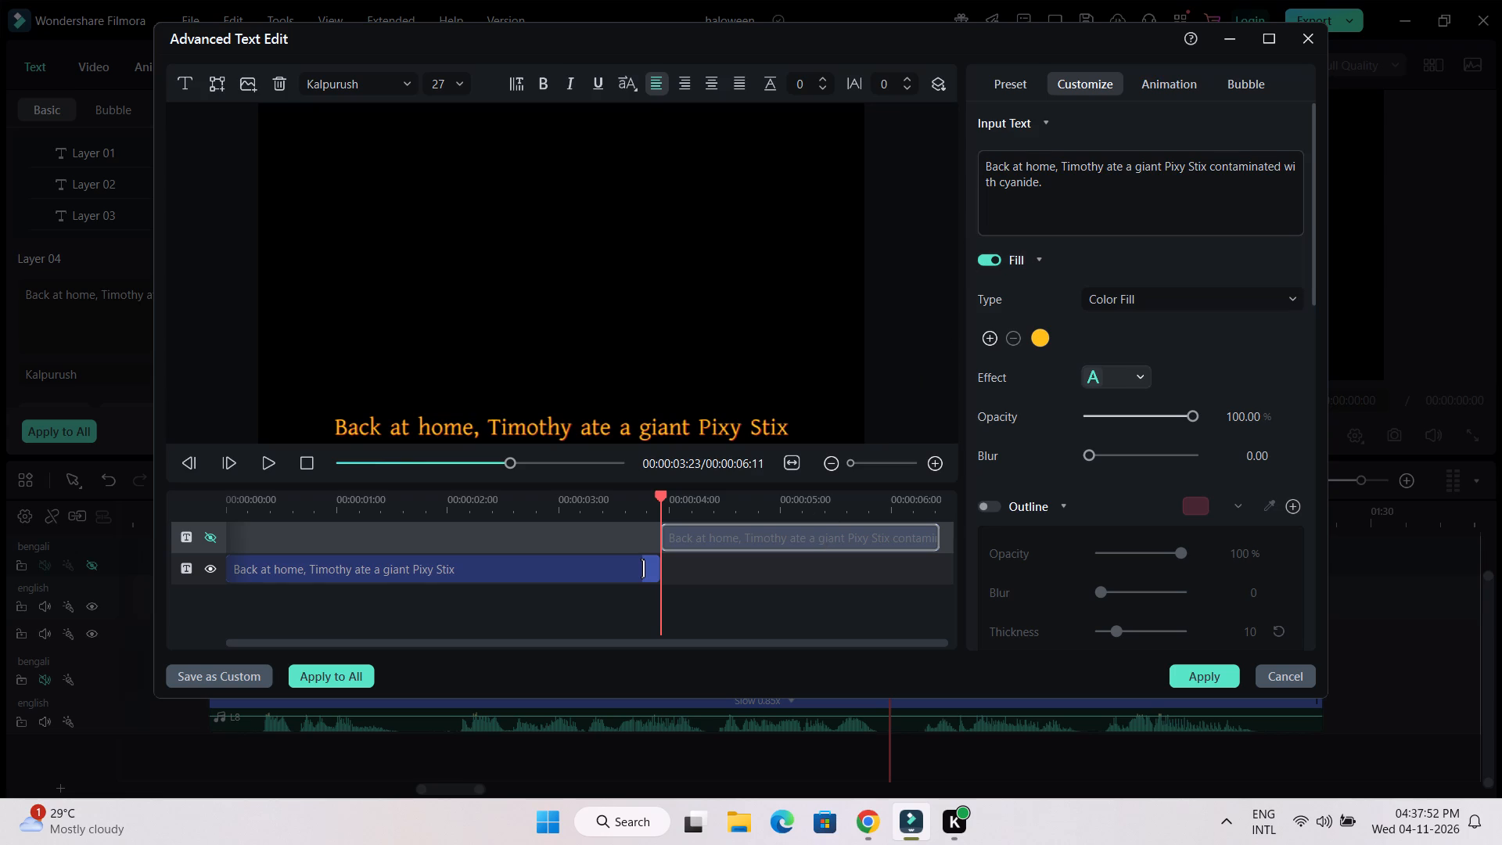
pyautogui.moveTo(1208, 167); pyautogui.dragTo(859, 159)
pyautogui.press('BackSpace')
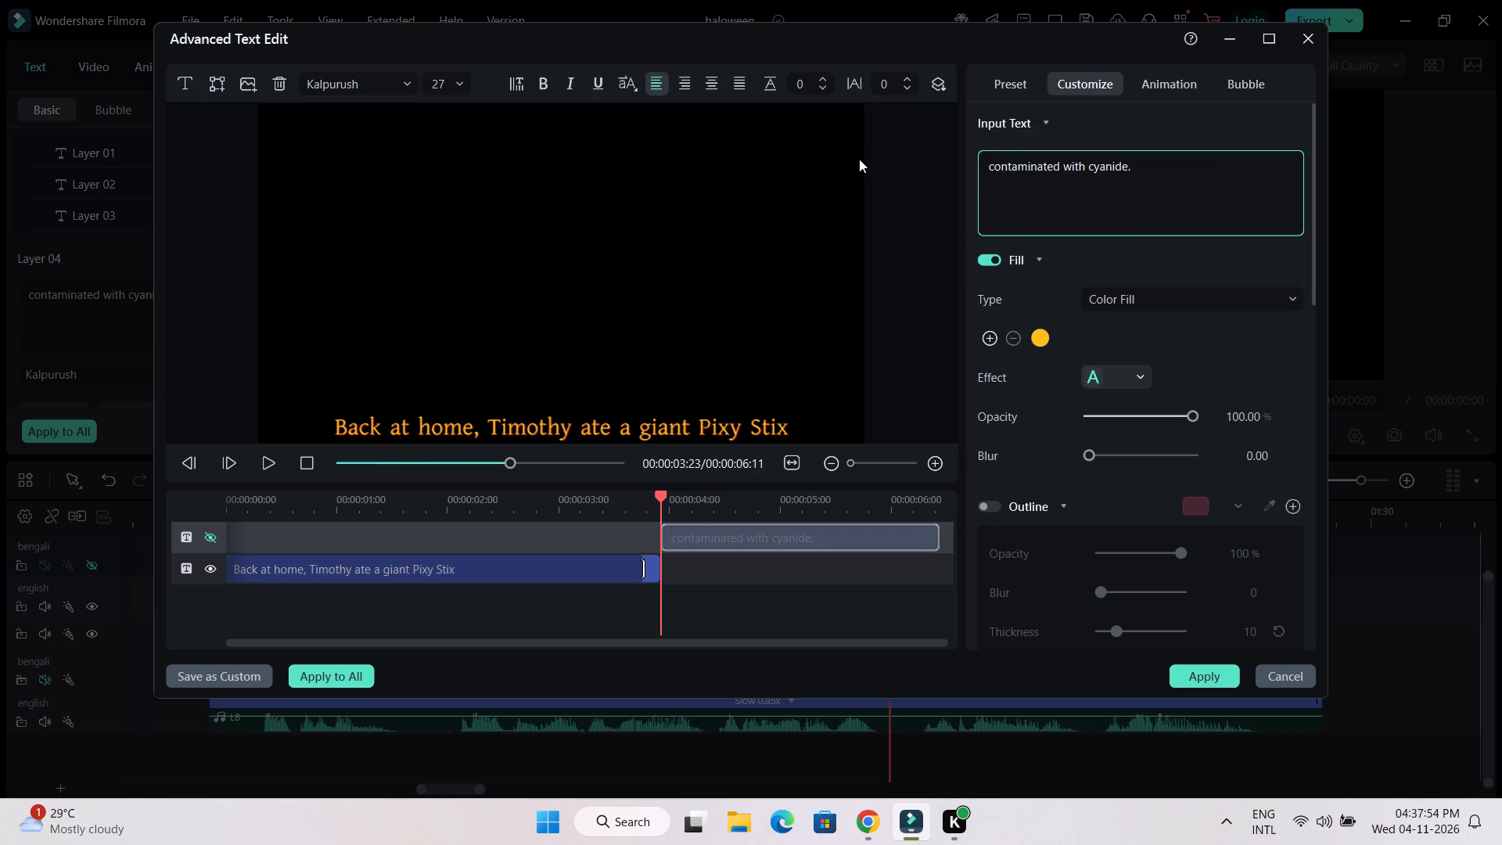
pyautogui.press('Right')
pyautogui.press('BackSpace')
pyautogui.click(1139, 169)
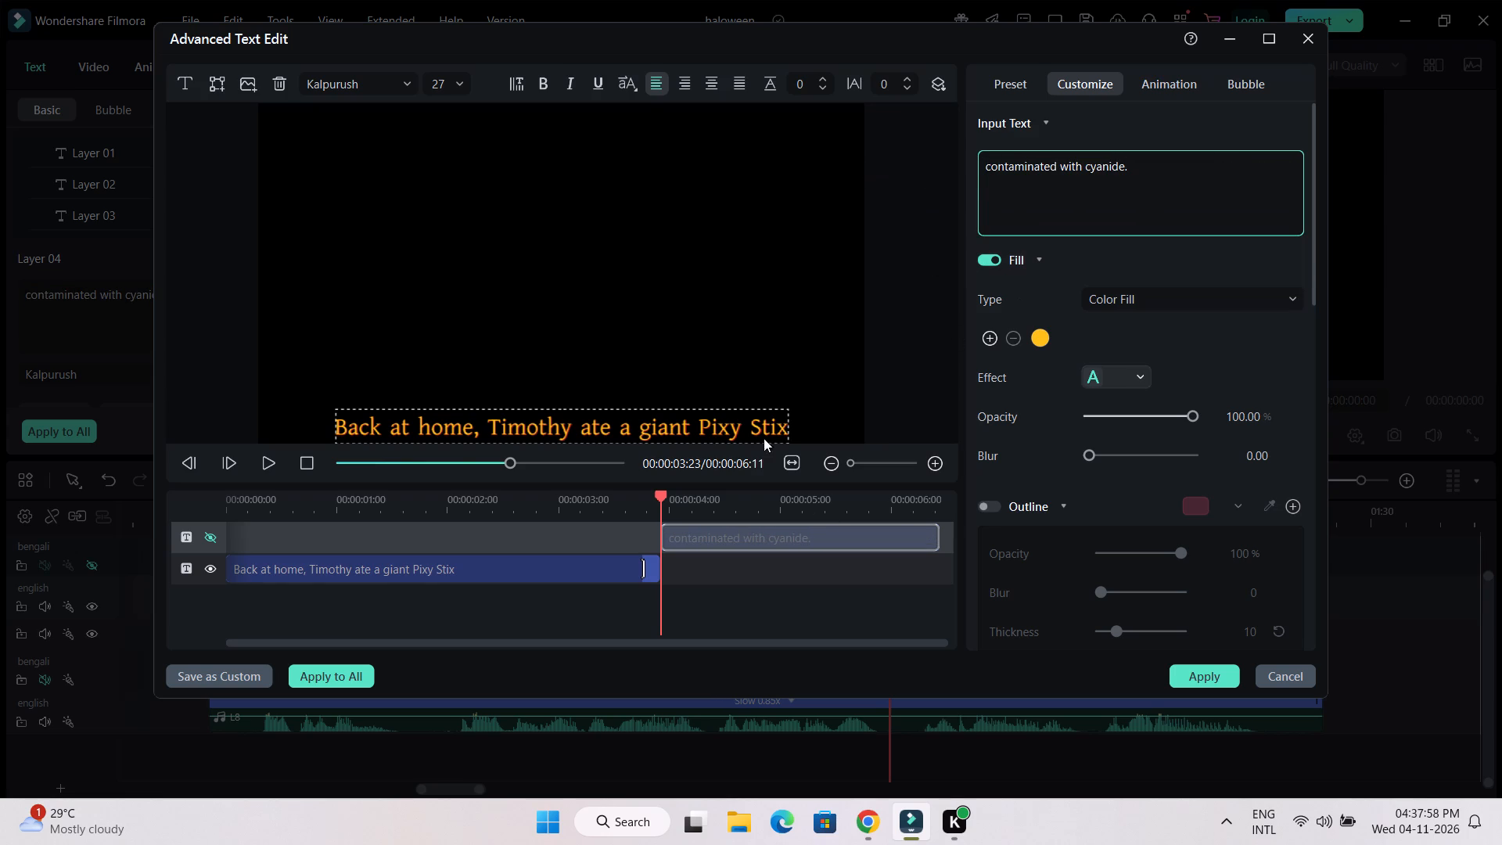
# Show the second layer, hide the first, and enlarge the second layer's text to size 44, centred at the bottom of the frame.
pyautogui.click(207, 535)
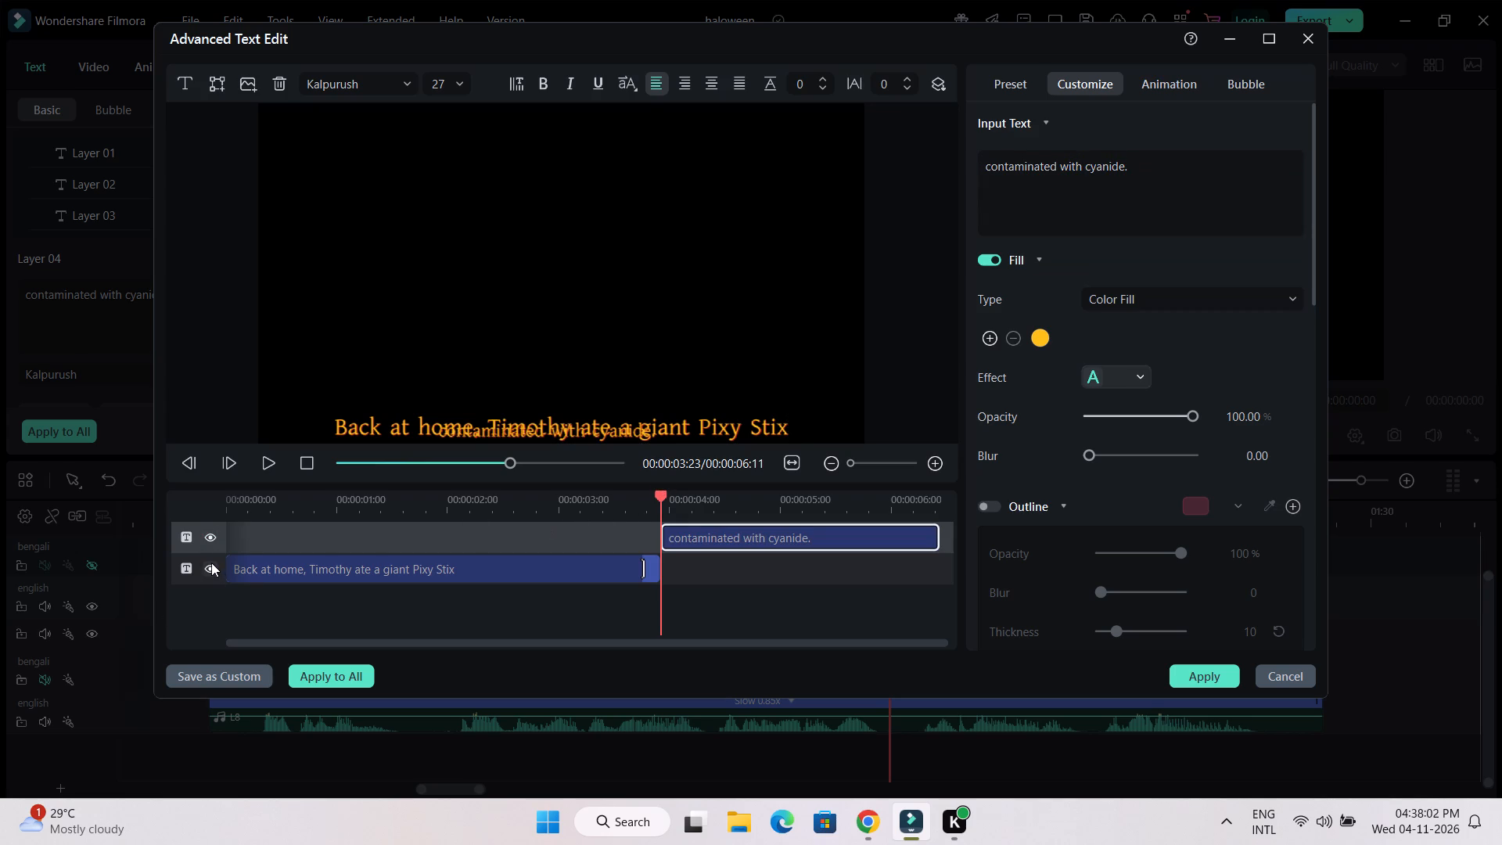
pyautogui.click(210, 563)
pyautogui.click(467, 426)
pyautogui.moveTo(440, 418); pyautogui.dragTo(415, 405)
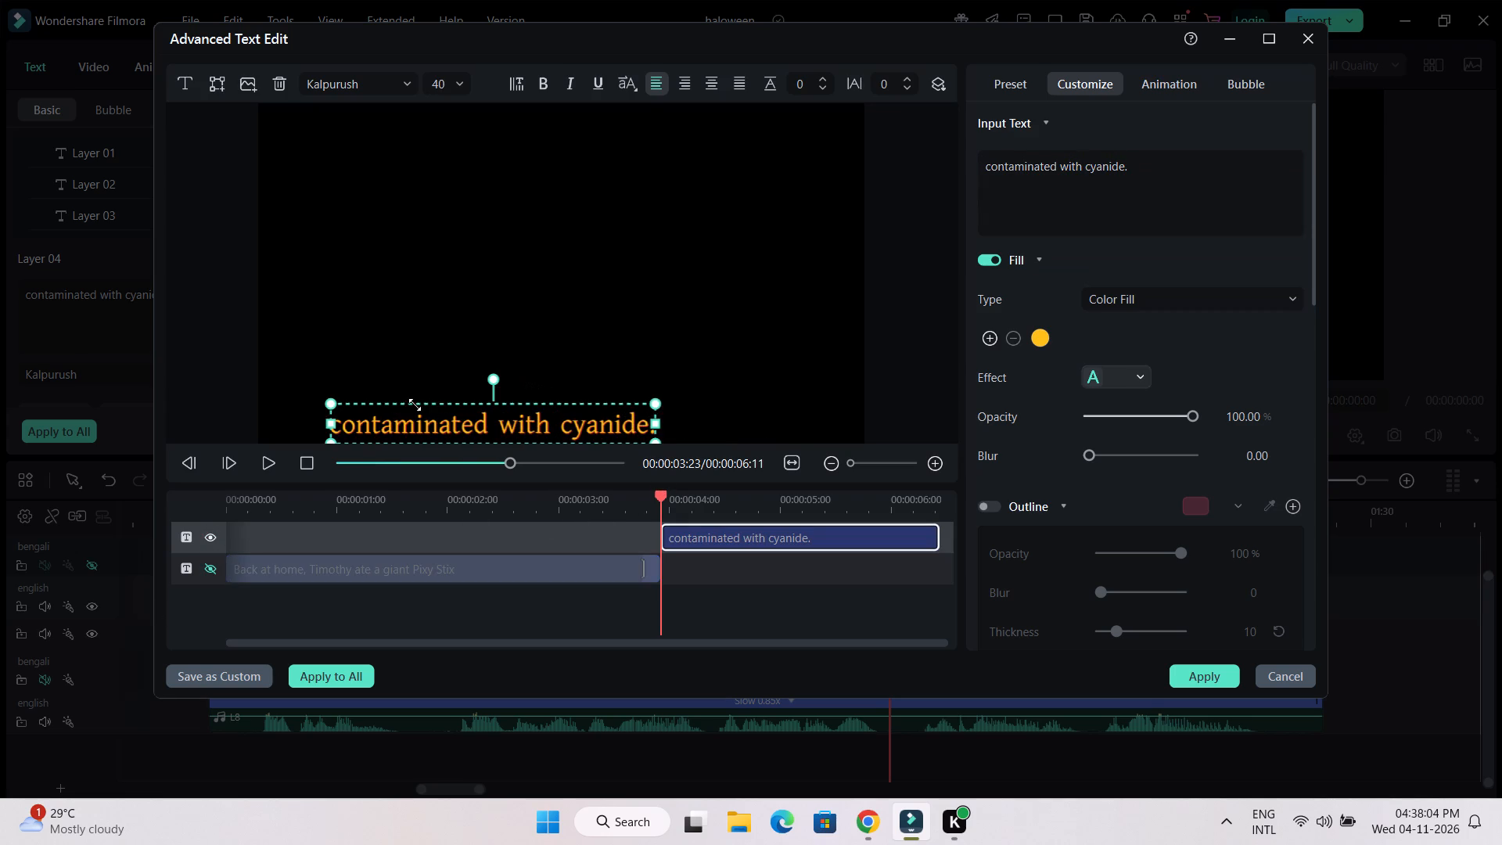
pyautogui.moveTo(415, 405); pyautogui.dragTo(408, 403)
pyautogui.moveTo(420, 426); pyautogui.dragTo(493, 426)
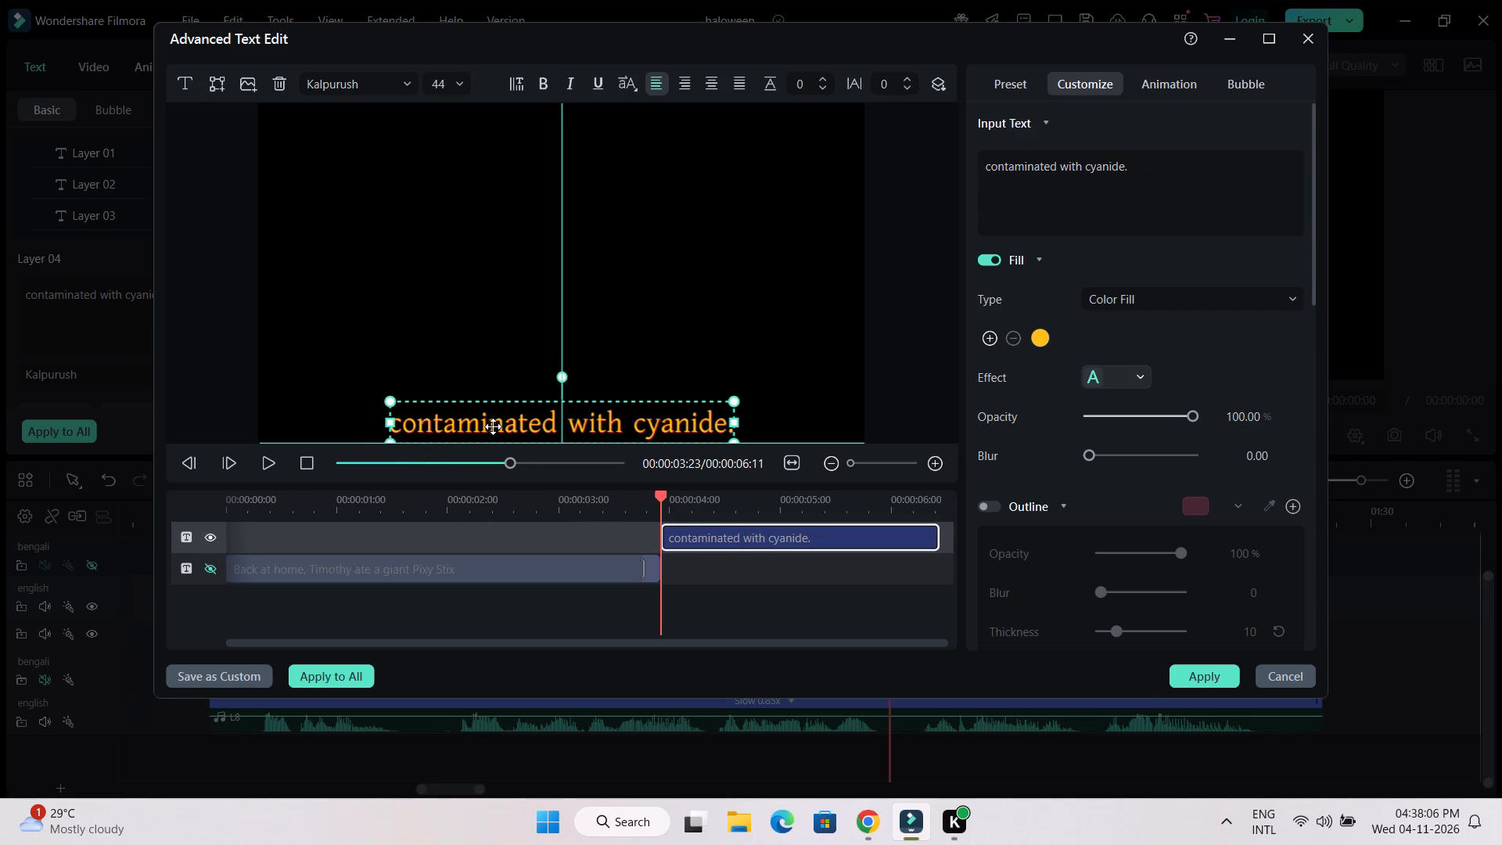
pyautogui.moveTo(493, 426); pyautogui.dragTo(496, 426)
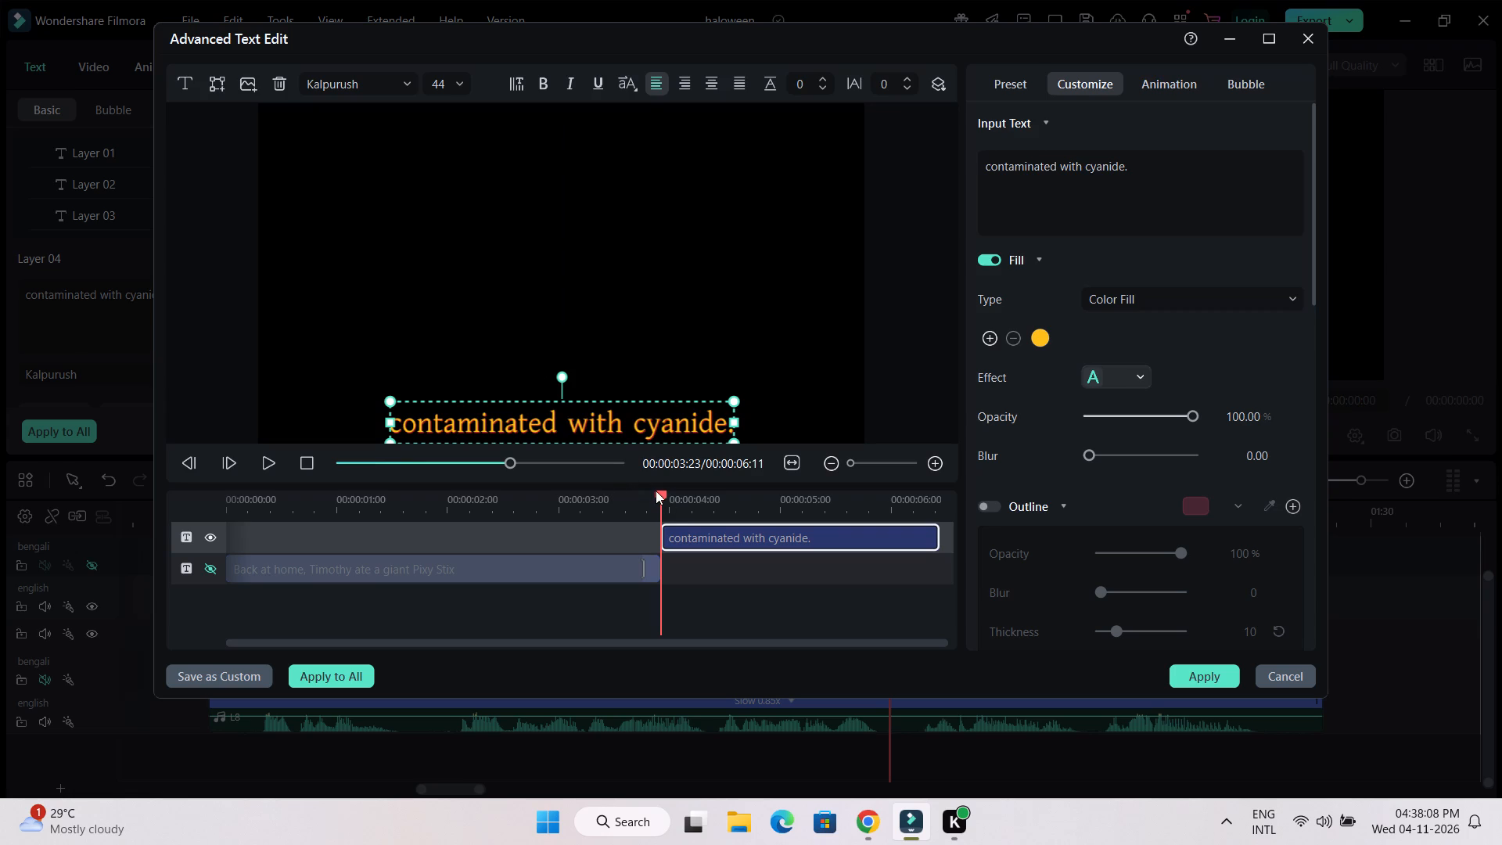
# Show the first layer again, preview the title from its start, and apply the text edits.
pyautogui.moveTo(656, 491); pyautogui.dragTo(60, 491)
pyautogui.click(211, 567)
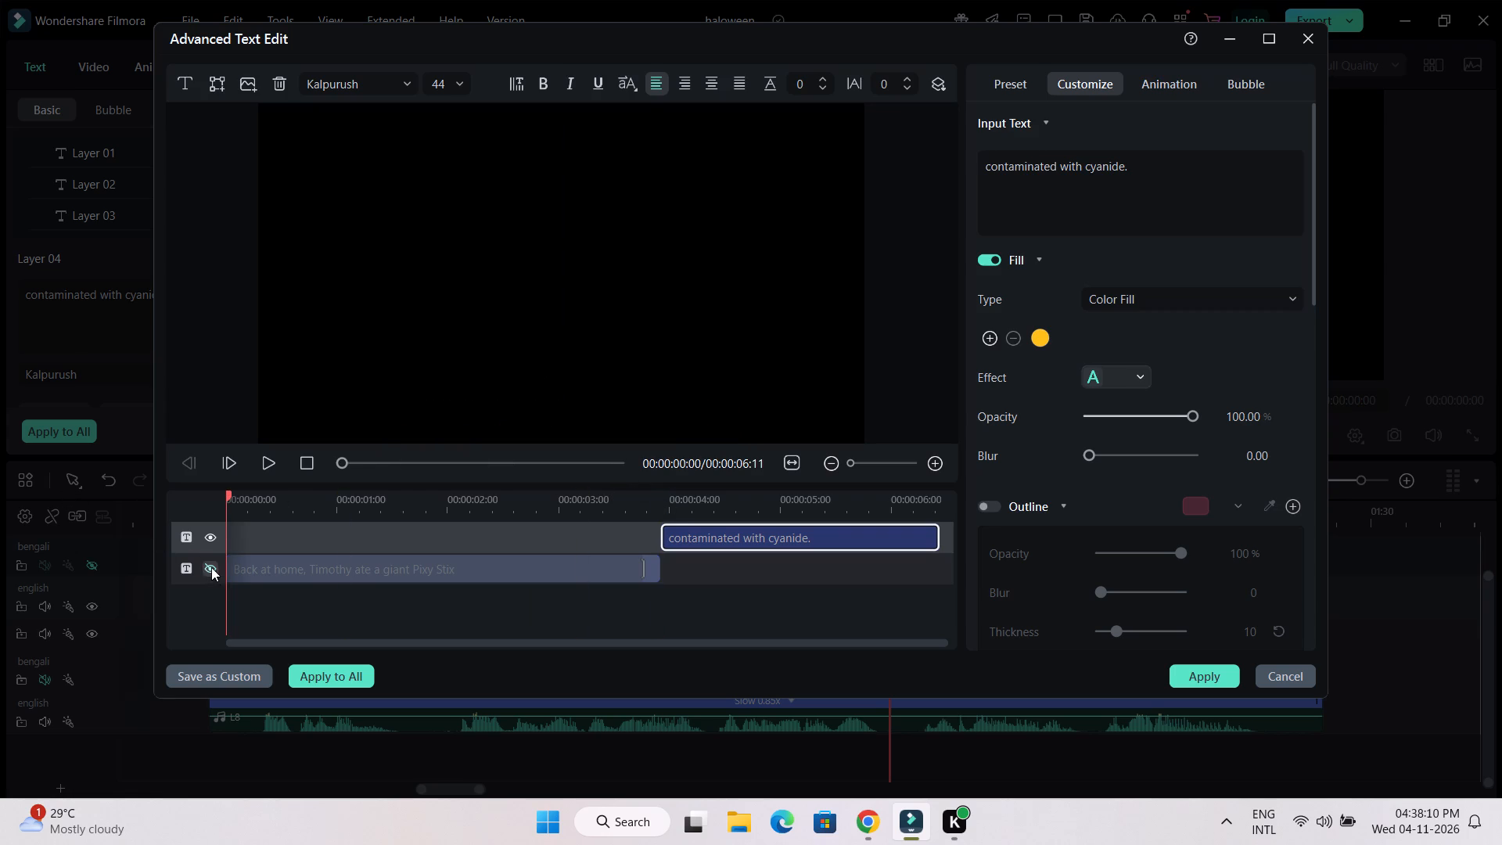
pyautogui.click(268, 468)
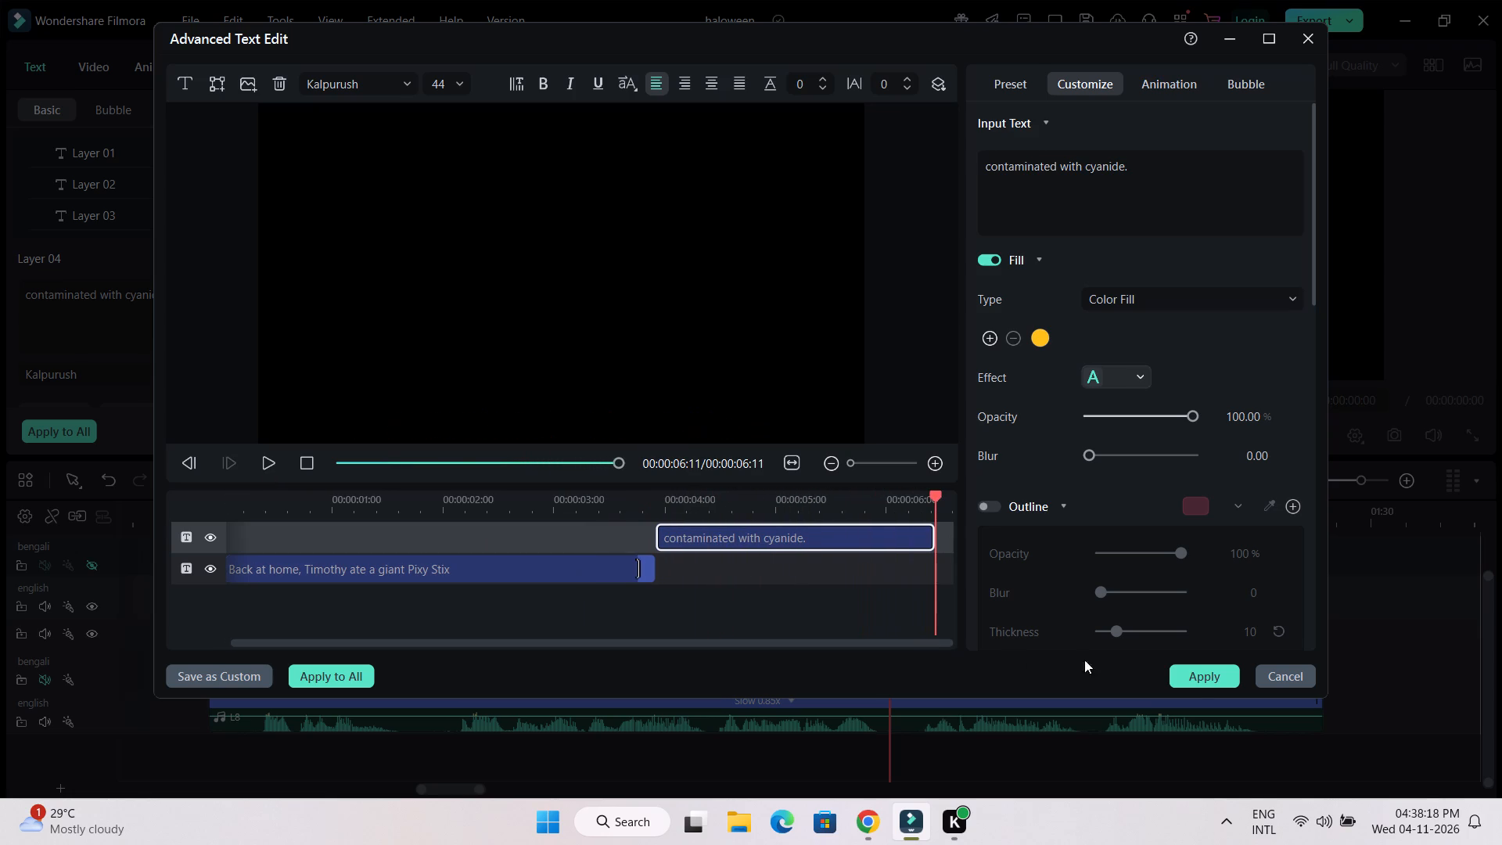
pyautogui.click(1194, 678)
pyautogui.moveTo(936, 520); pyautogui.dragTo(893, 523)
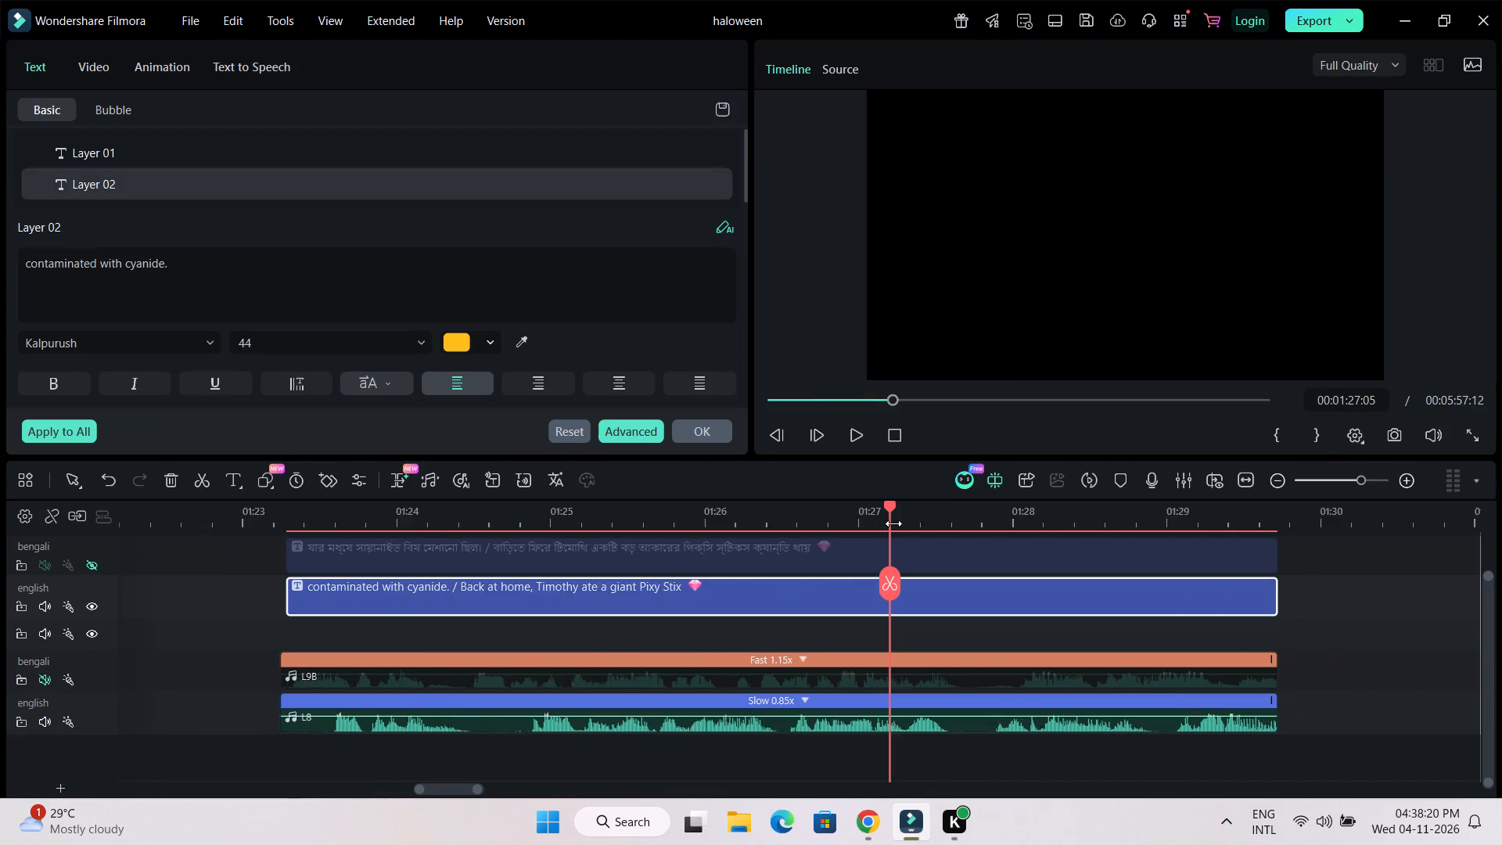
pyautogui.moveTo(893, 523); pyautogui.dragTo(842, 526)
pyautogui.moveTo(458, 789); pyautogui.dragTo(443, 793)
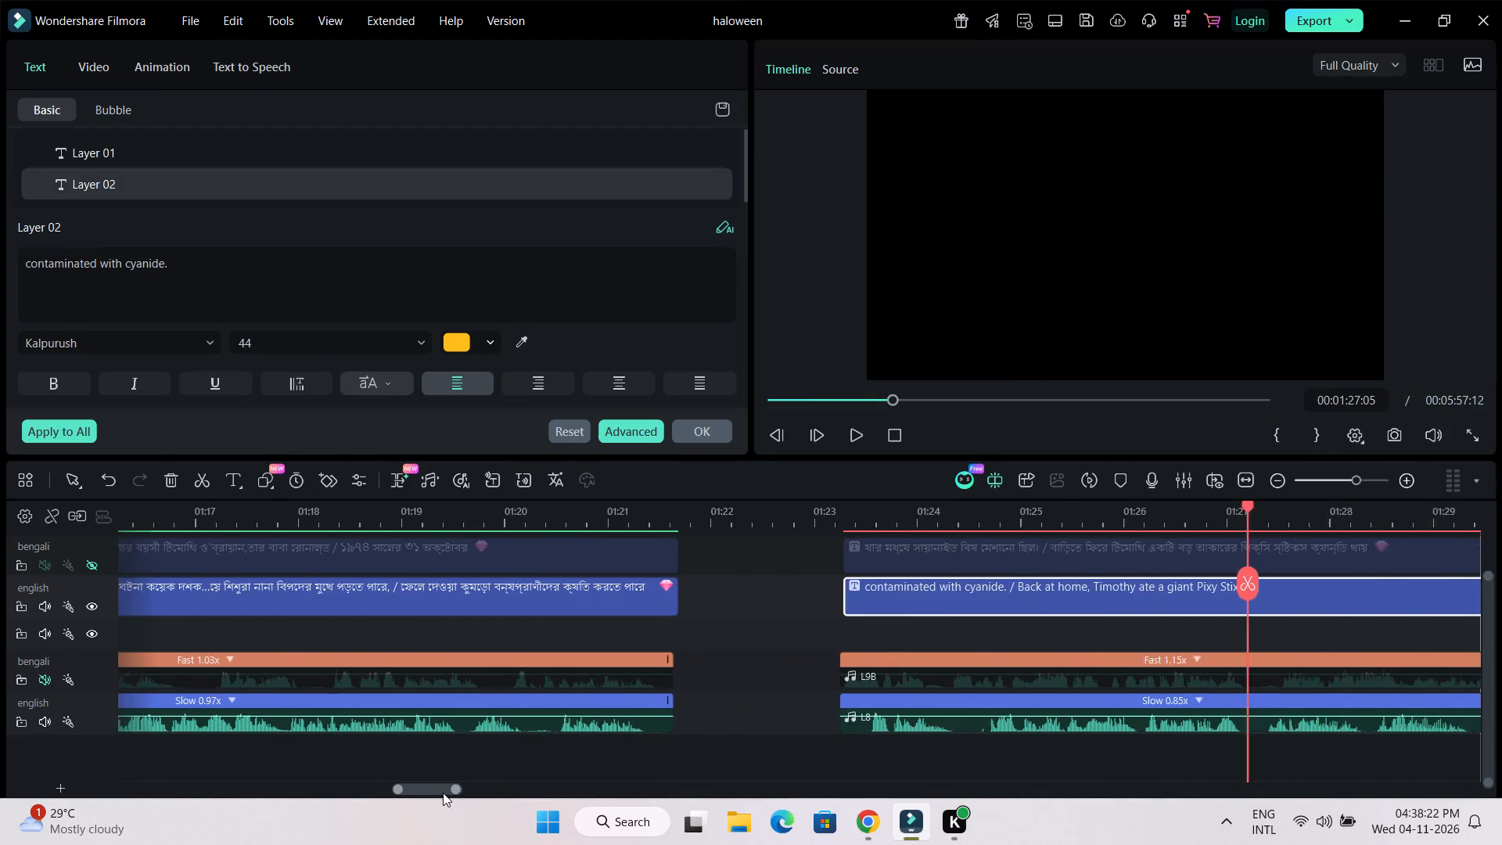
pyautogui.moveTo(443, 793); pyautogui.dragTo(428, 799)
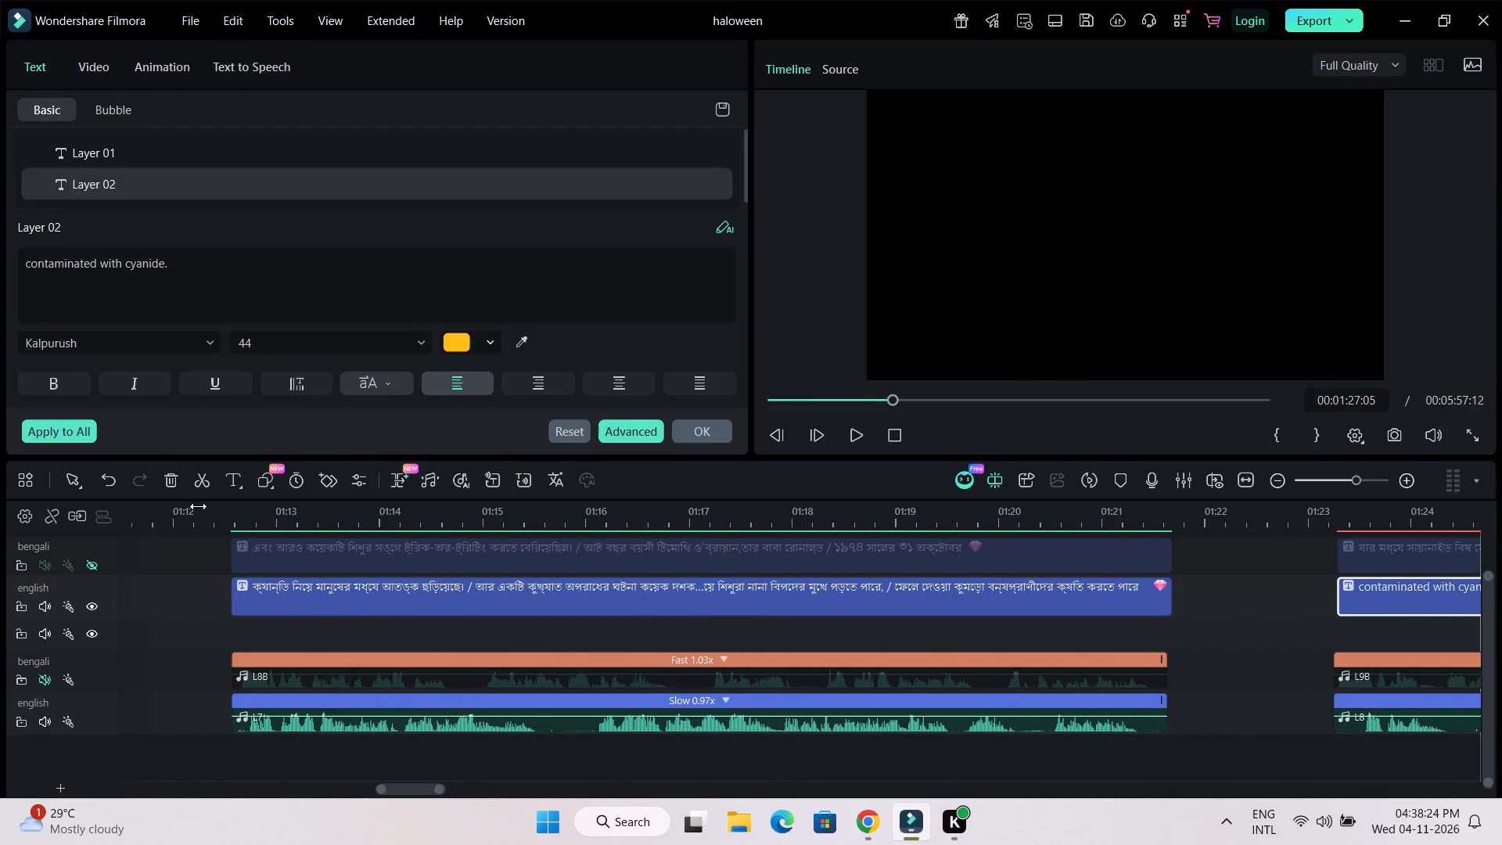
pyautogui.click(198, 505)
pyautogui.press('space')
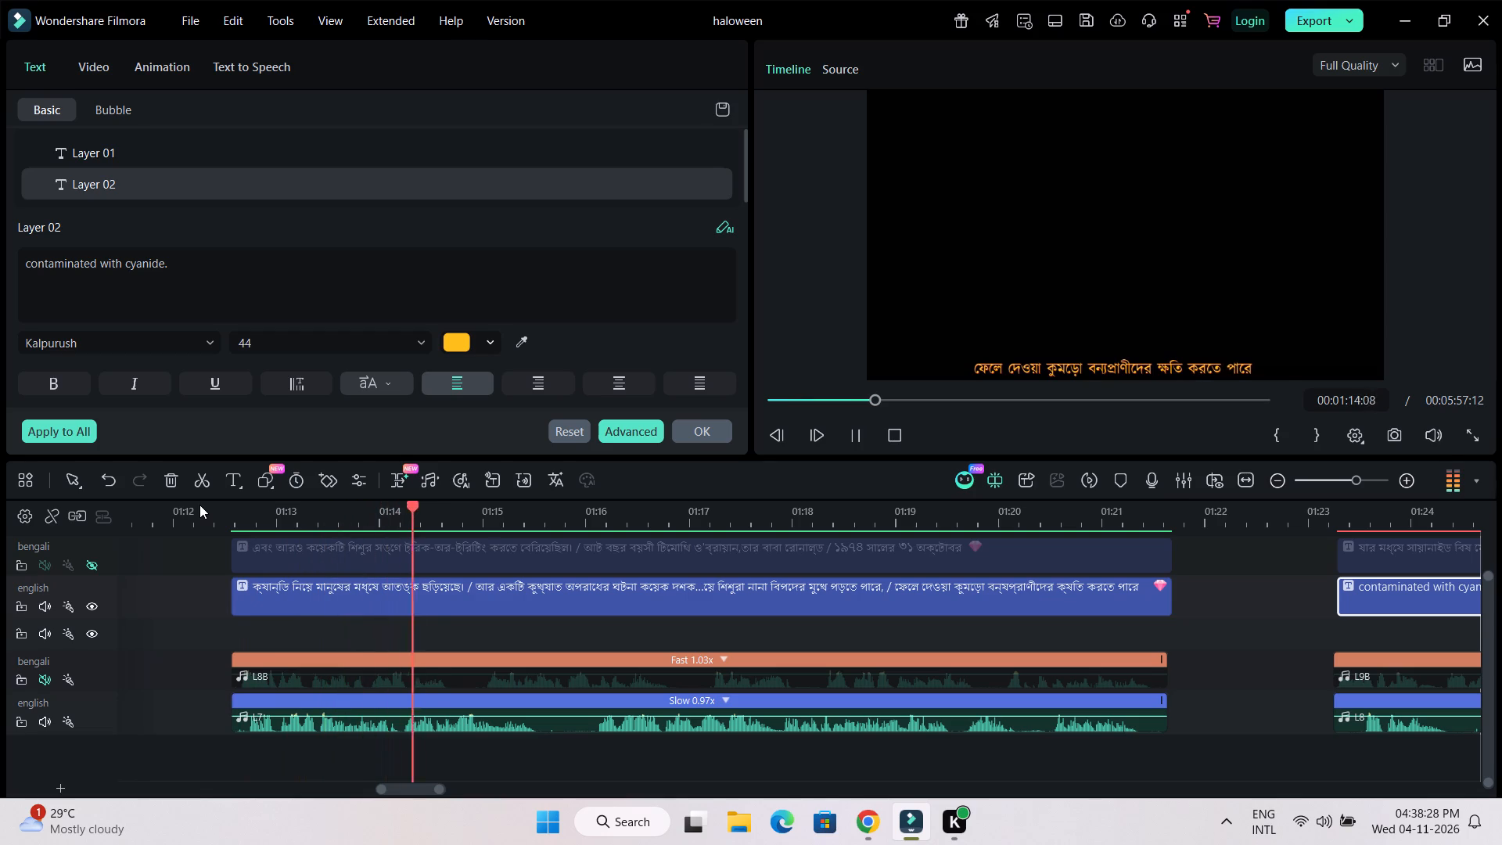
pyautogui.press('space')
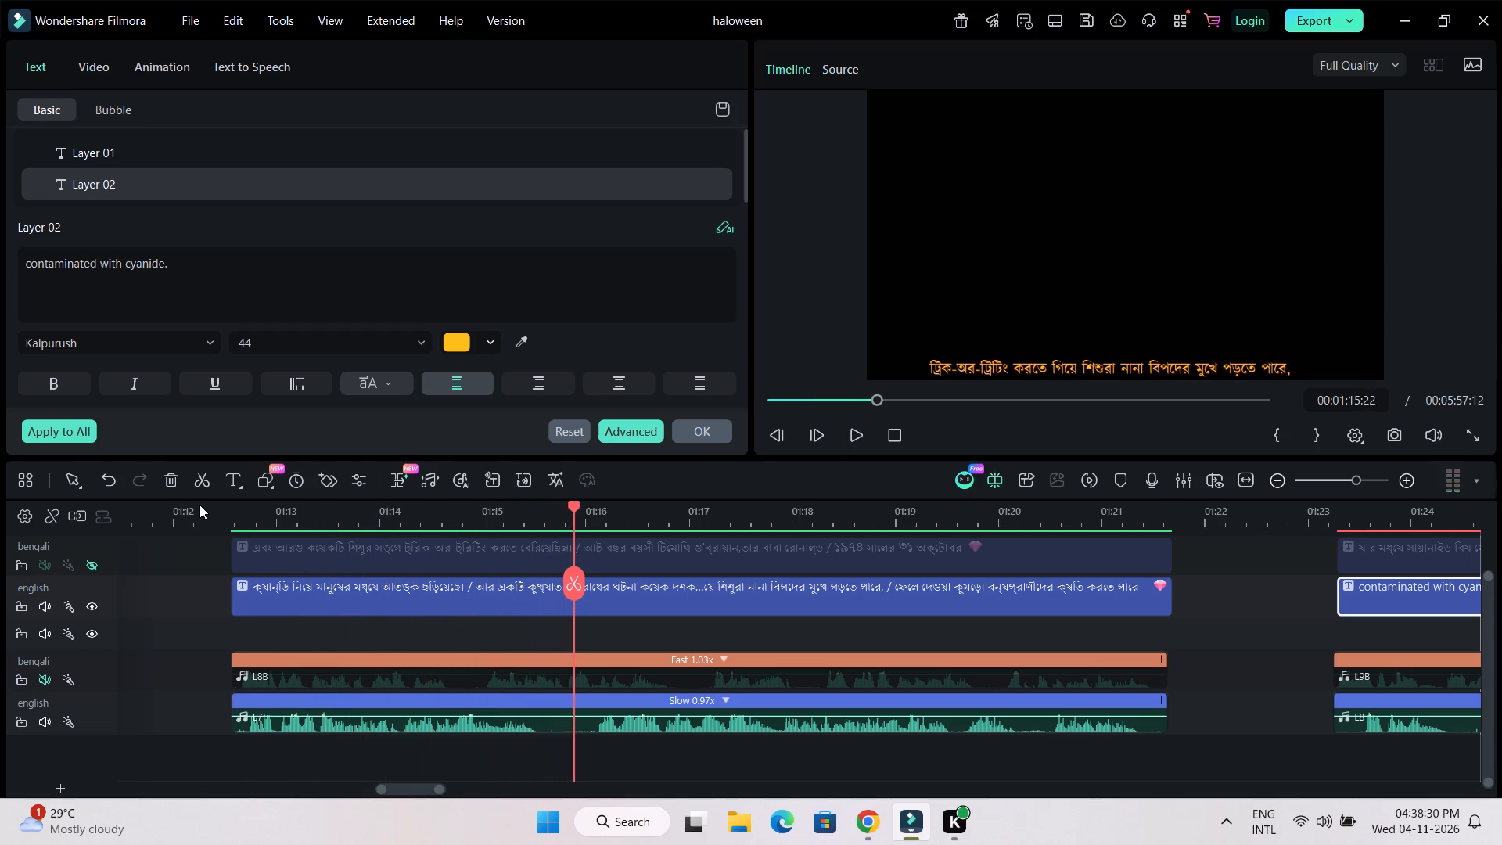
pyautogui.doubleClick(437, 594)
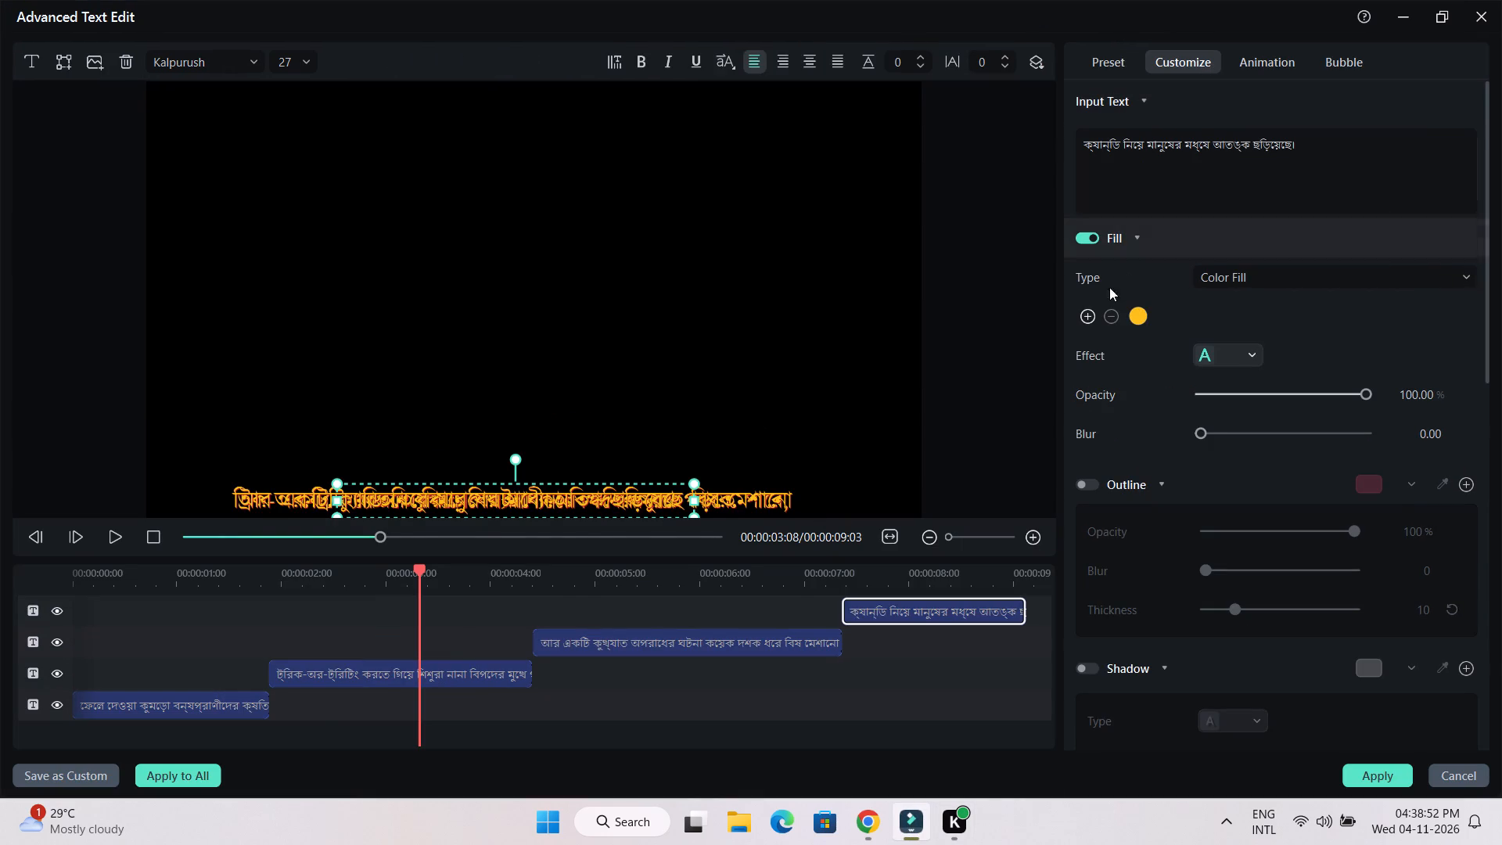
pyautogui.scroll(-1, 317, 708)
pyautogui.moveTo(262, 709); pyautogui.dragTo(393, 709)
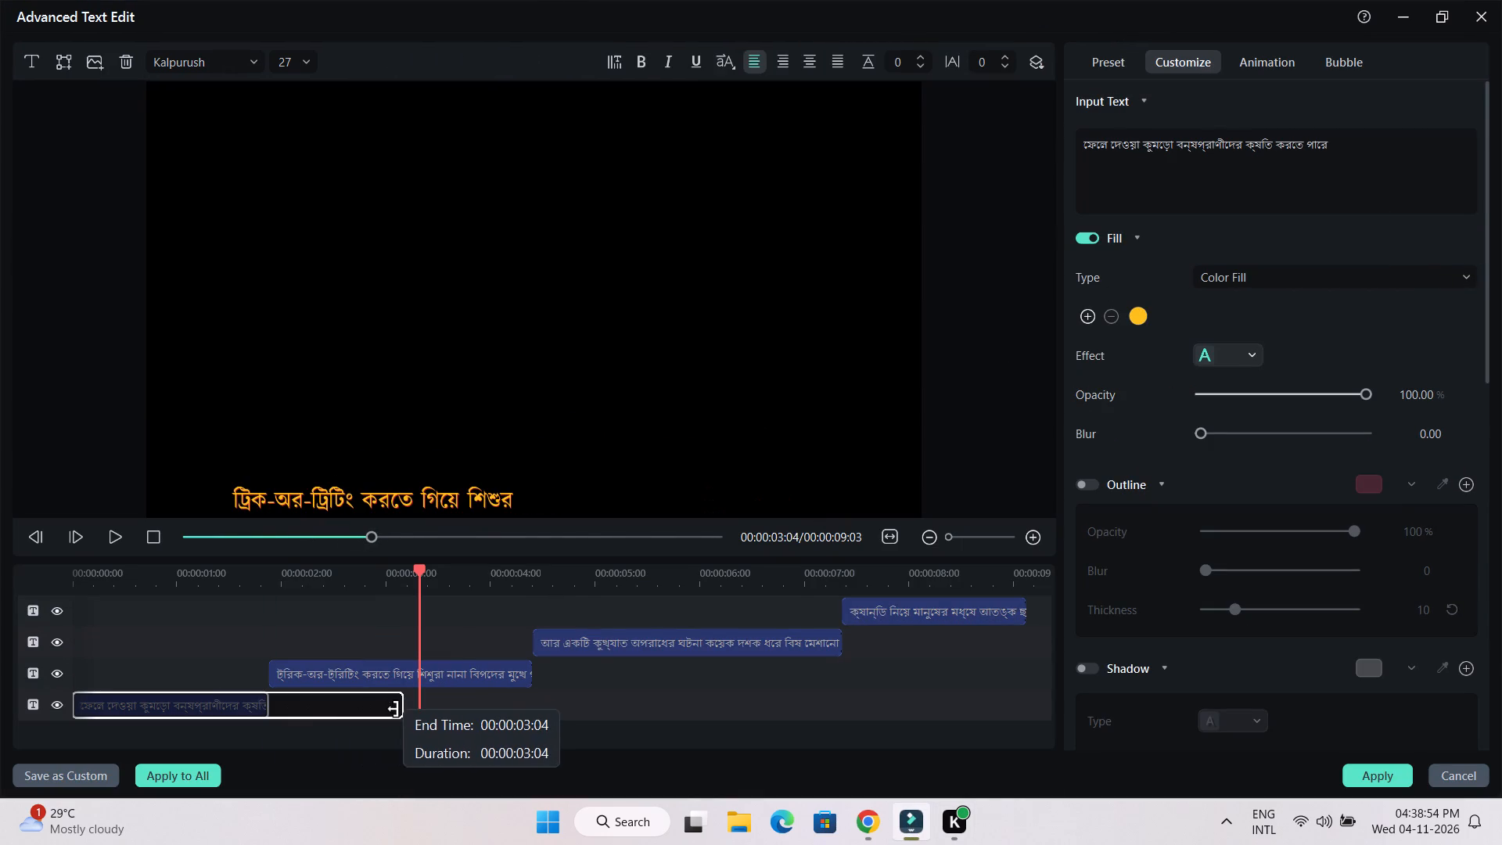
pyautogui.moveTo(393, 709); pyautogui.dragTo(406, 709)
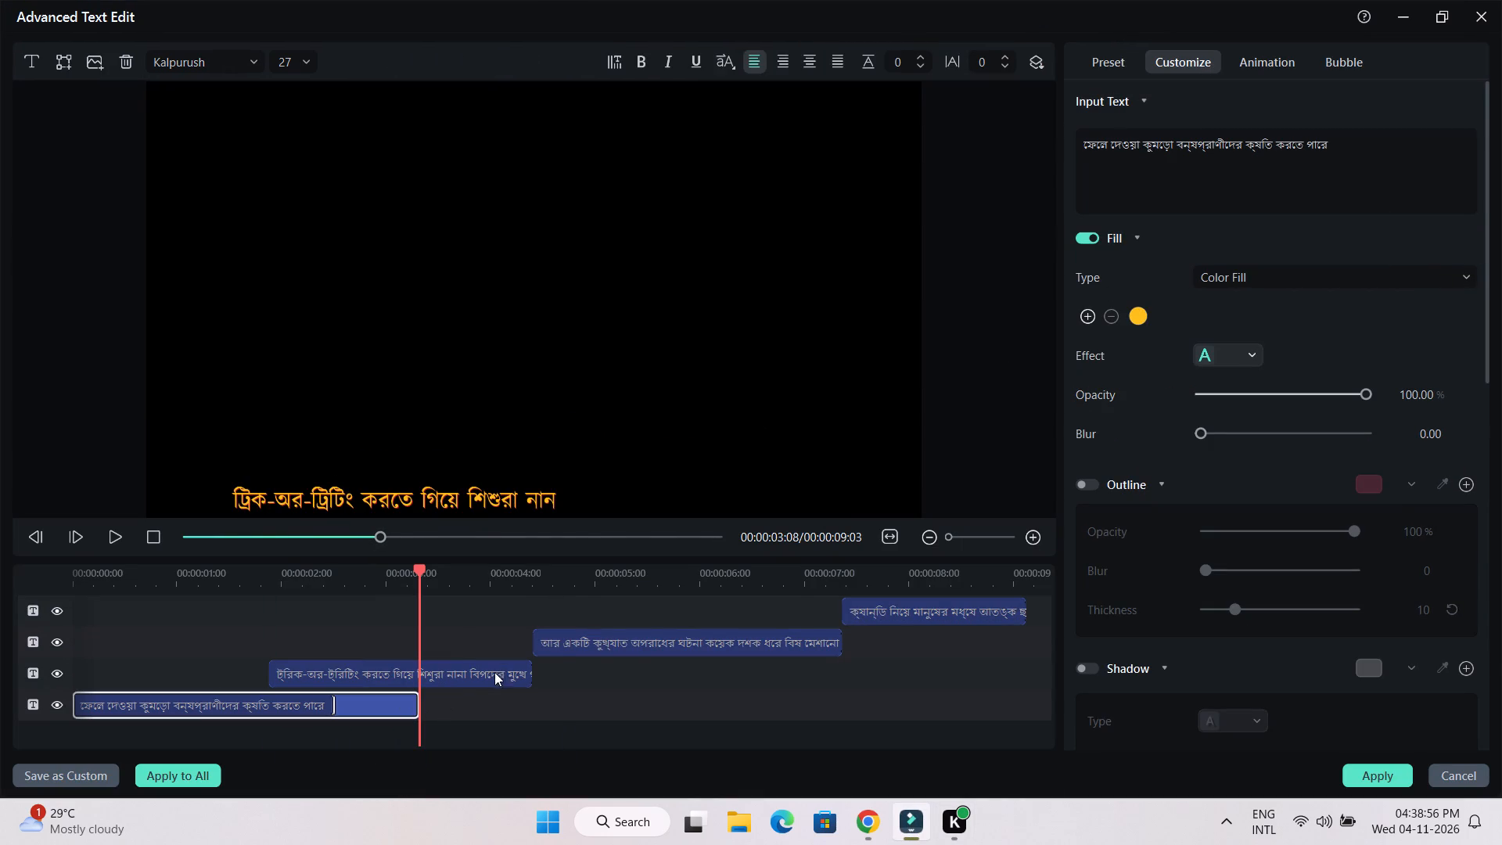
pyautogui.moveTo(487, 675); pyautogui.dragTo(631, 683)
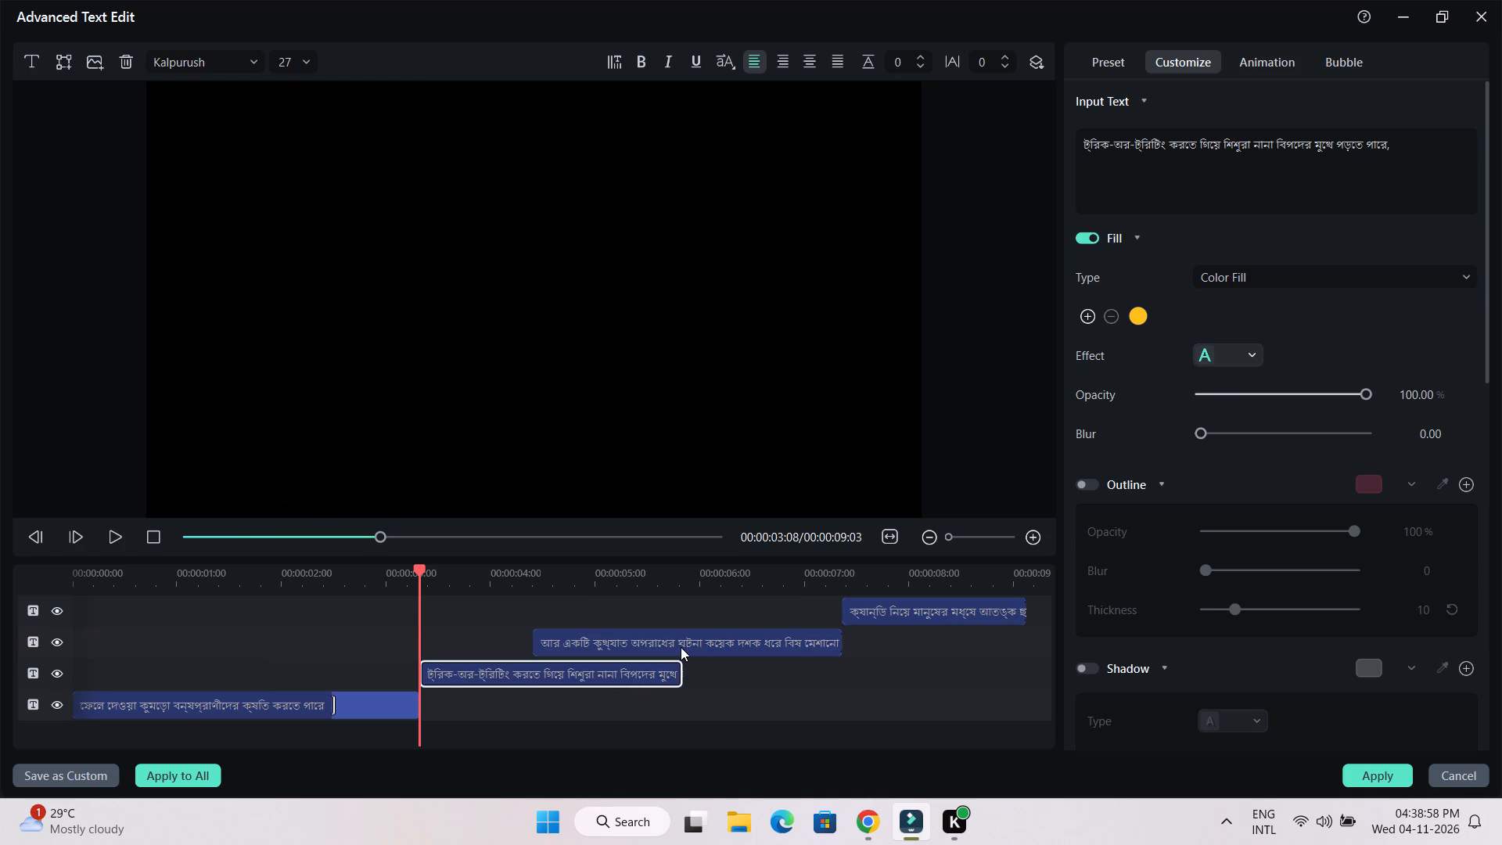
pyautogui.moveTo(681, 647); pyautogui.dragTo(843, 643)
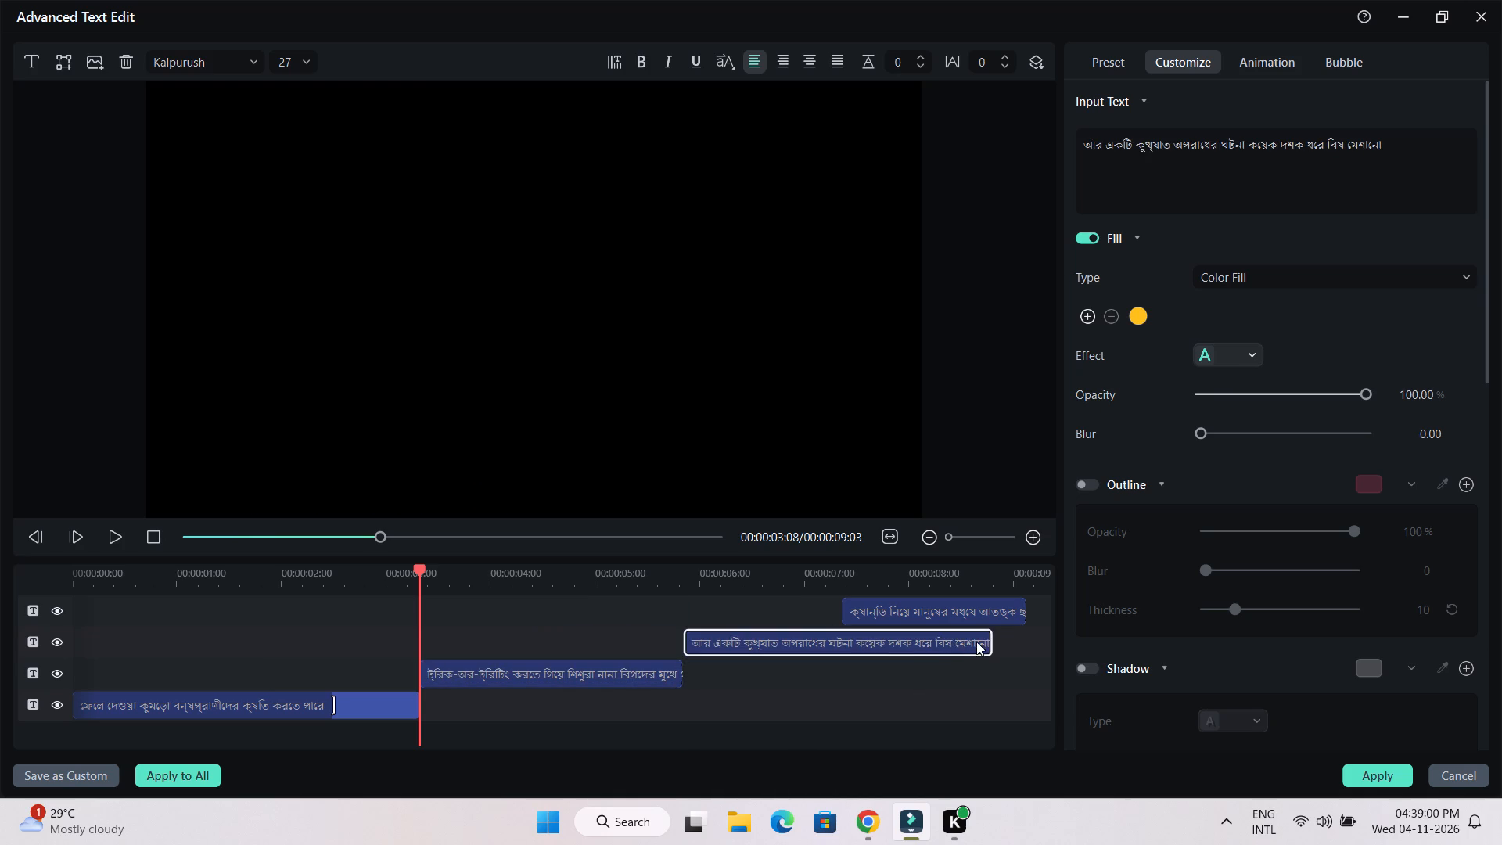
pyautogui.moveTo(987, 642); pyautogui.dragTo(1096, 656)
# Delete the fourth Bengali text layer from the title.
pyautogui.click(981, 614)
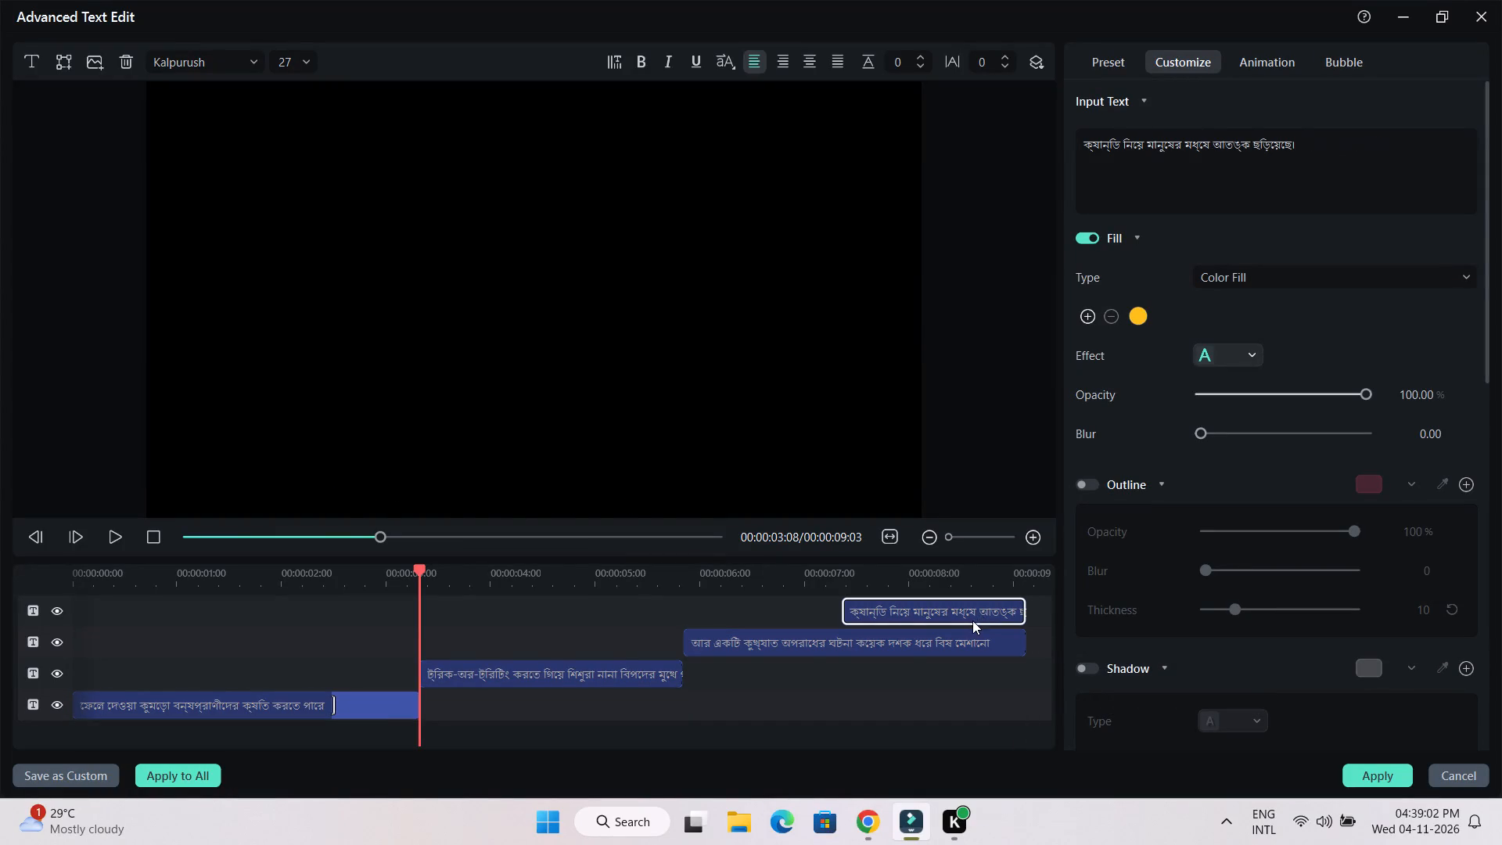
pyautogui.press('Delete')
# Lengthen the first layer's animation to nearly its full duration.
pyautogui.moveTo(330, 674); pyautogui.dragTo(375, 671)
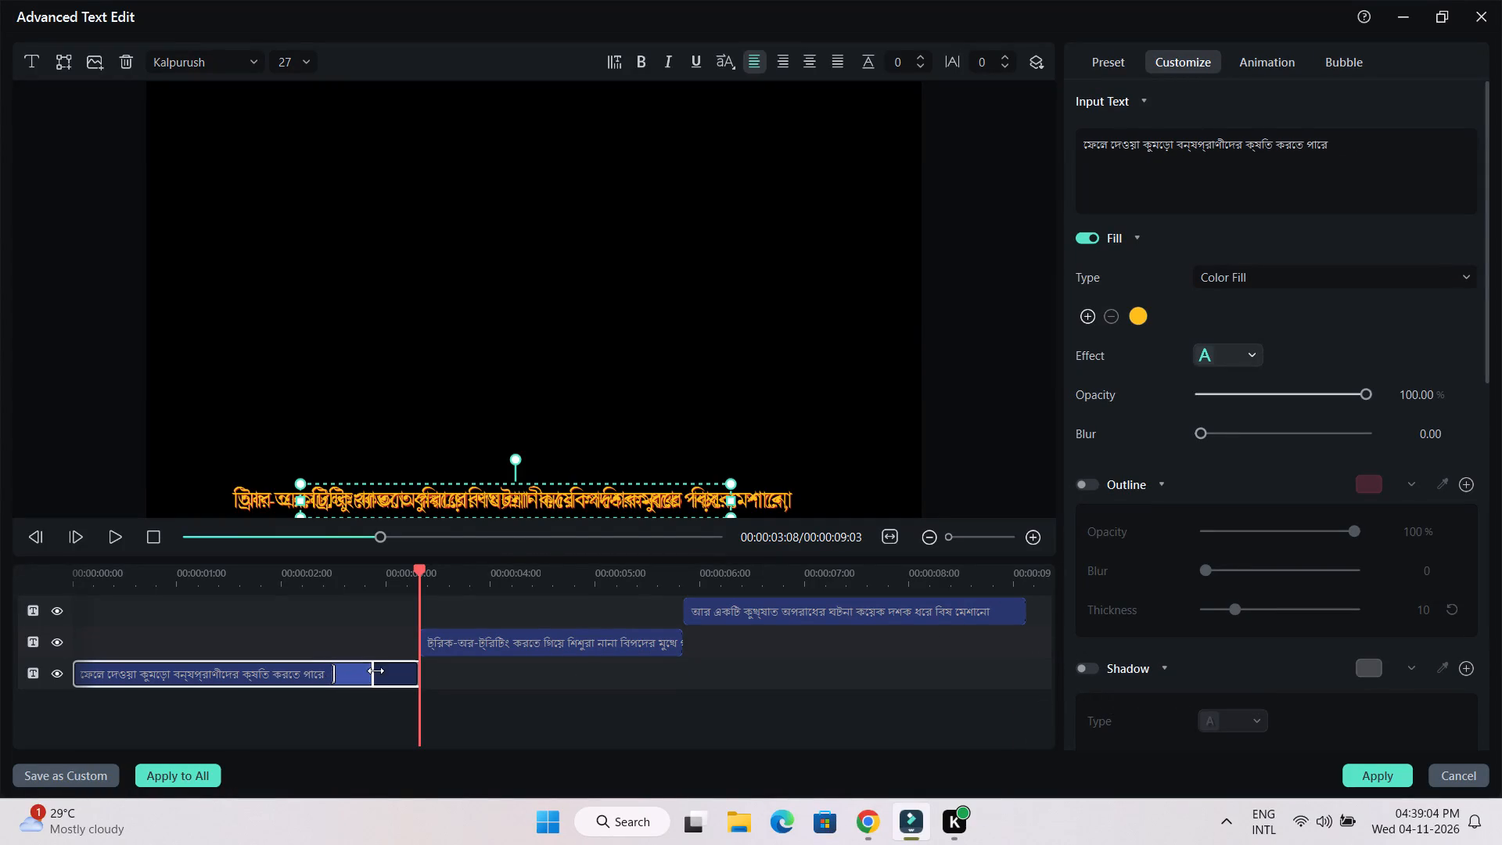
pyautogui.moveTo(375, 671); pyautogui.dragTo(391, 671)
# Replace the first layer's Bengali text with the copied sentence, trimmed to "On October 31, 1974,".
pyautogui.doubleClick(372, 674)
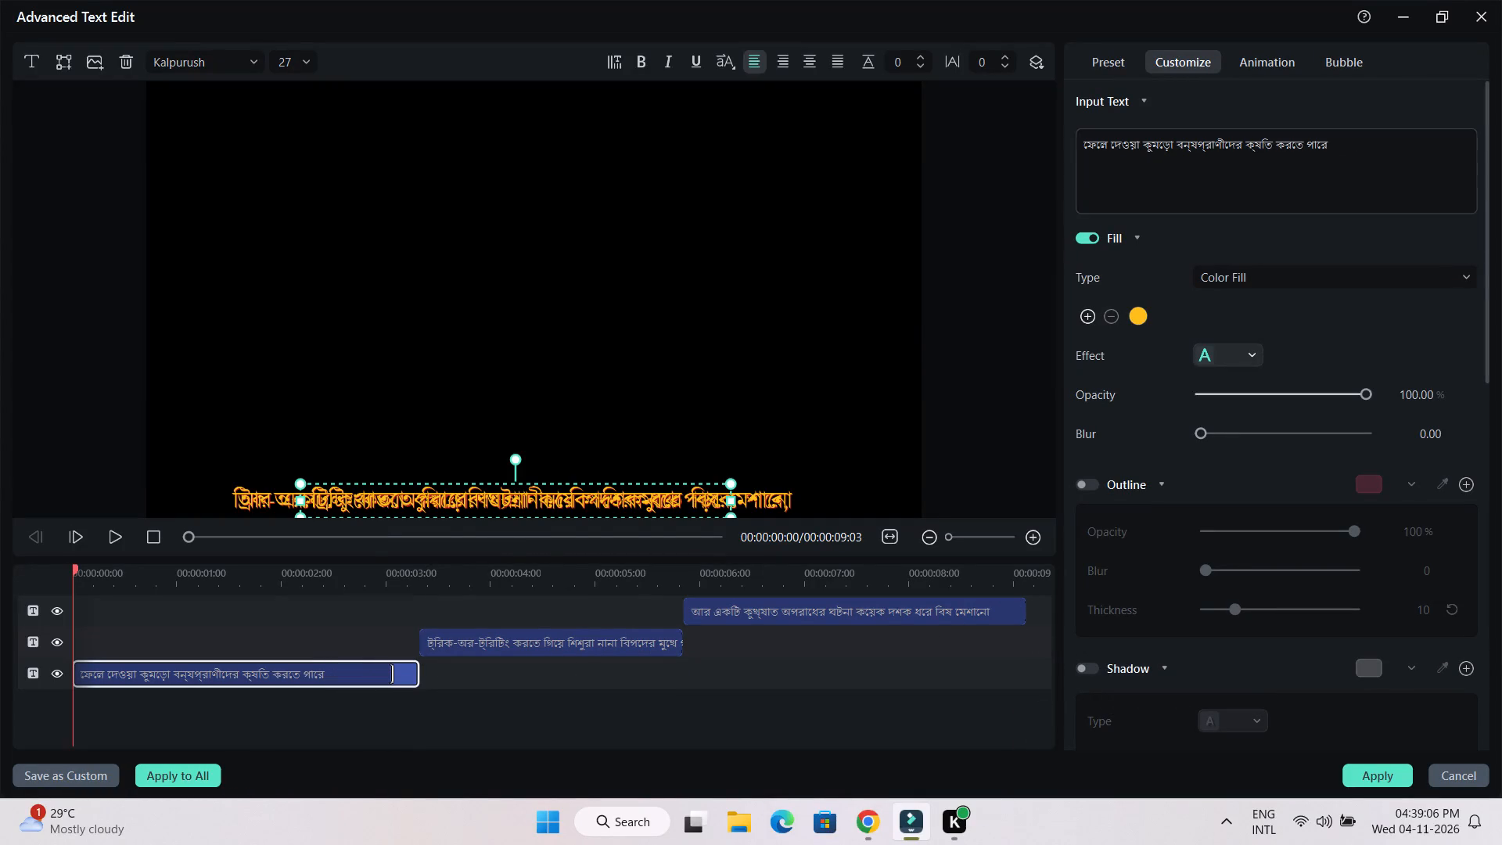
pyautogui.moveTo(1351, 154); pyautogui.dragTo(1101, 156)
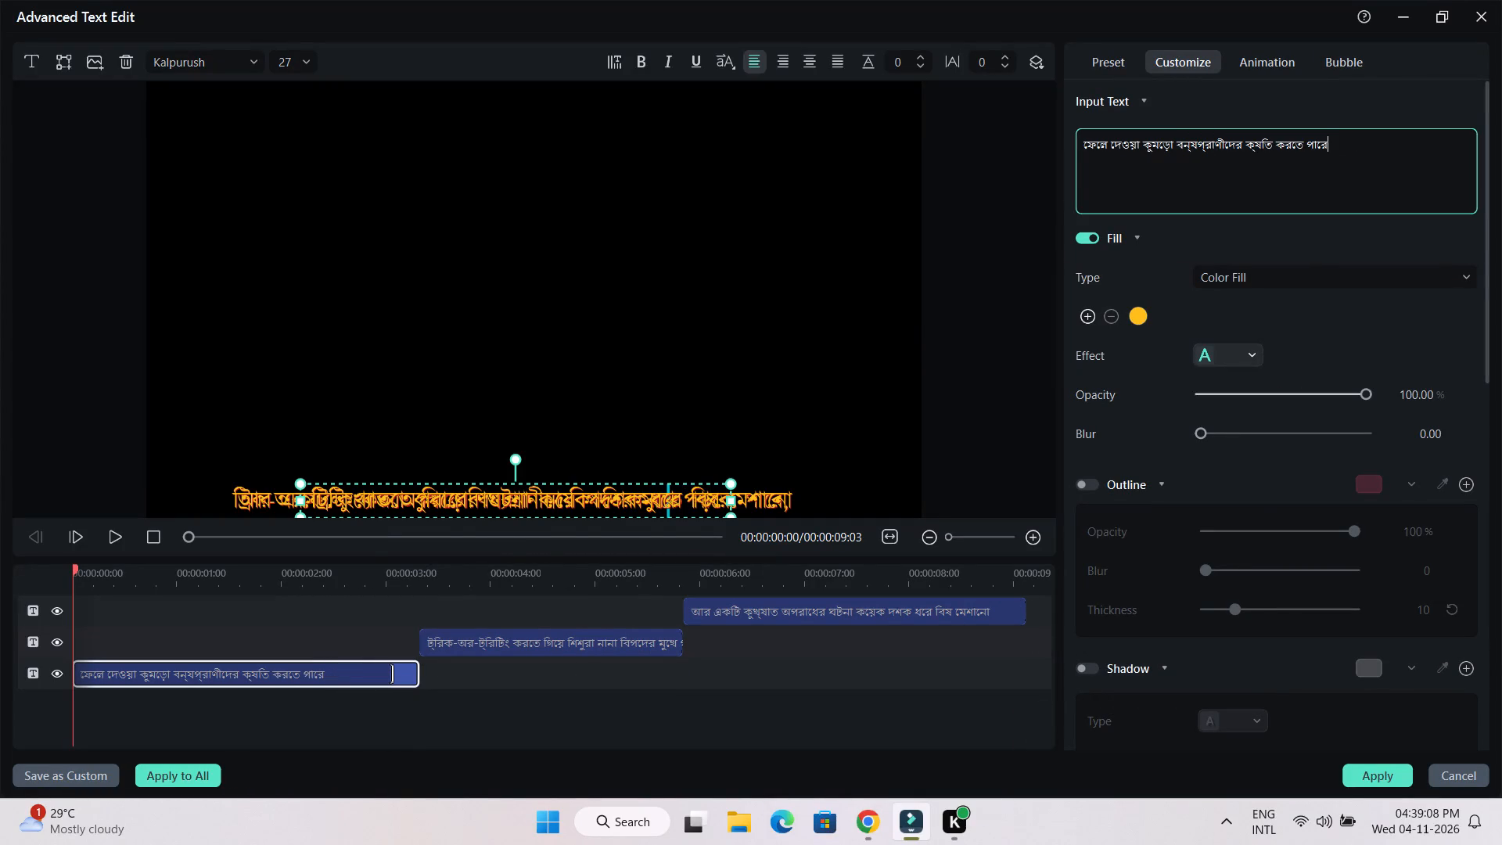
pyautogui.moveTo(1101, 156); pyautogui.dragTo(1069, 145)
pyautogui.hotkey('ctrl', 'v')
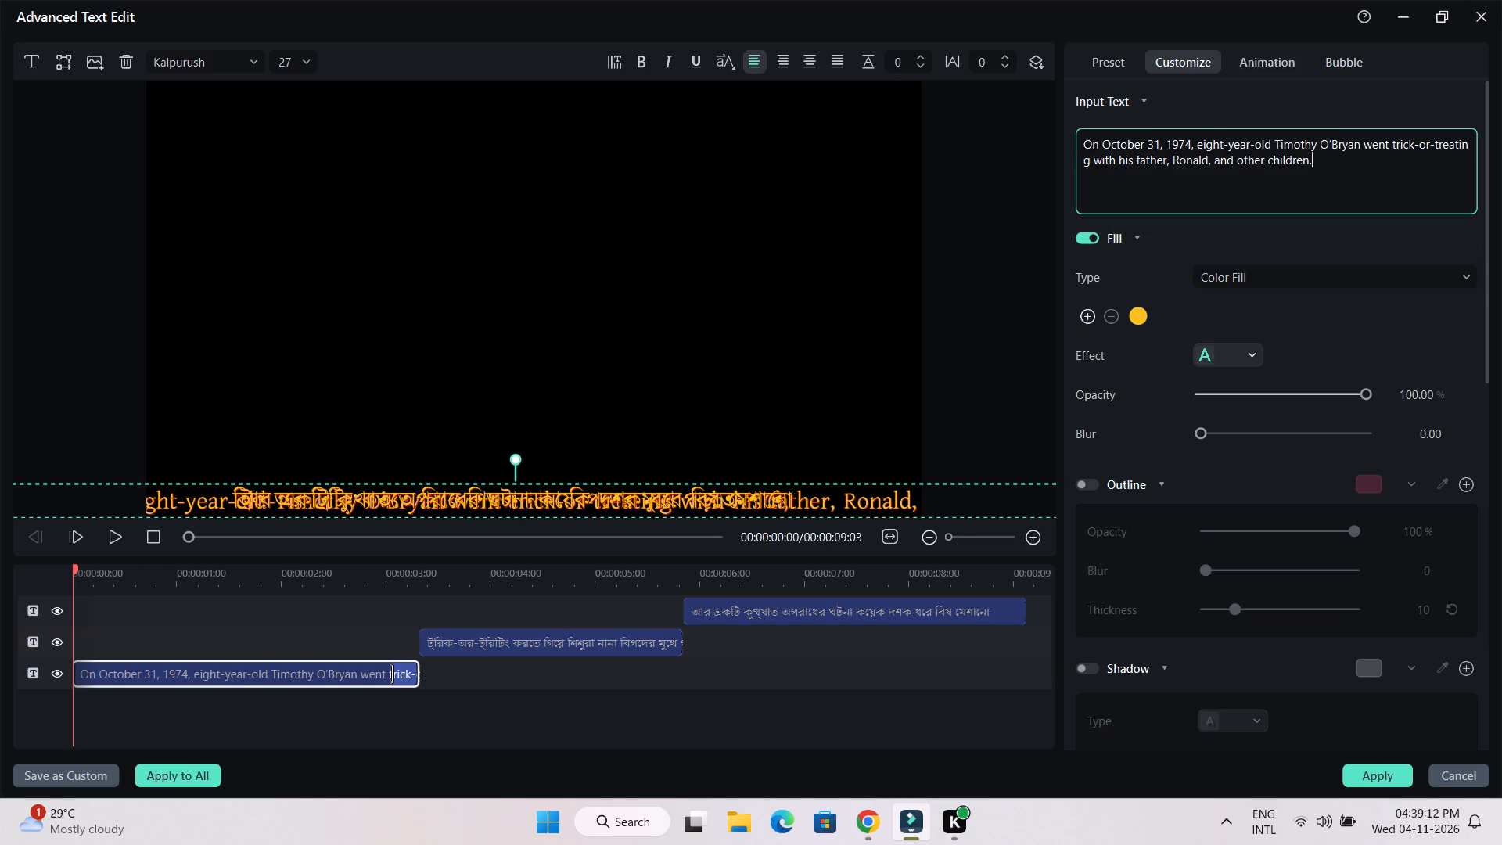
pyautogui.moveTo(1197, 142); pyautogui.dragTo(1336, 170)
pyautogui.press('BackSpace')
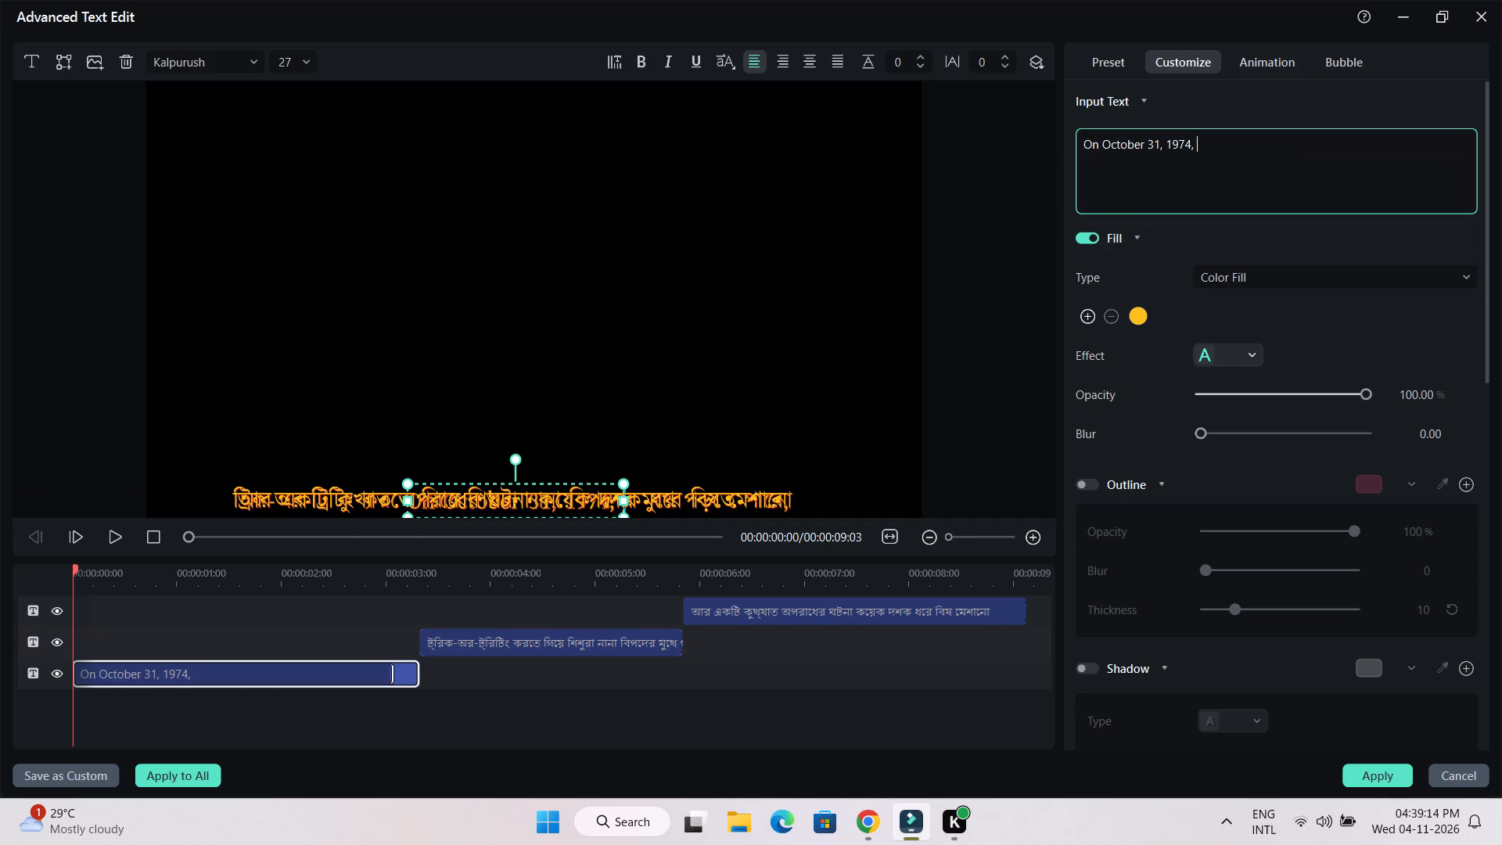
# Hide the second and third layers, play back the first layer's text animation, and apply the title edits.
pyautogui.click(59, 651)
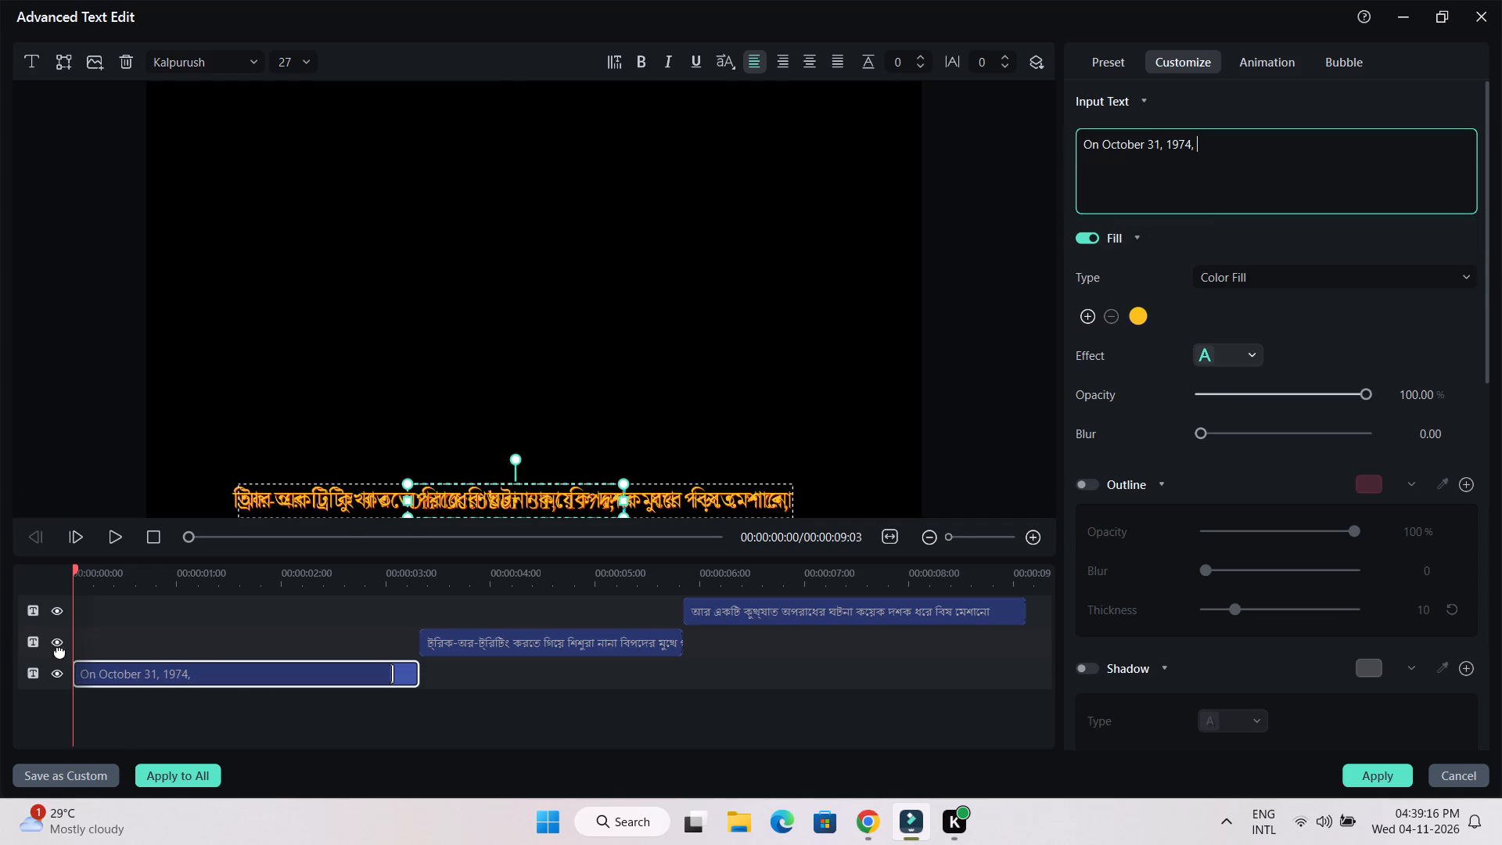
pyautogui.click(56, 642)
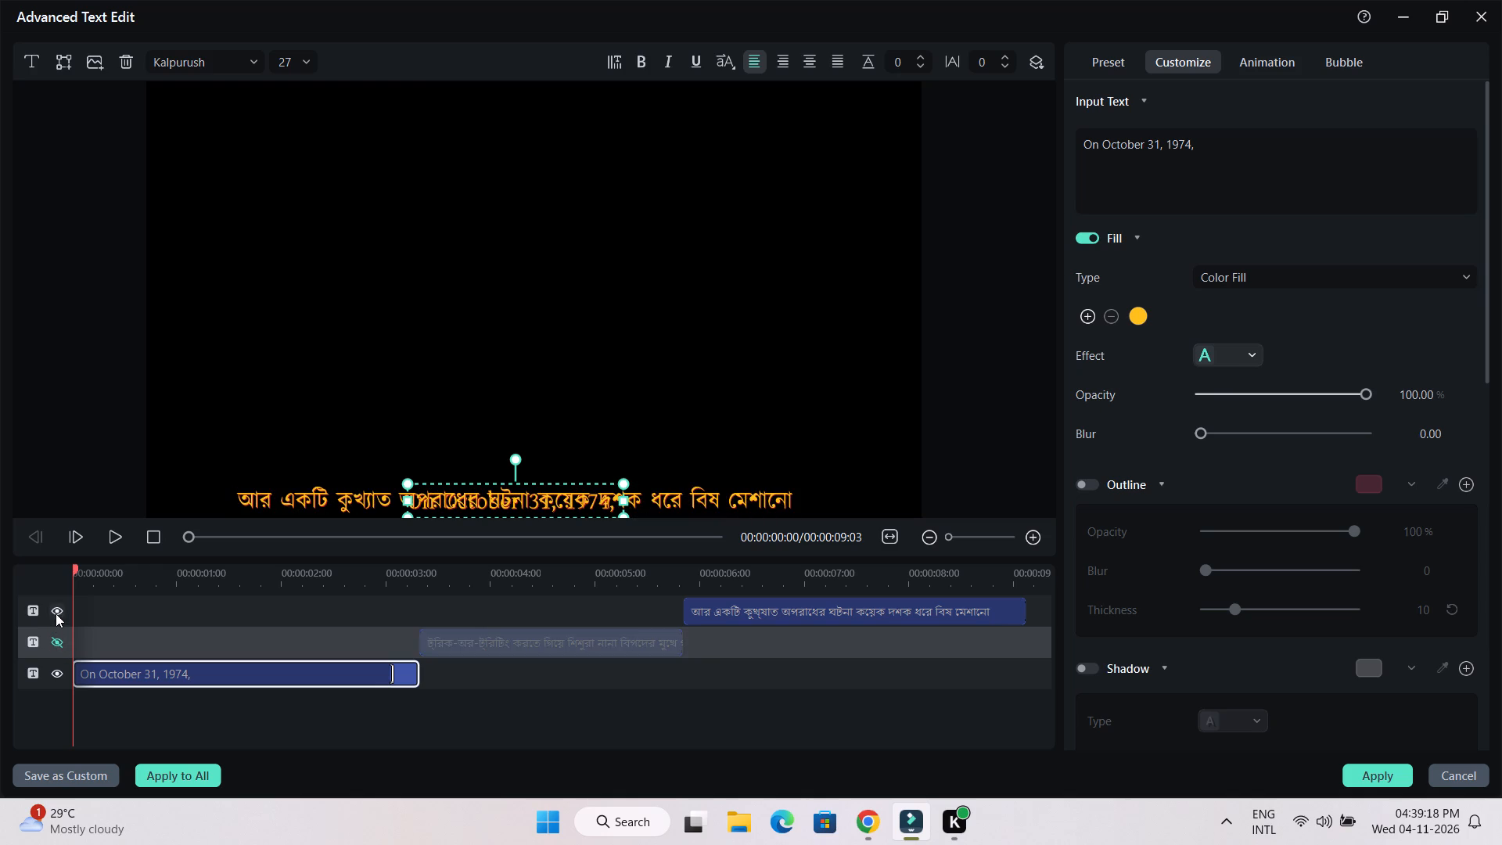
pyautogui.click(56, 609)
pyautogui.click(125, 641)
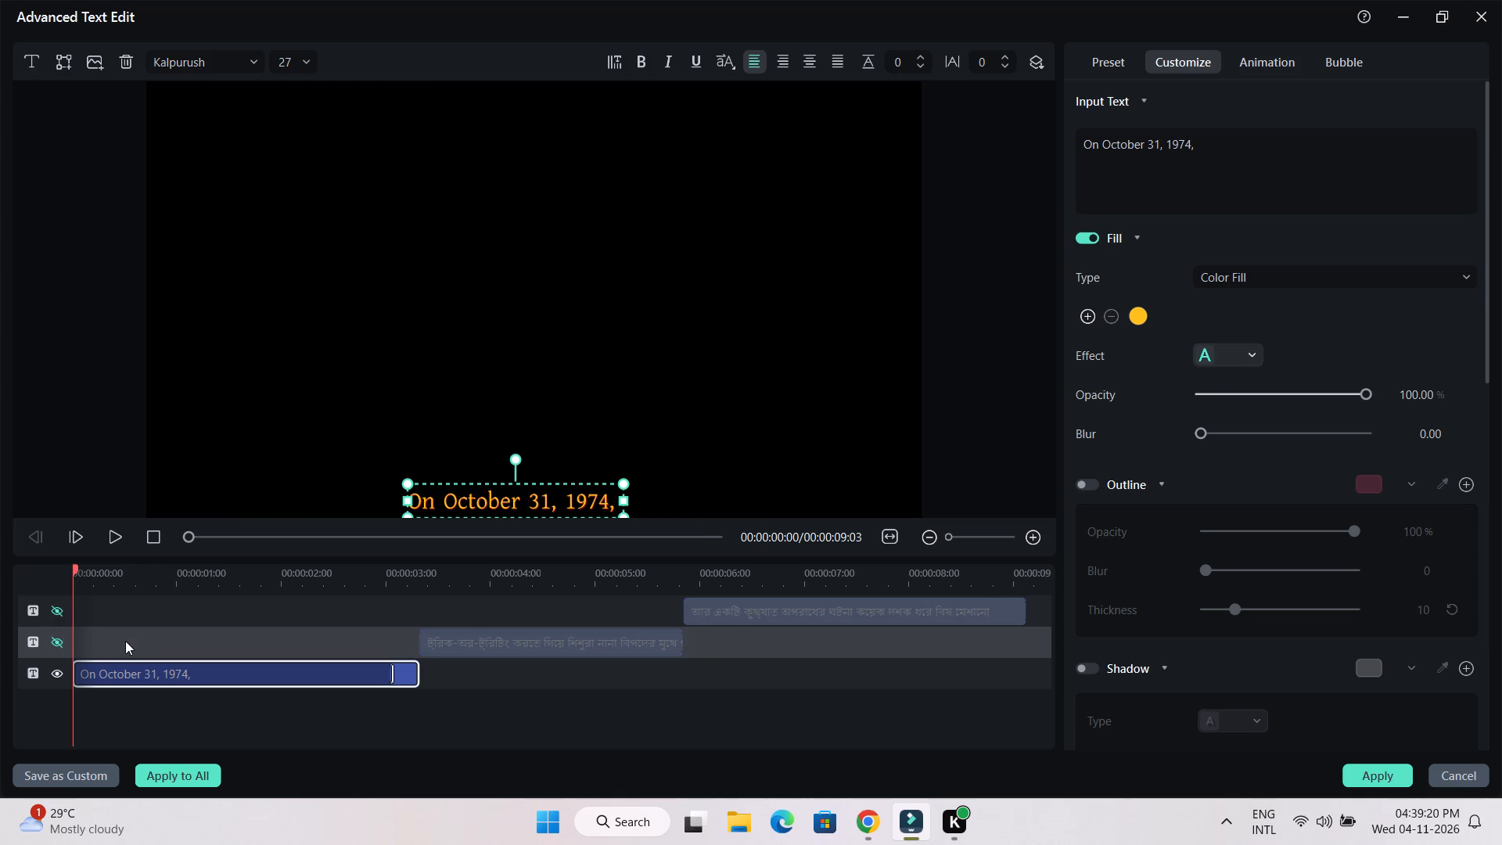
pyautogui.click(42, 643)
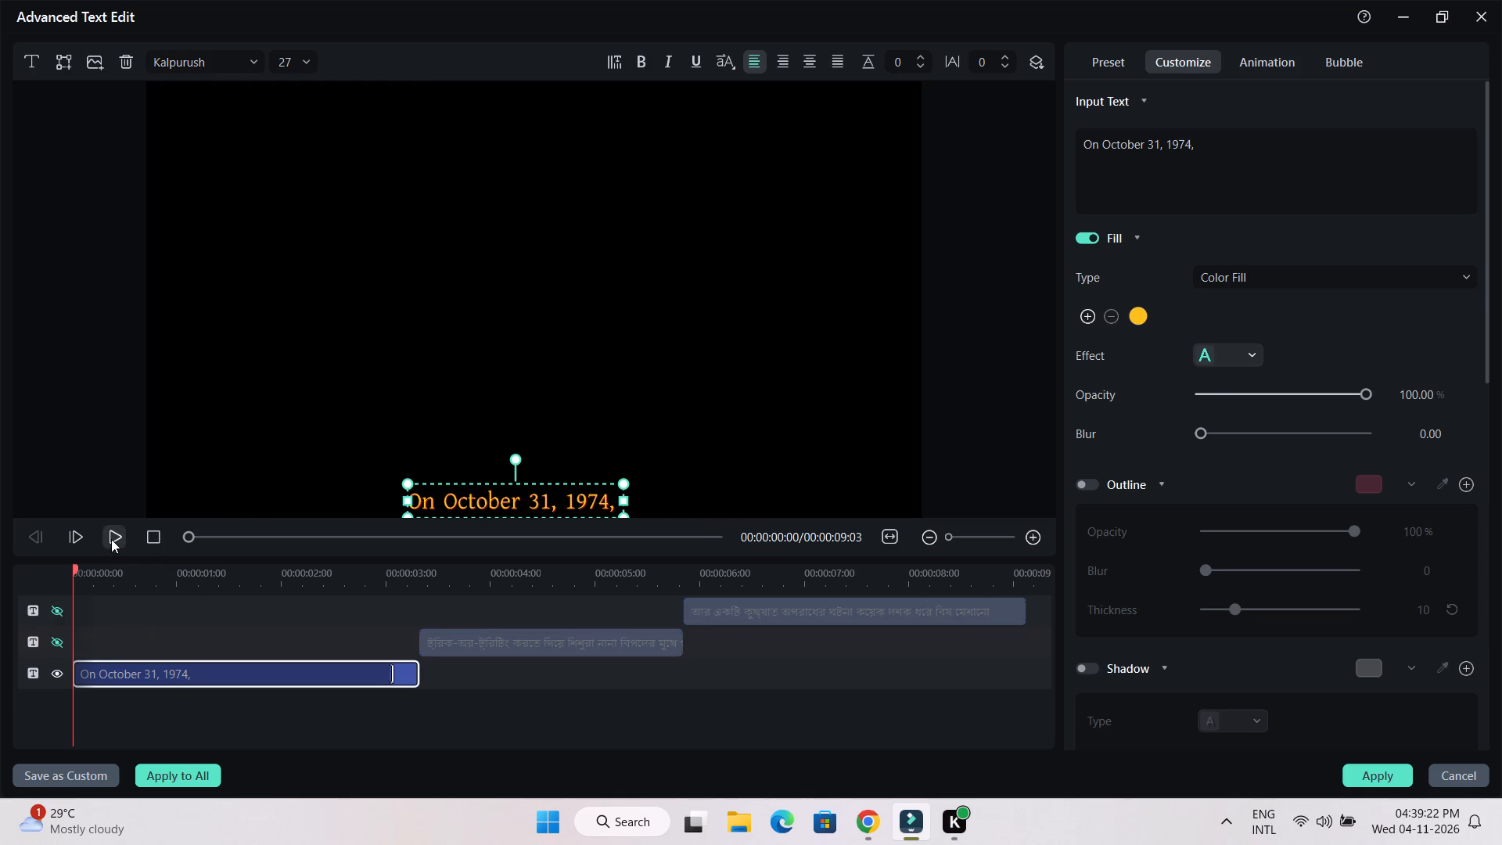
pyautogui.click(111, 537)
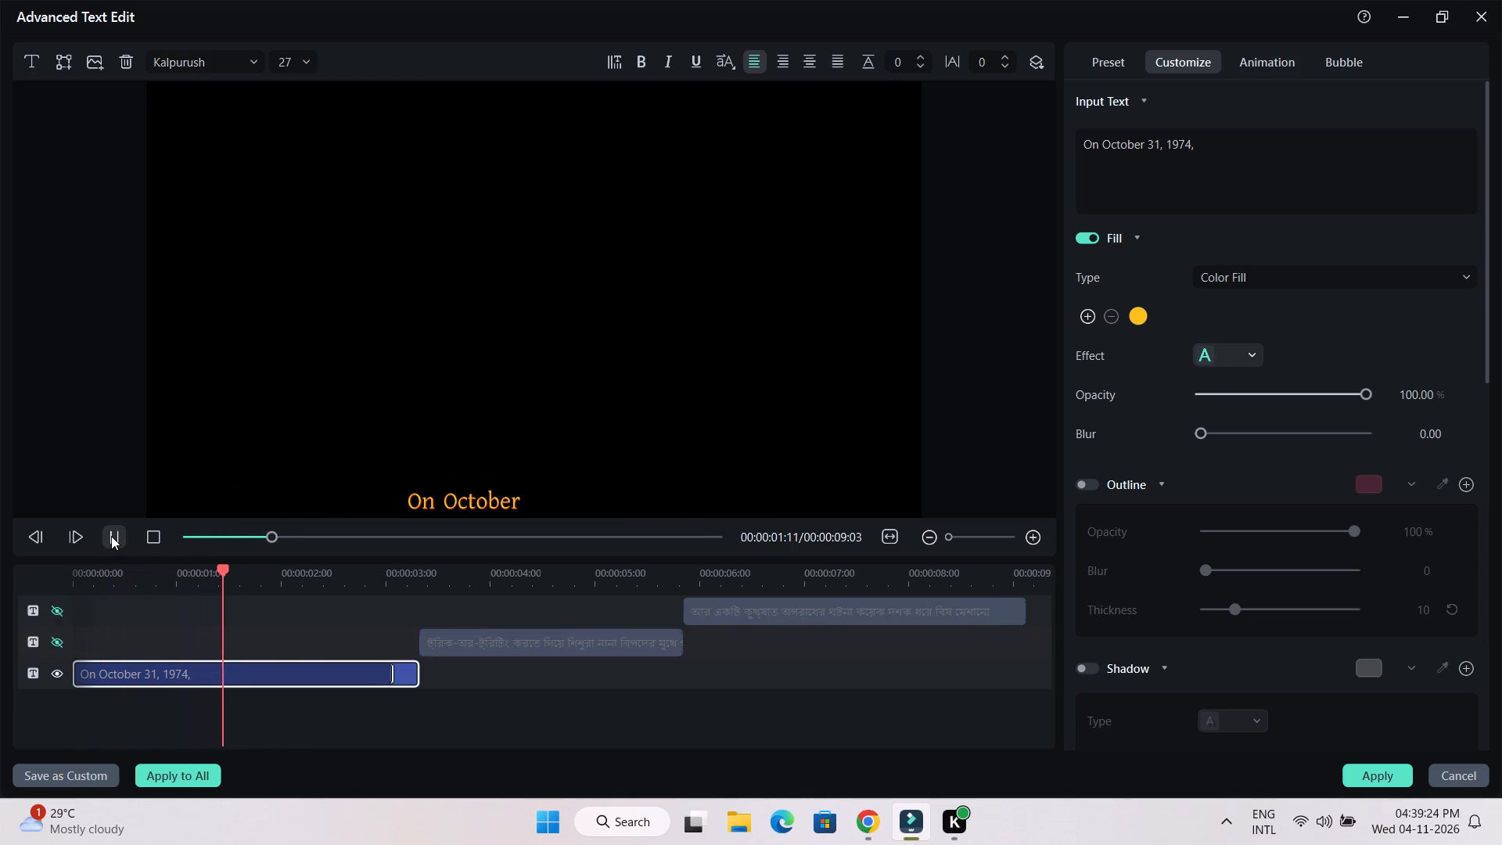
pyautogui.press('space')
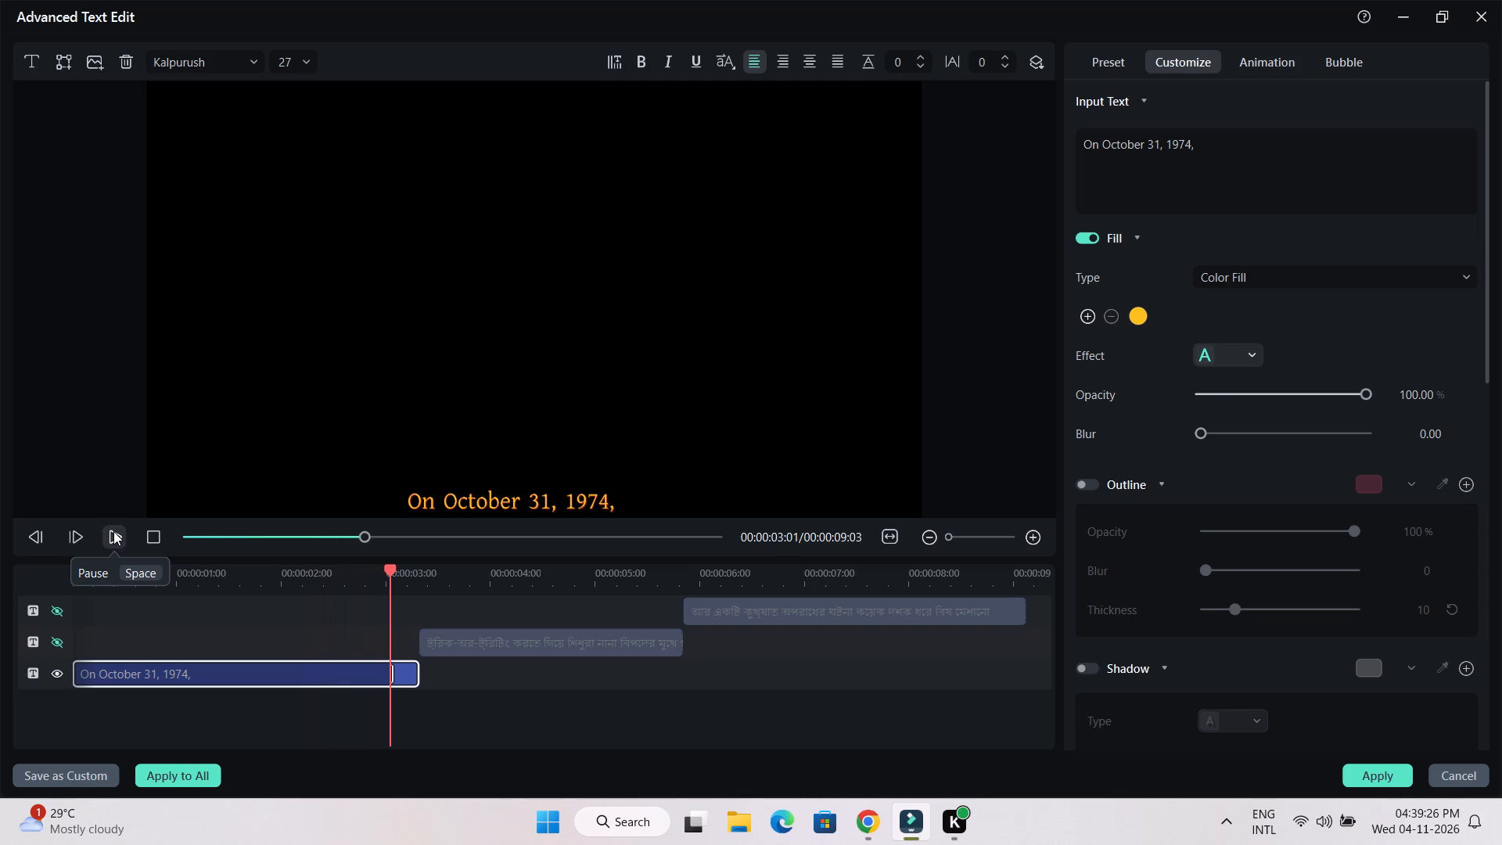
pyautogui.press('space')
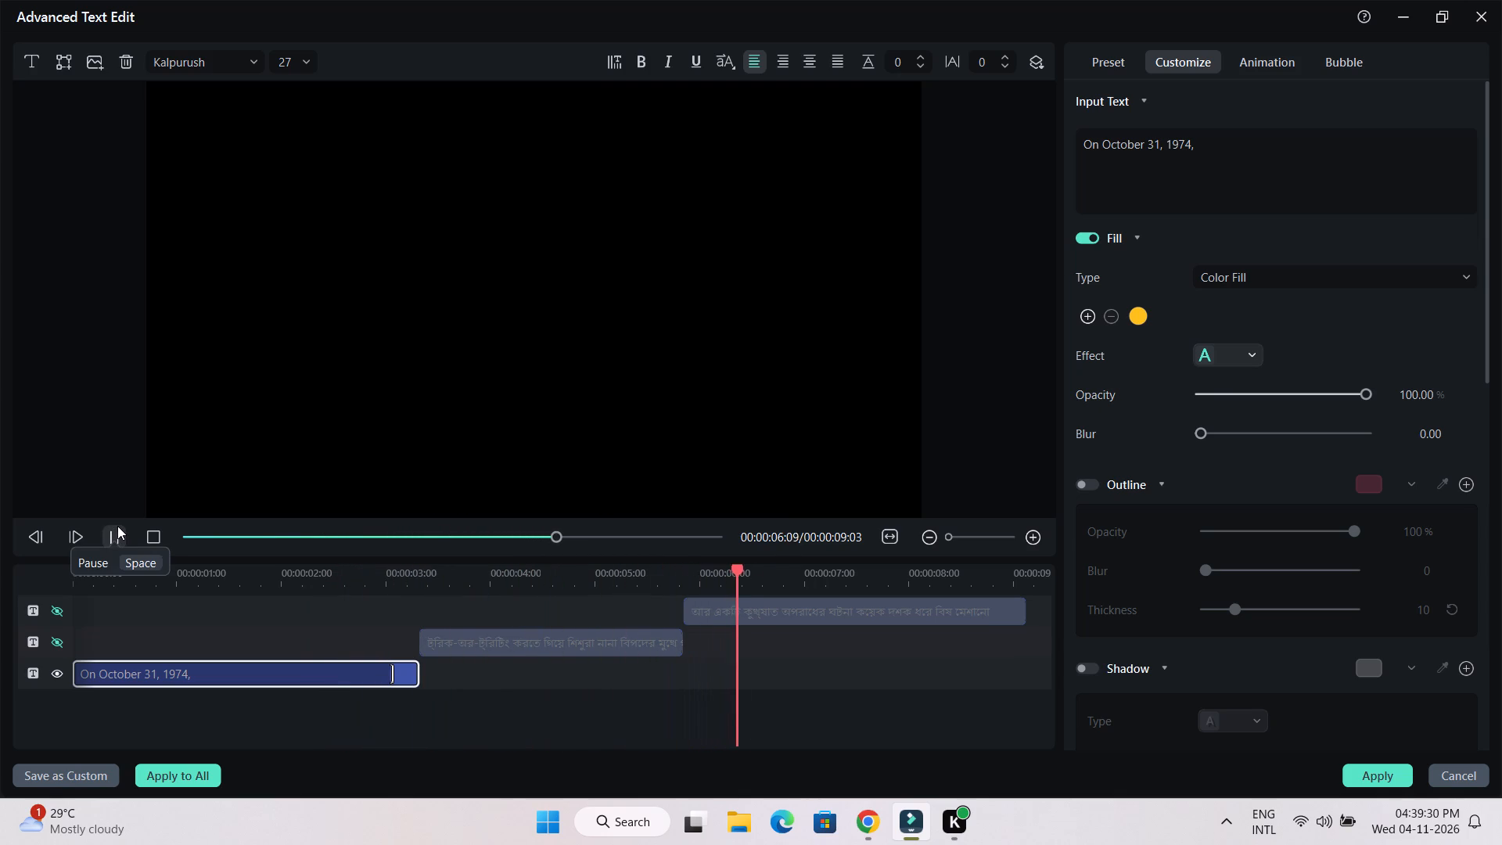
pyautogui.press('space')
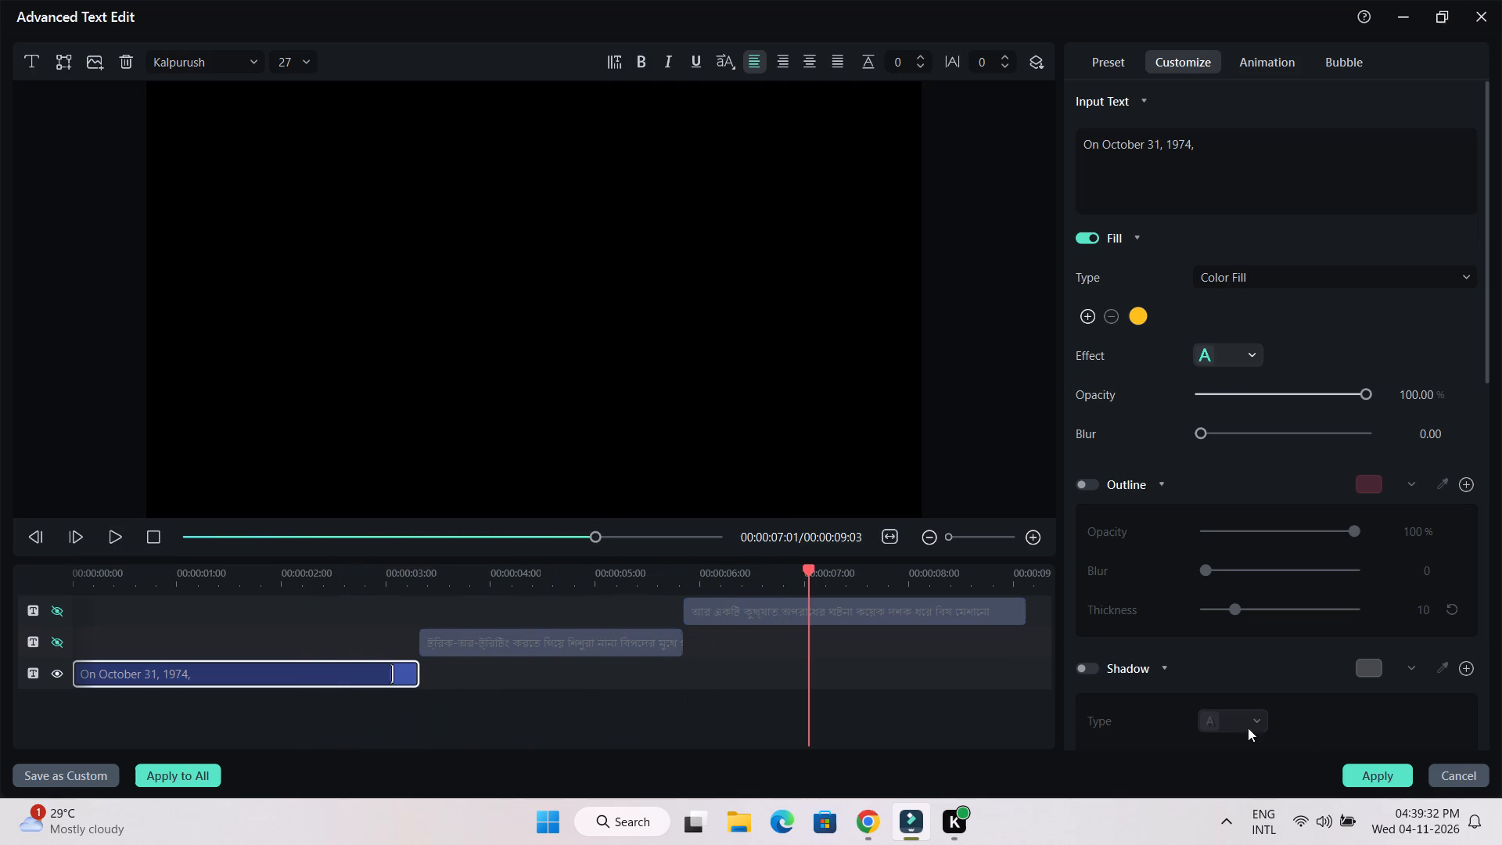
pyautogui.click(1389, 782)
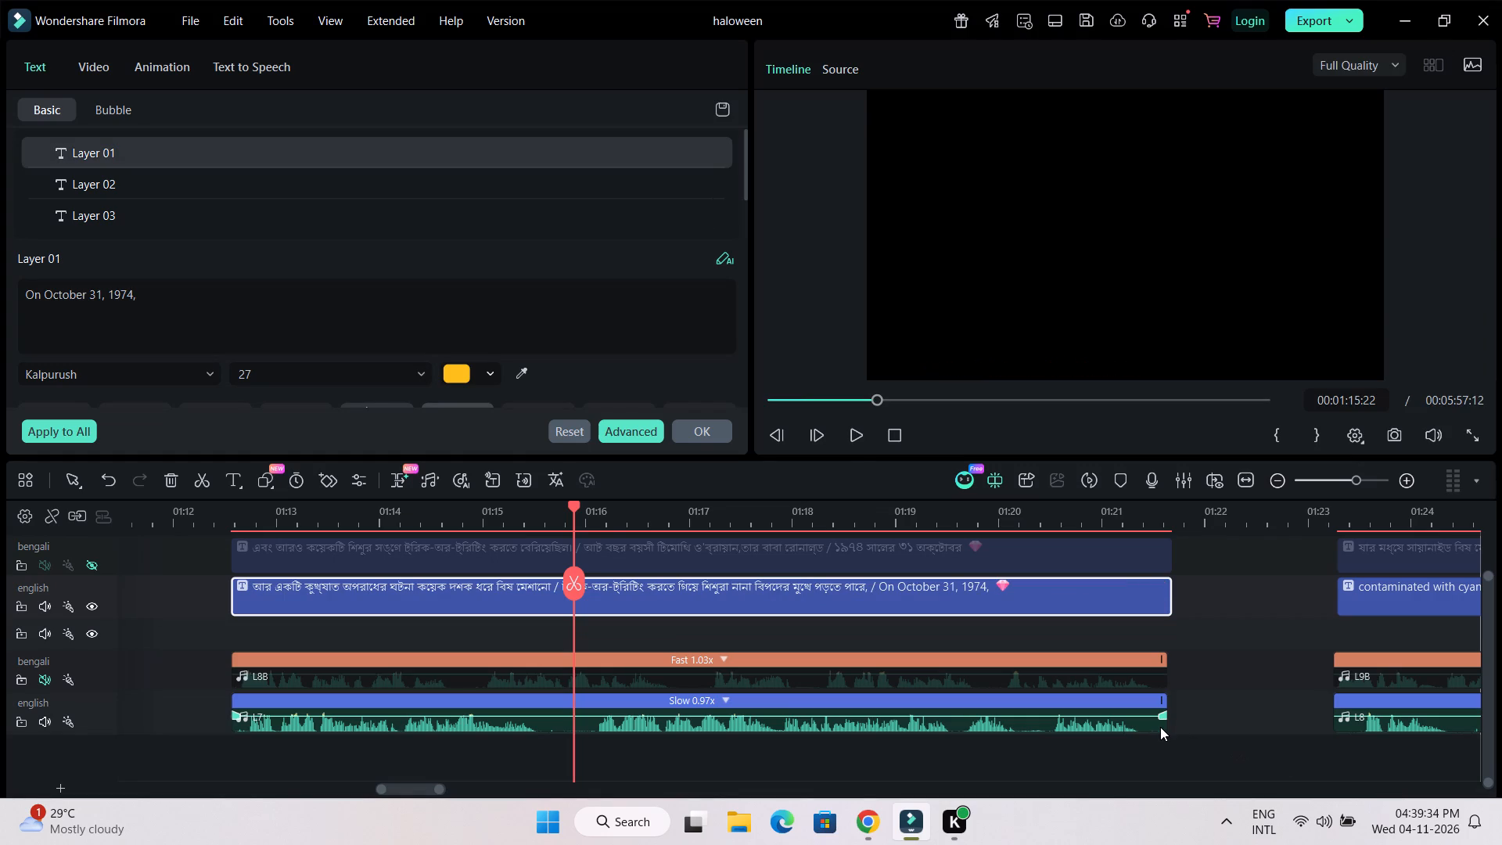
# Play the English narration, compare it with the script in Chrome, and place the playhead at the second phrase's end, 01:19:16.
pyautogui.press('space')
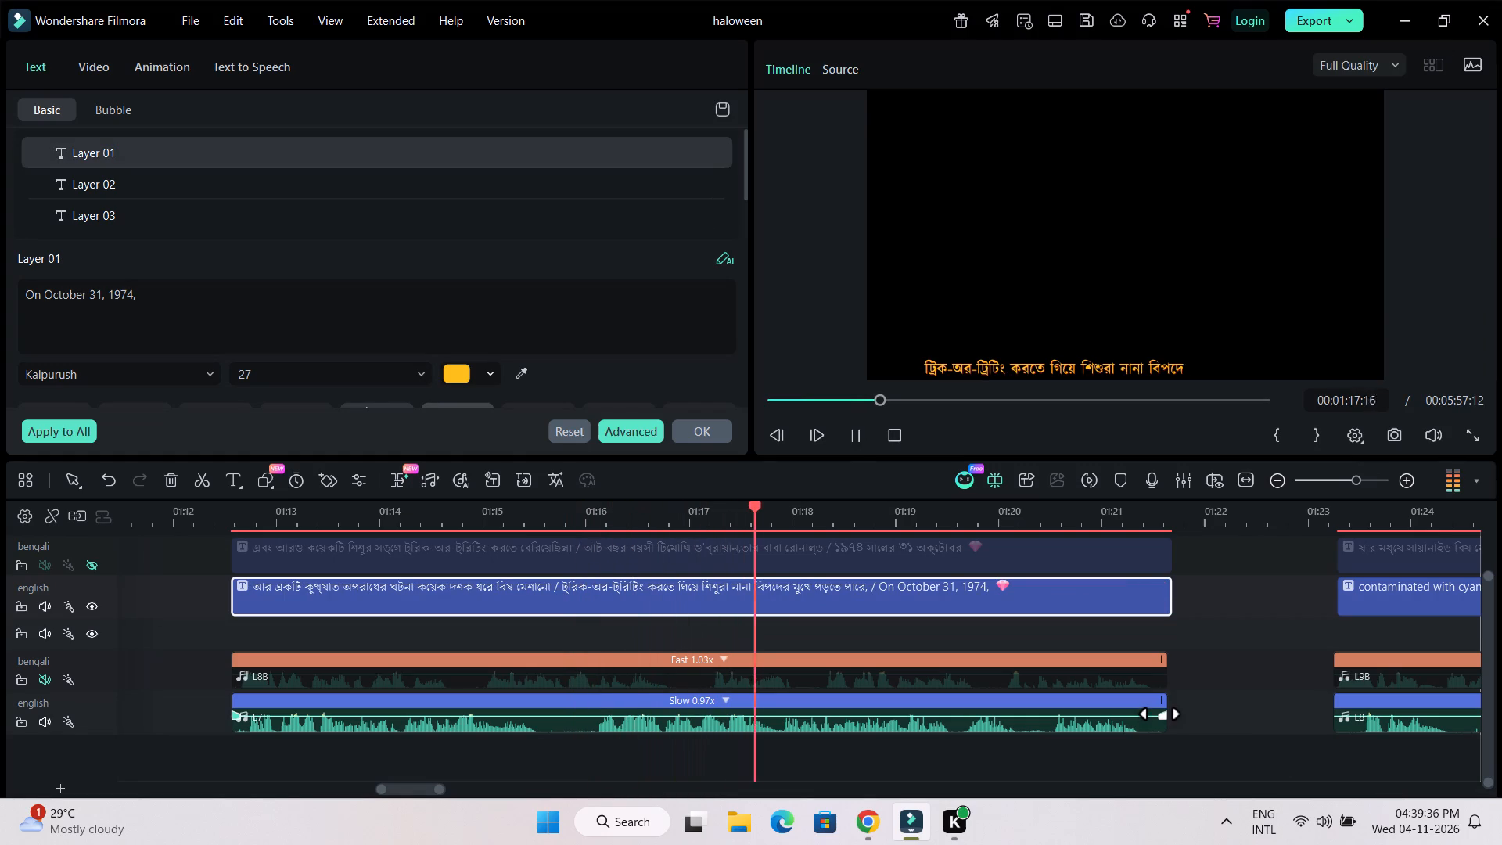
pyautogui.press('space')
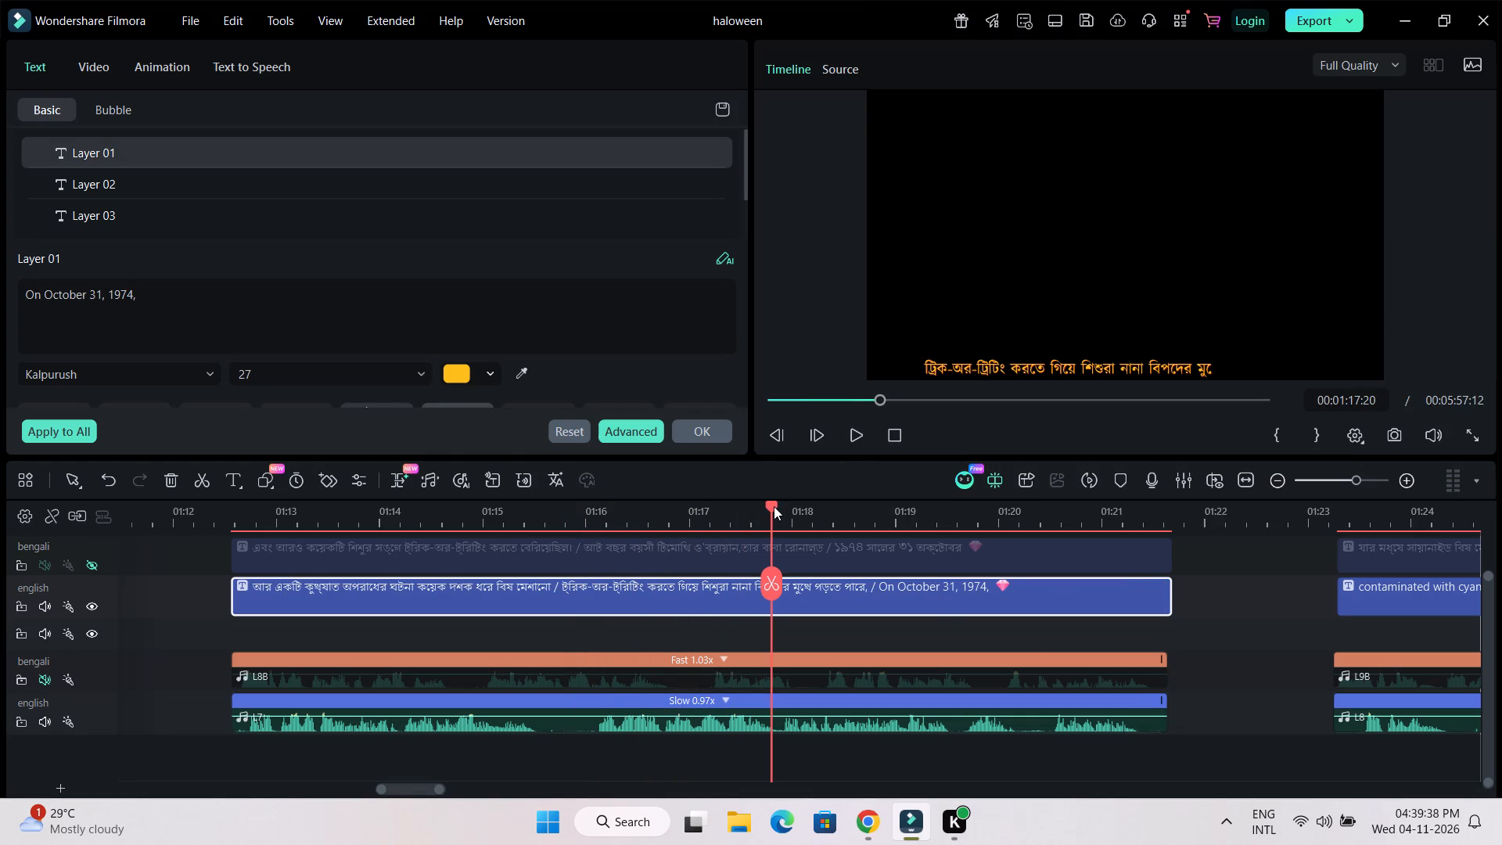
pyautogui.moveTo(773, 506); pyautogui.dragTo(782, 512)
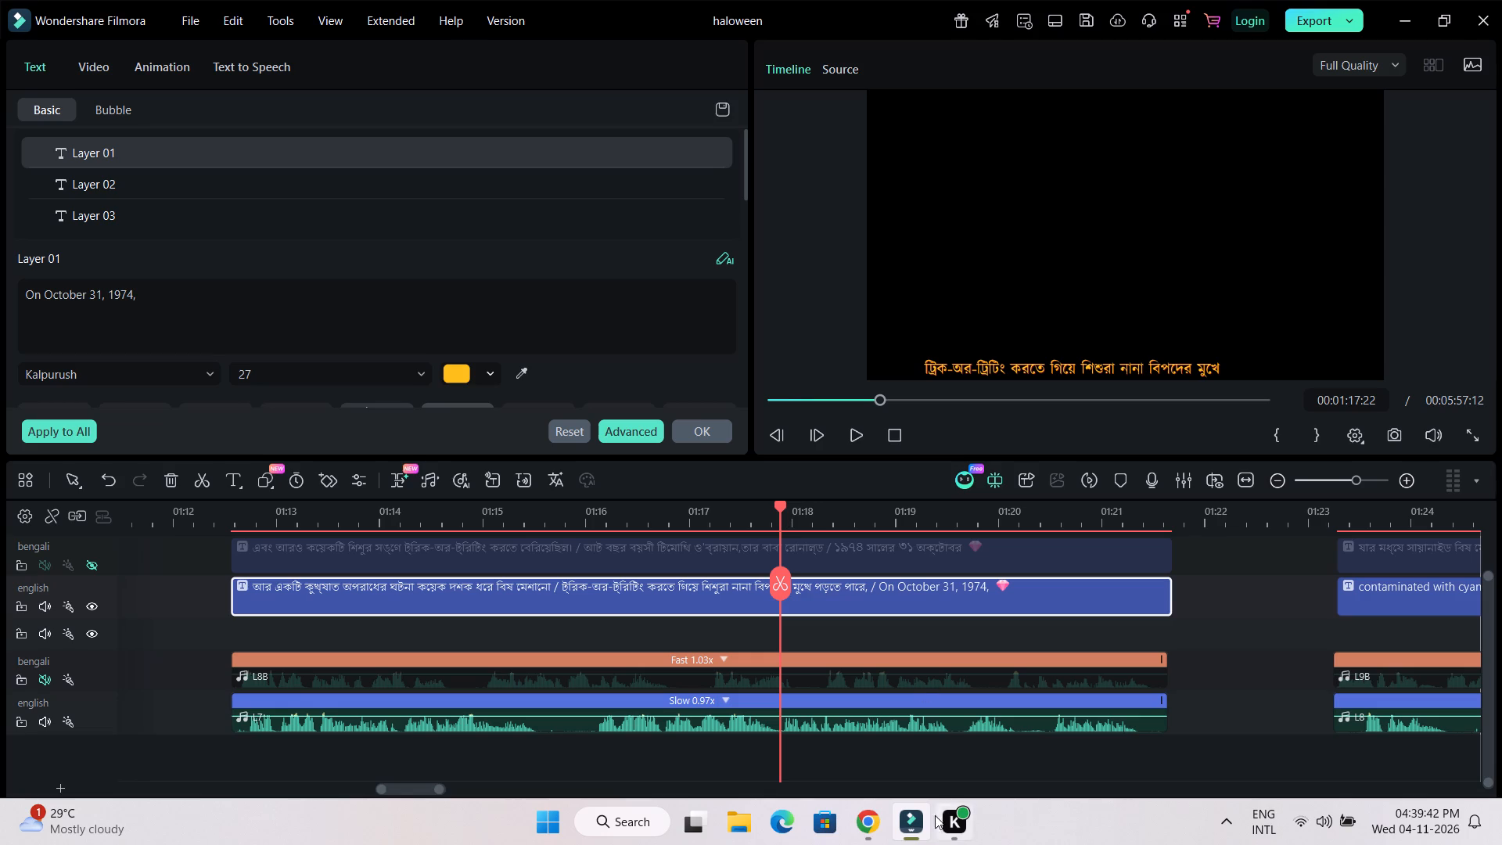
pyautogui.click(872, 824)
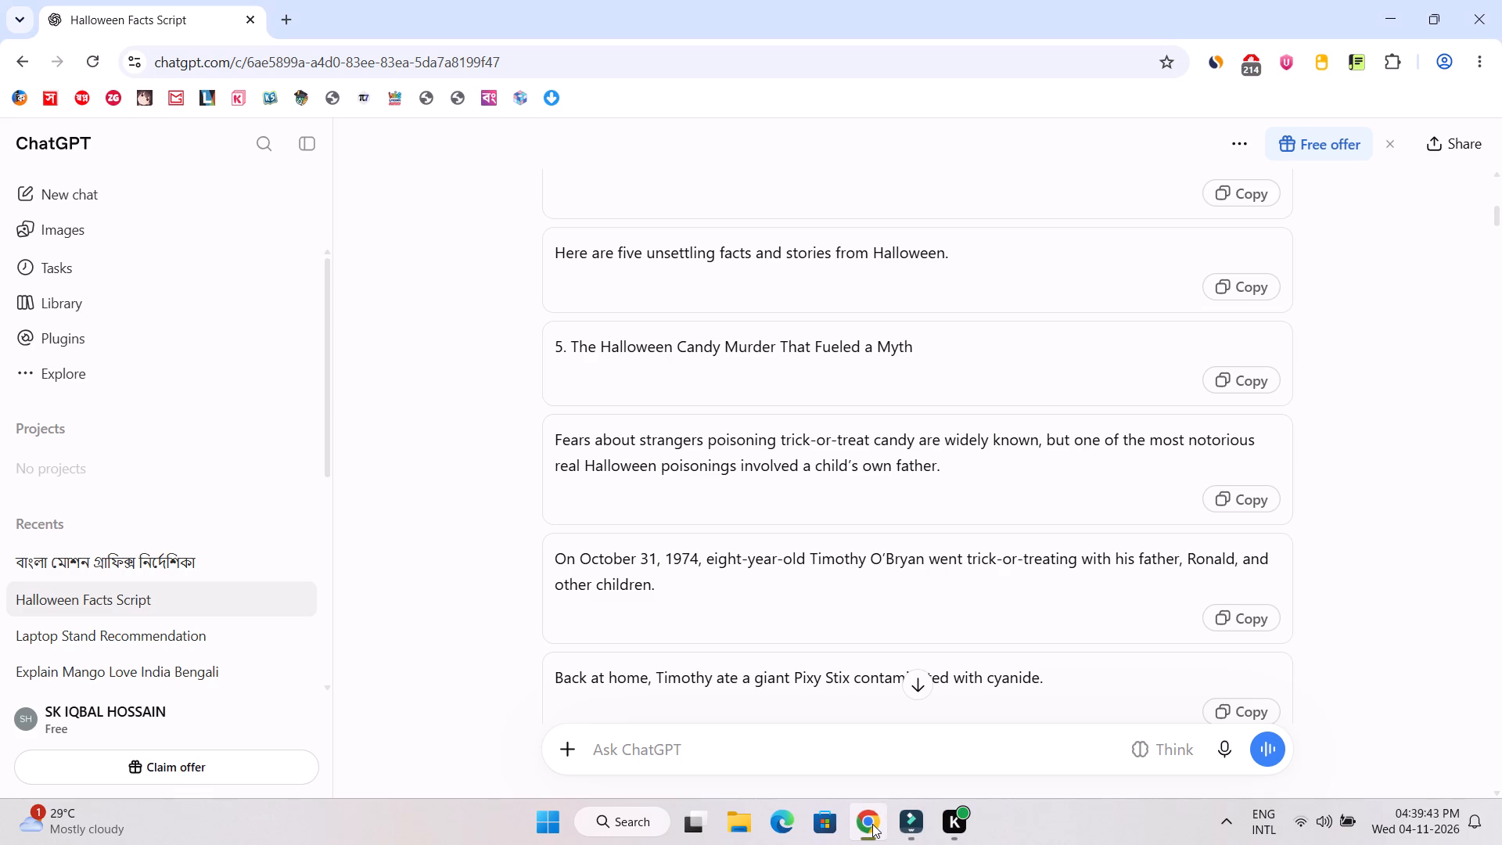
pyautogui.click(872, 824)
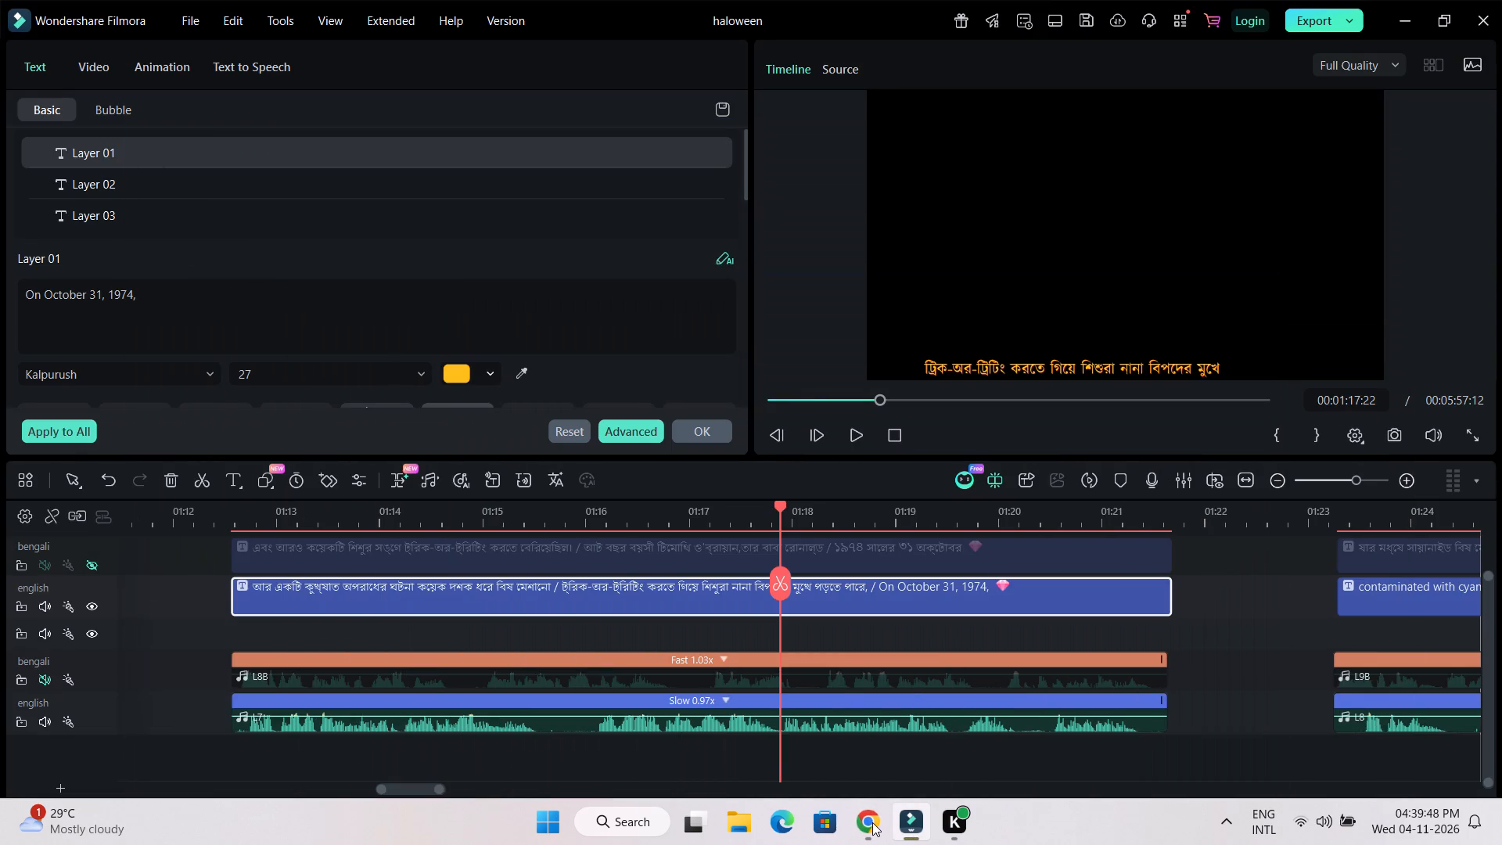
pyautogui.press('space')
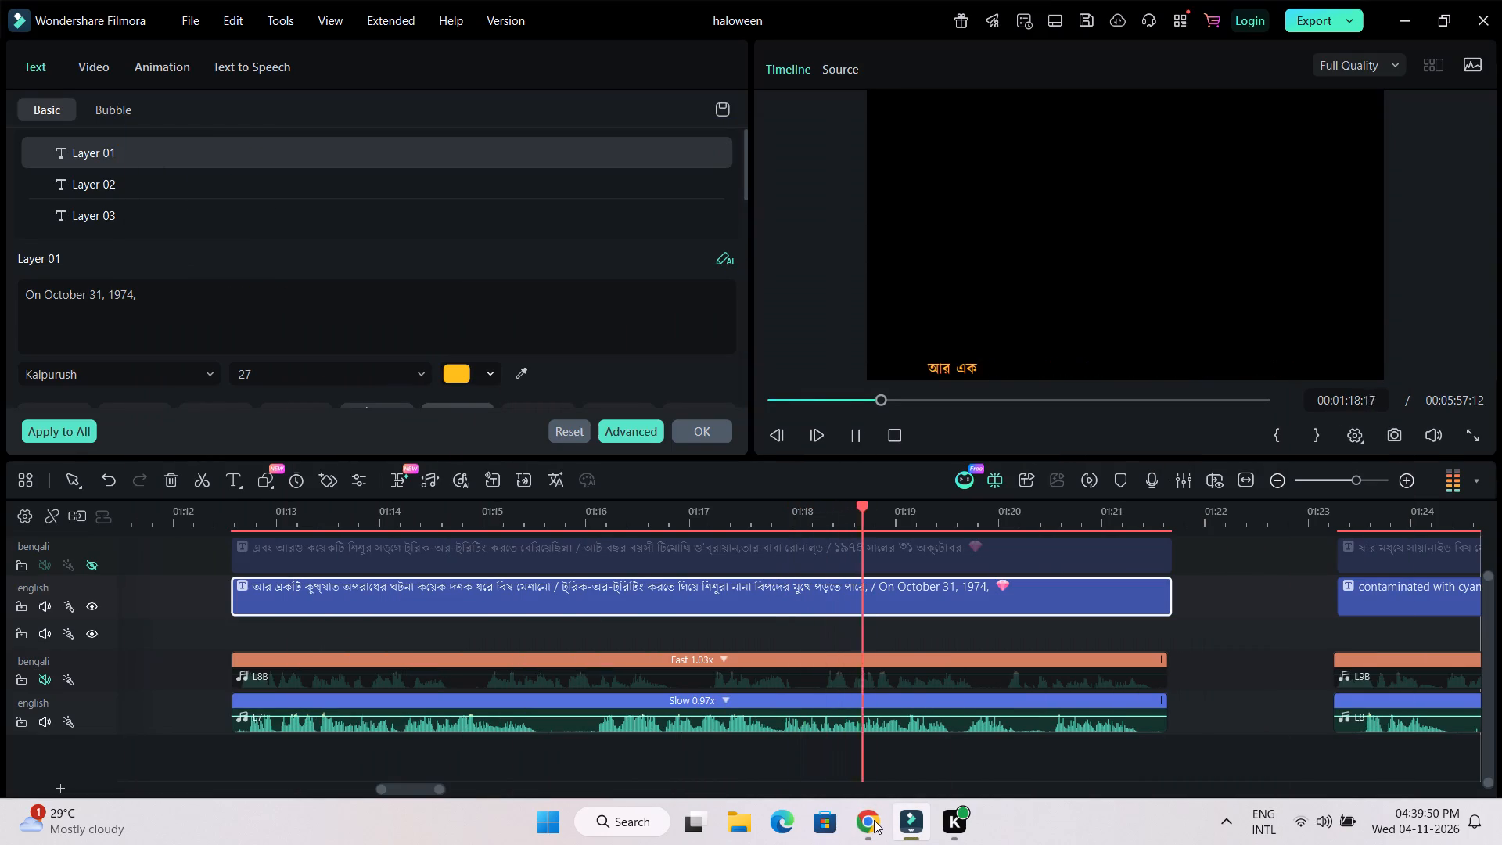
pyautogui.press('space')
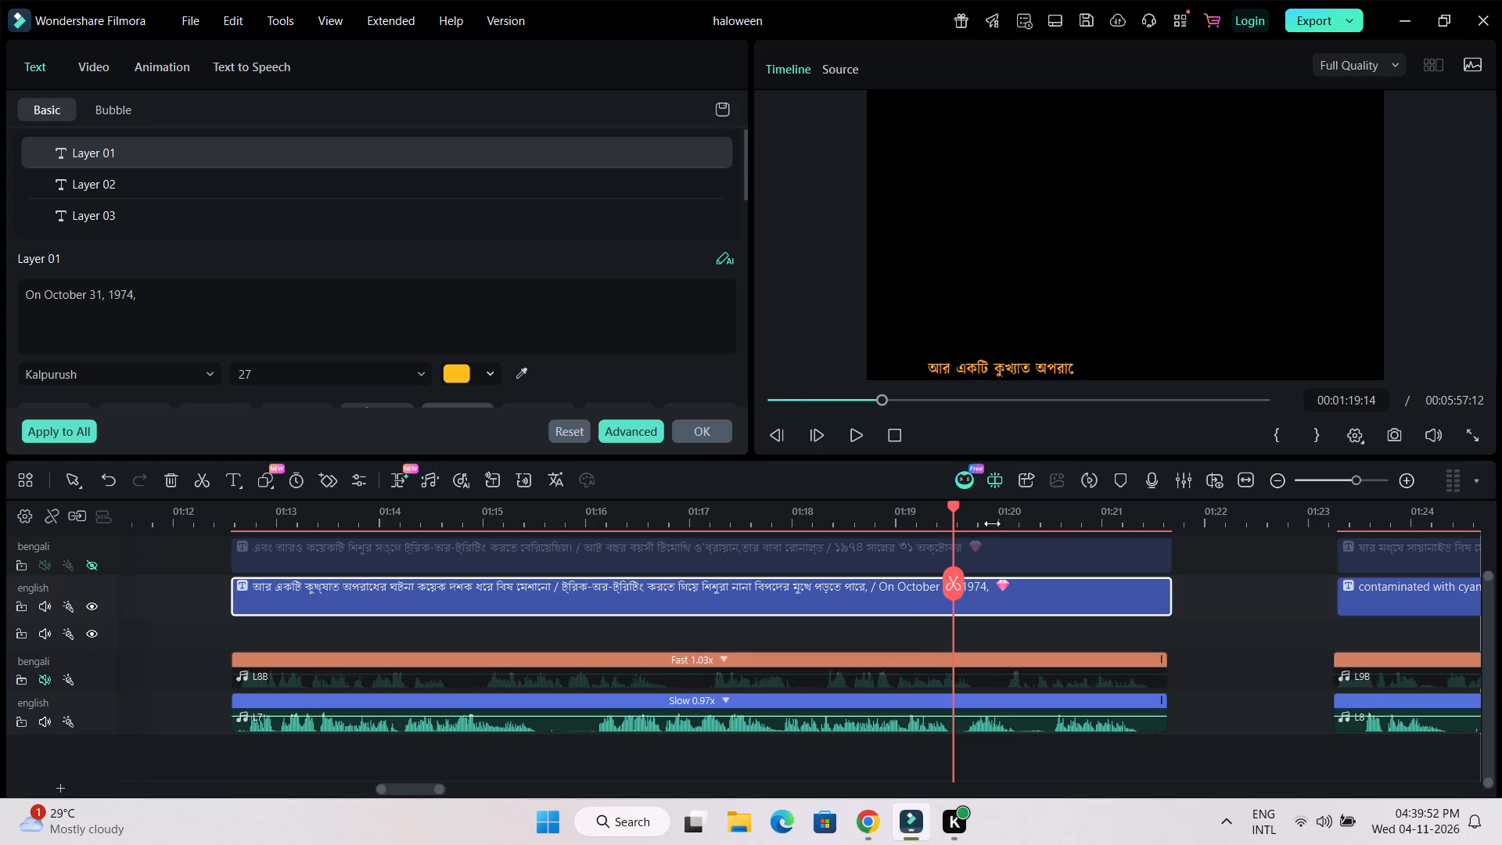
pyautogui.moveTo(992, 523); pyautogui.dragTo(1091, 522)
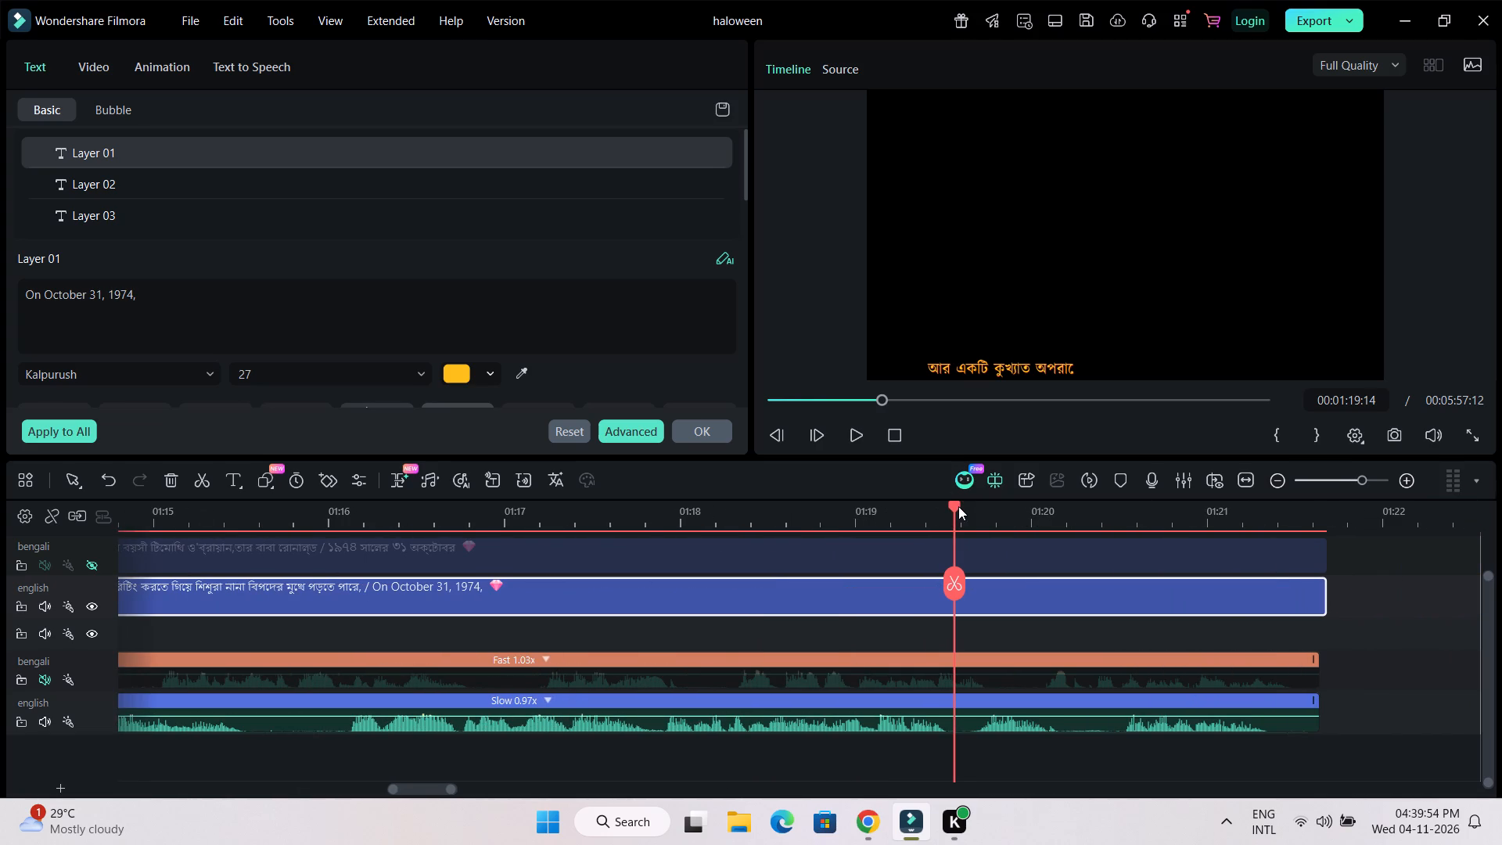
pyautogui.moveTo(956, 505); pyautogui.dragTo(968, 505)
pyautogui.moveTo(893, 518); pyautogui.dragTo(884, 518)
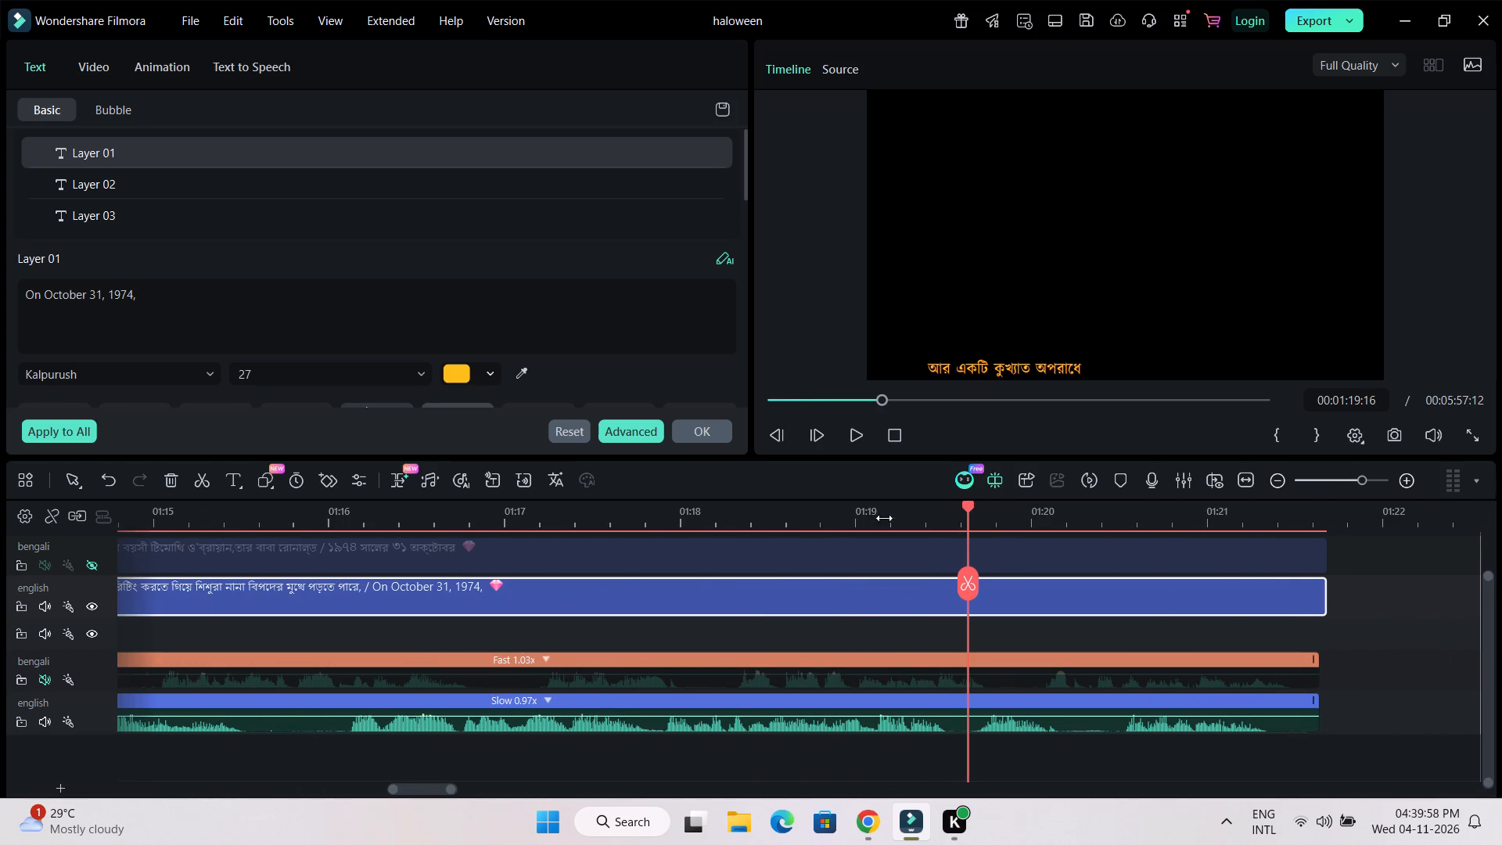
pyautogui.moveTo(884, 518); pyautogui.dragTo(802, 527)
# In the title's advanced editor, extend the second layer to 07:02 and move the third layer's start to the same point.
pyautogui.doubleClick(789, 599)
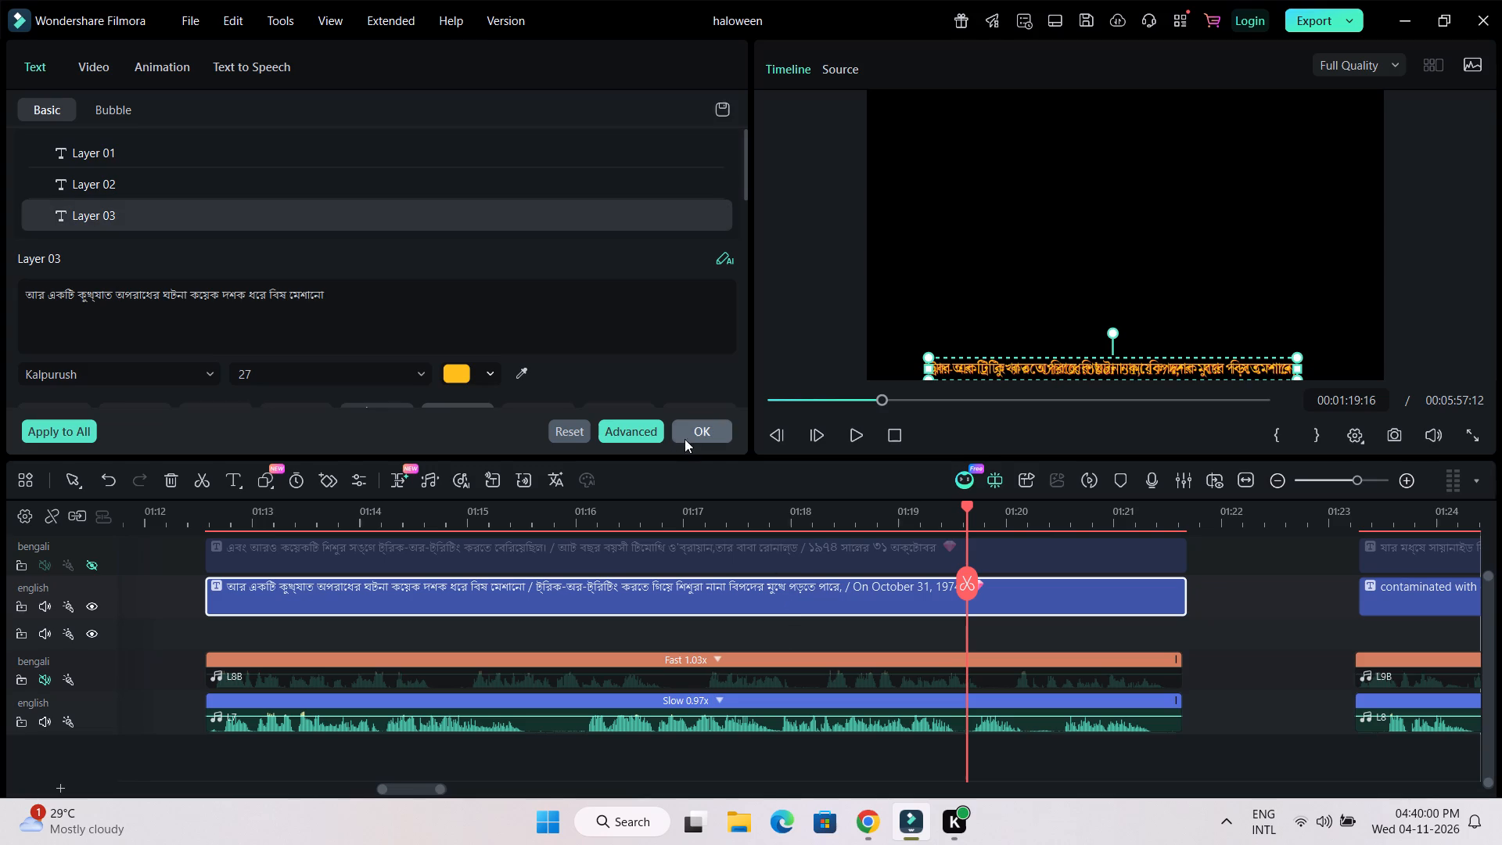
pyautogui.click(652, 430)
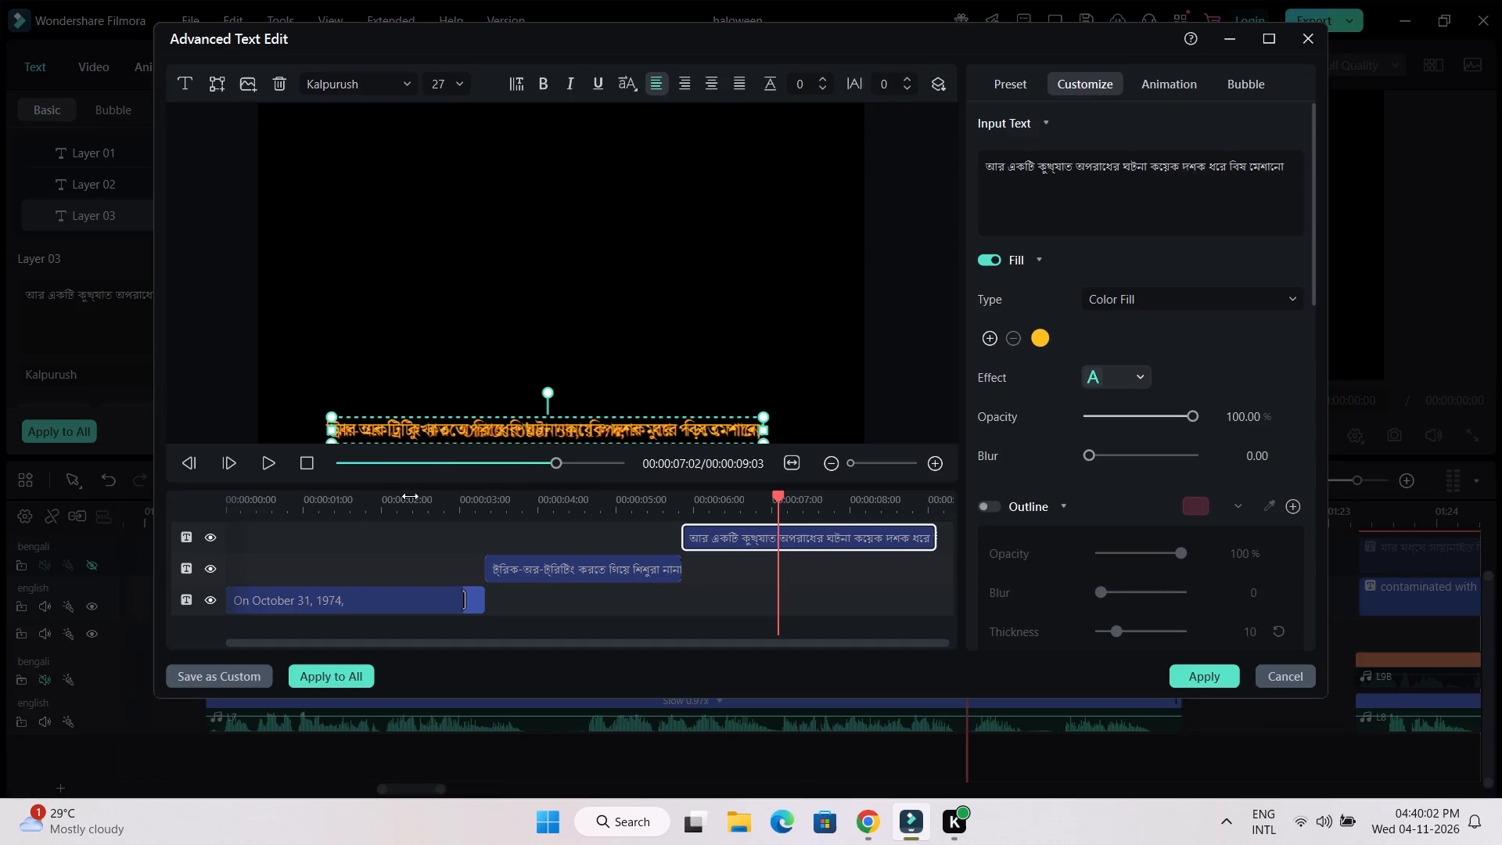
pyautogui.click(625, 574)
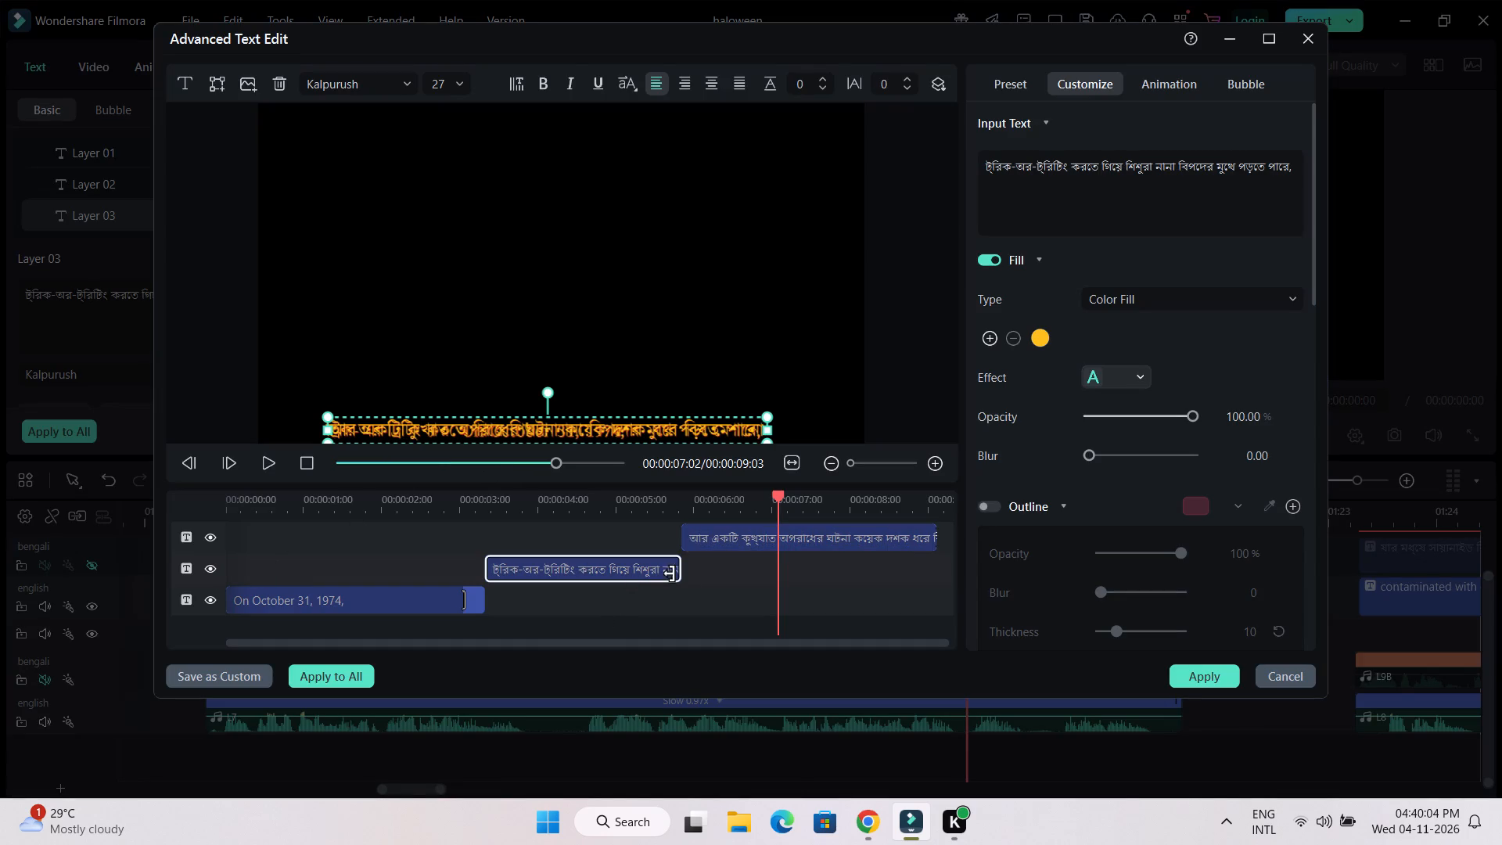
pyautogui.moveTo(680, 568); pyautogui.dragTo(776, 572)
pyautogui.moveTo(816, 536); pyautogui.dragTo(911, 538)
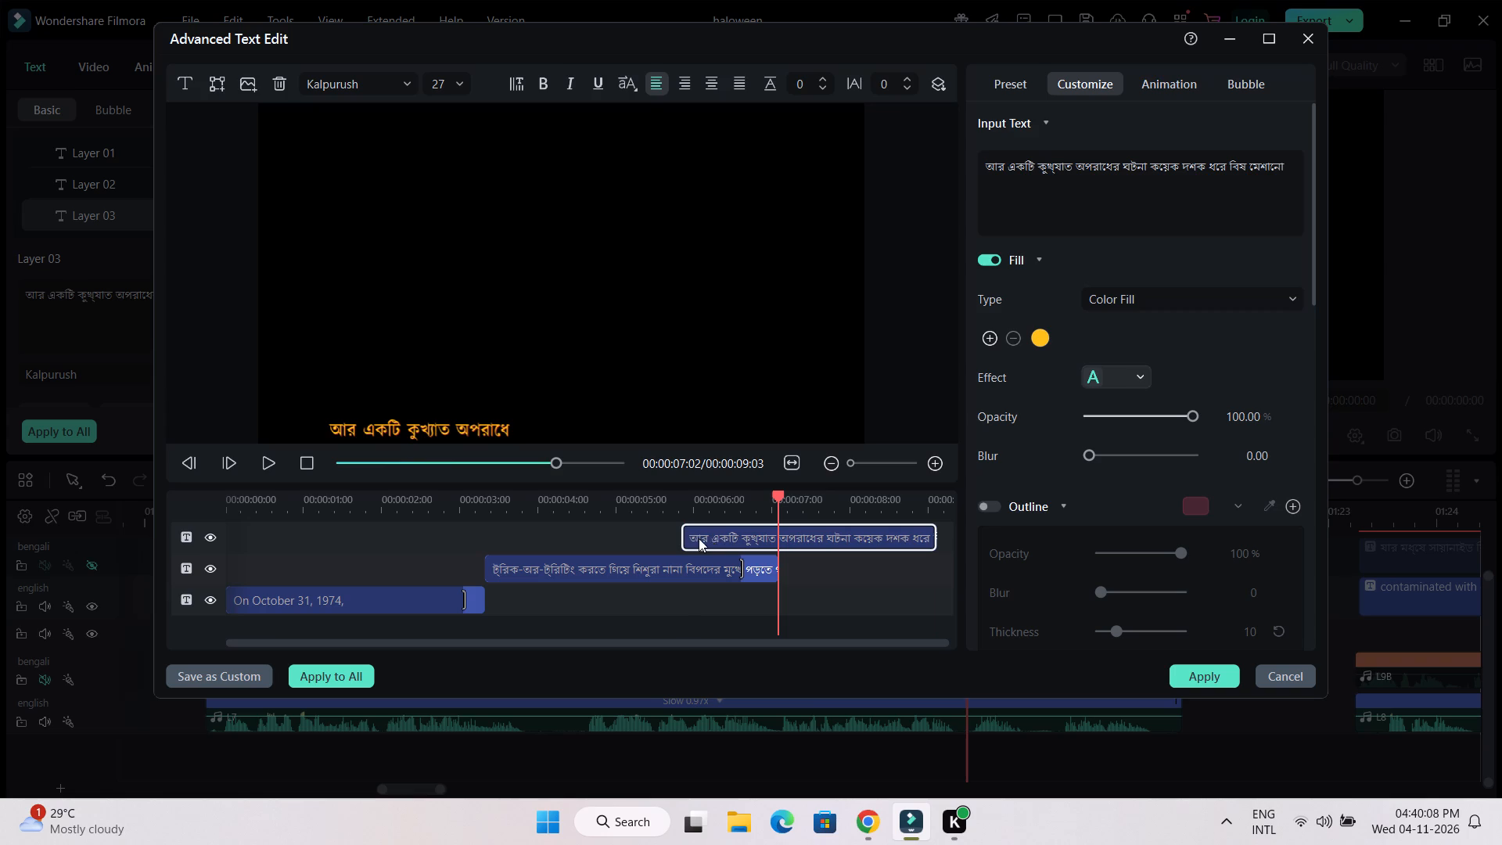
pyautogui.moveTo(688, 537); pyautogui.dragTo(785, 537)
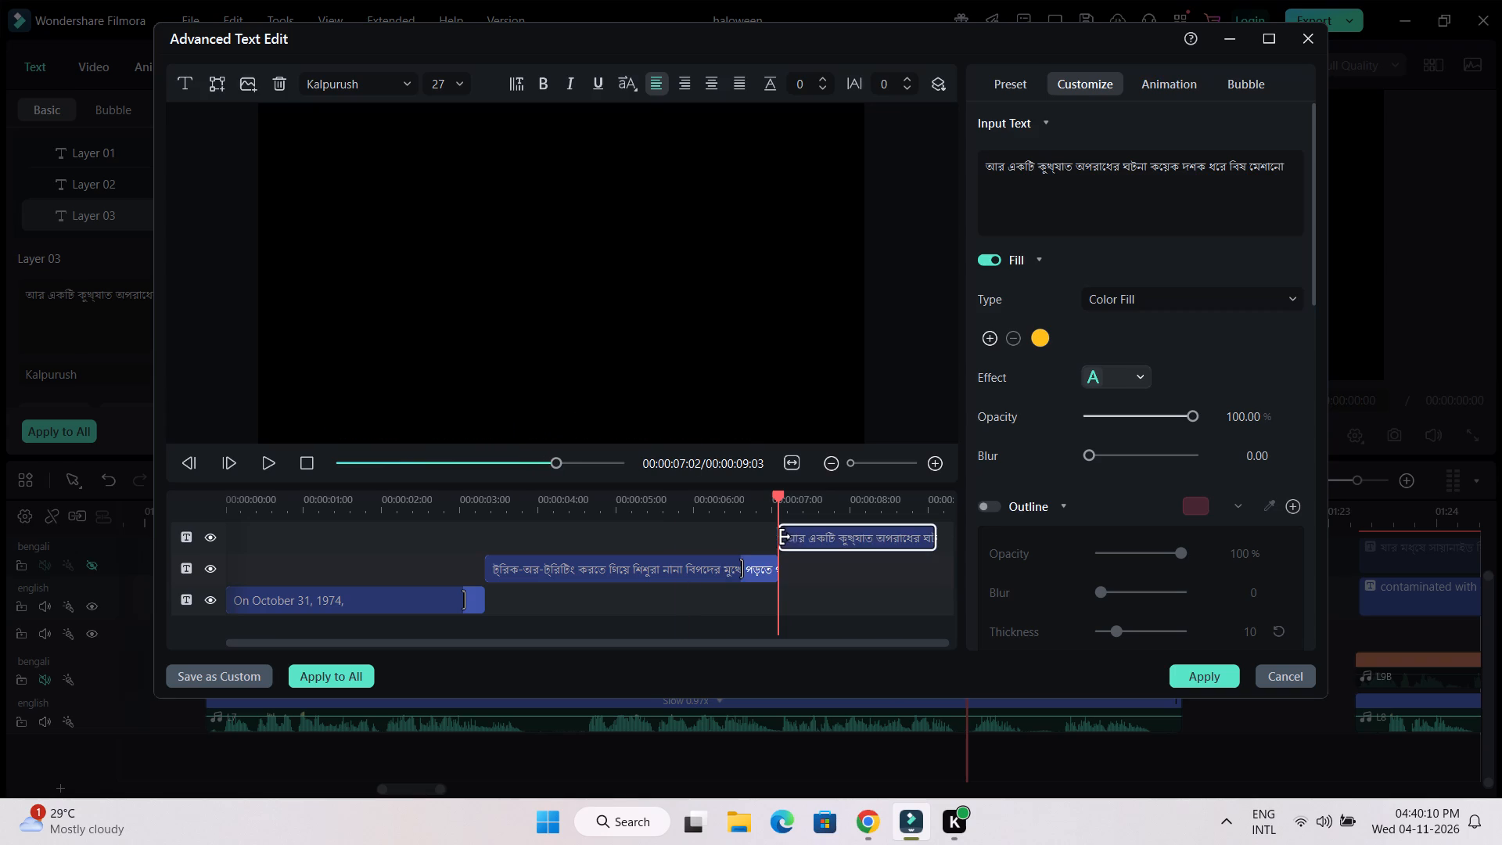
# Replace the second layer's Bengali text with the copied sentence, keeping only the part from "eight-year-old" through "with his father".
pyautogui.doubleClick(706, 571)
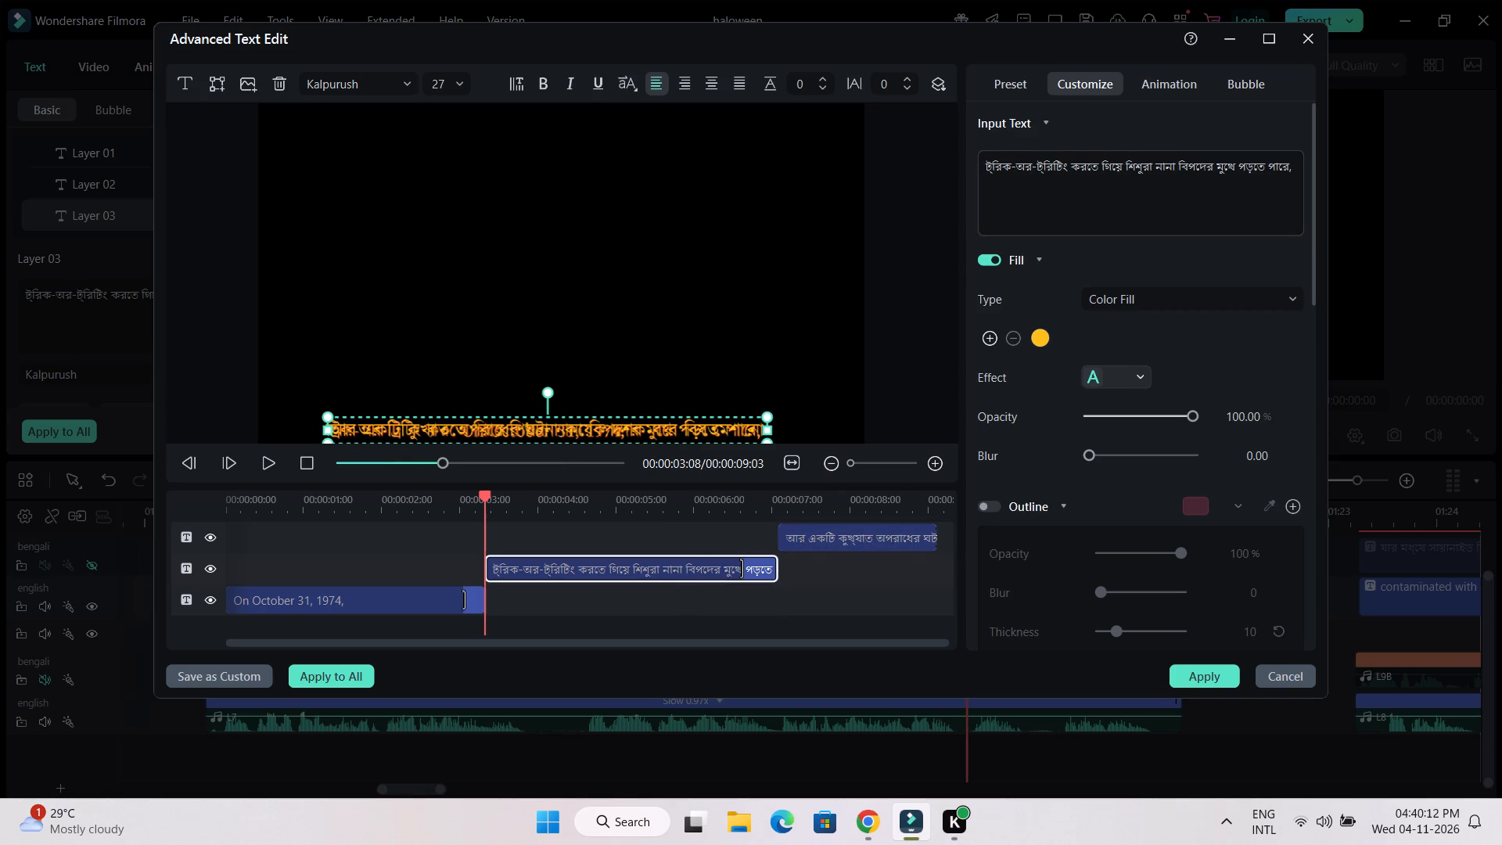
pyautogui.click(1269, 47)
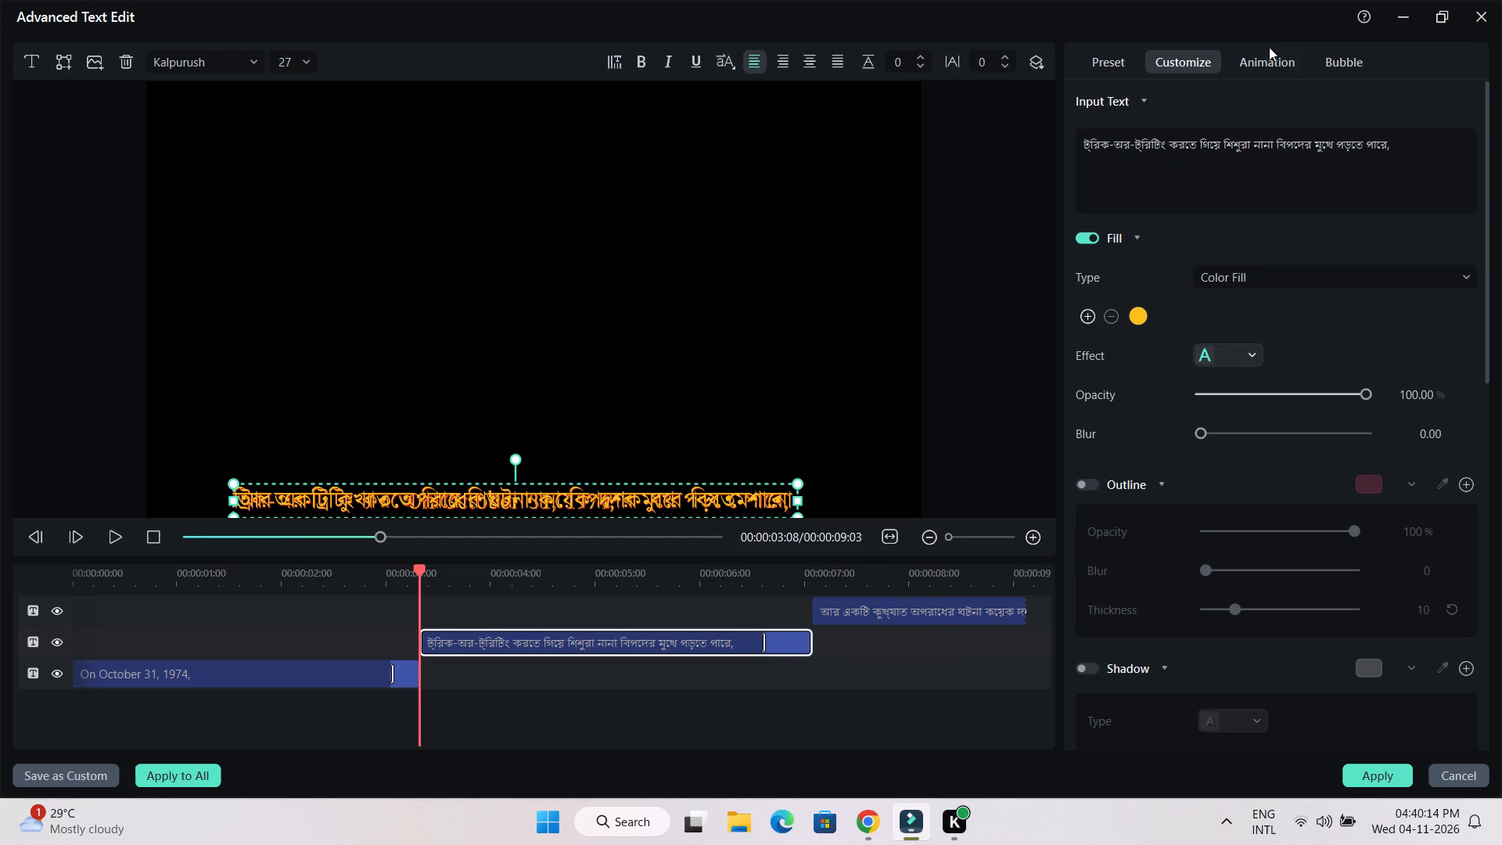
pyautogui.moveTo(1393, 149); pyautogui.dragTo(1017, 145)
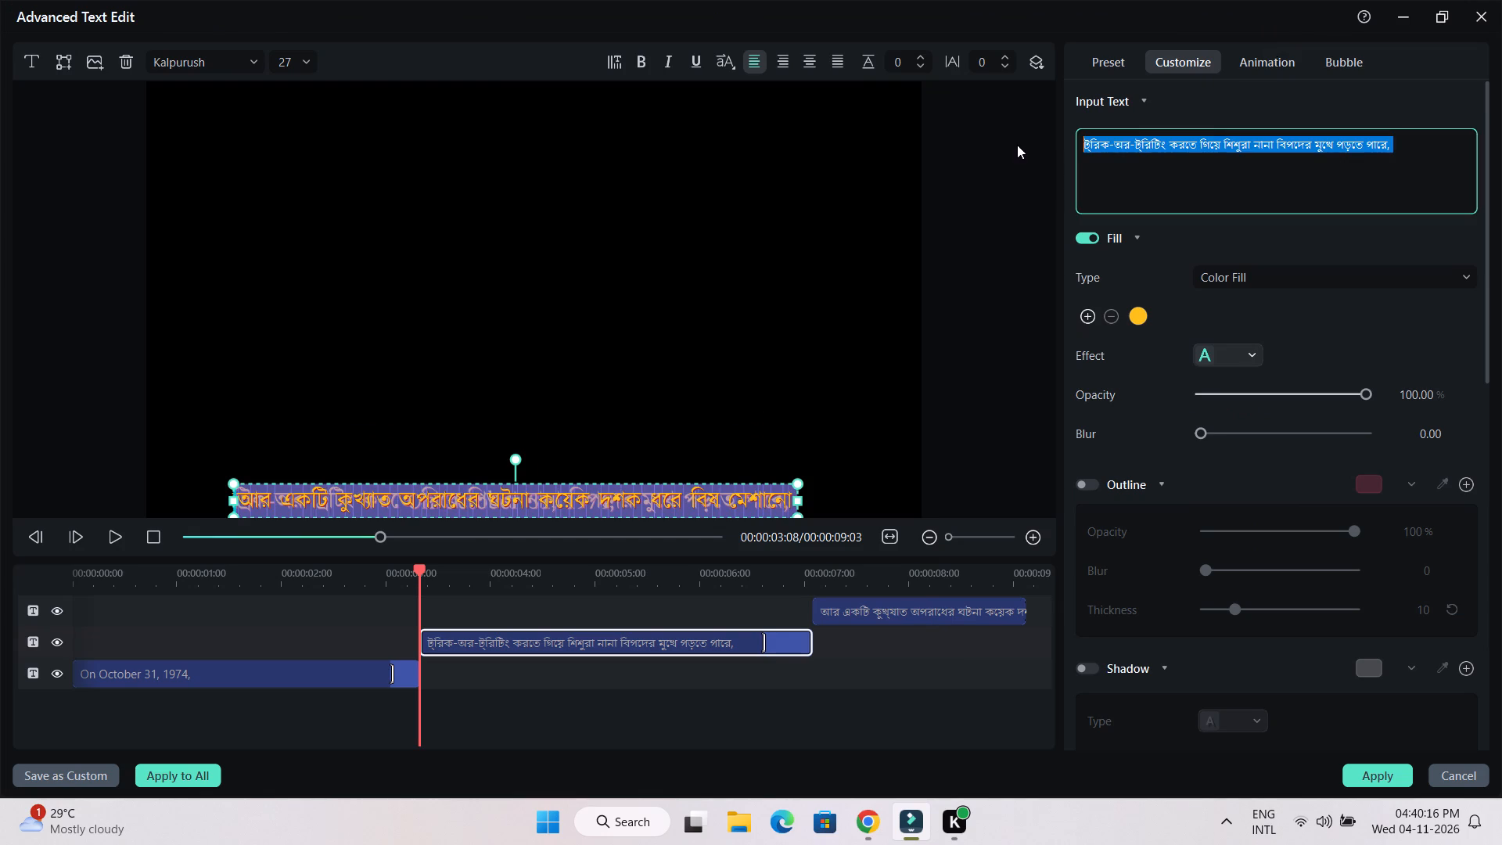
pyautogui.hotkey('ctrl', 'v')
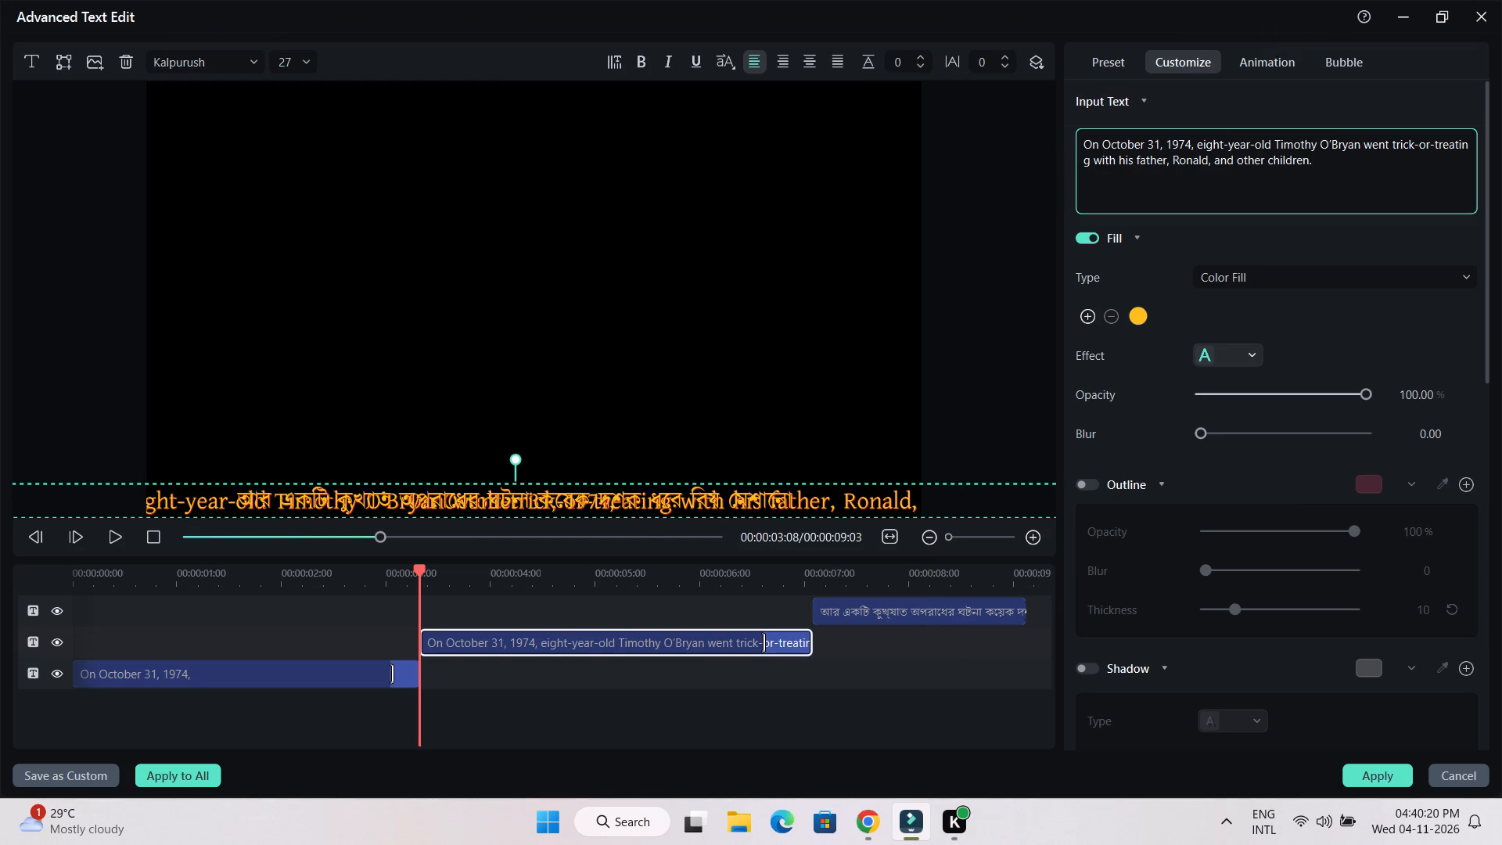
pyautogui.moveTo(1195, 145); pyautogui.dragTo(1195, 145)
pyautogui.moveTo(1195, 145); pyautogui.dragTo(1062, 135)
pyautogui.press('BackSpace')
pyautogui.press('Right')
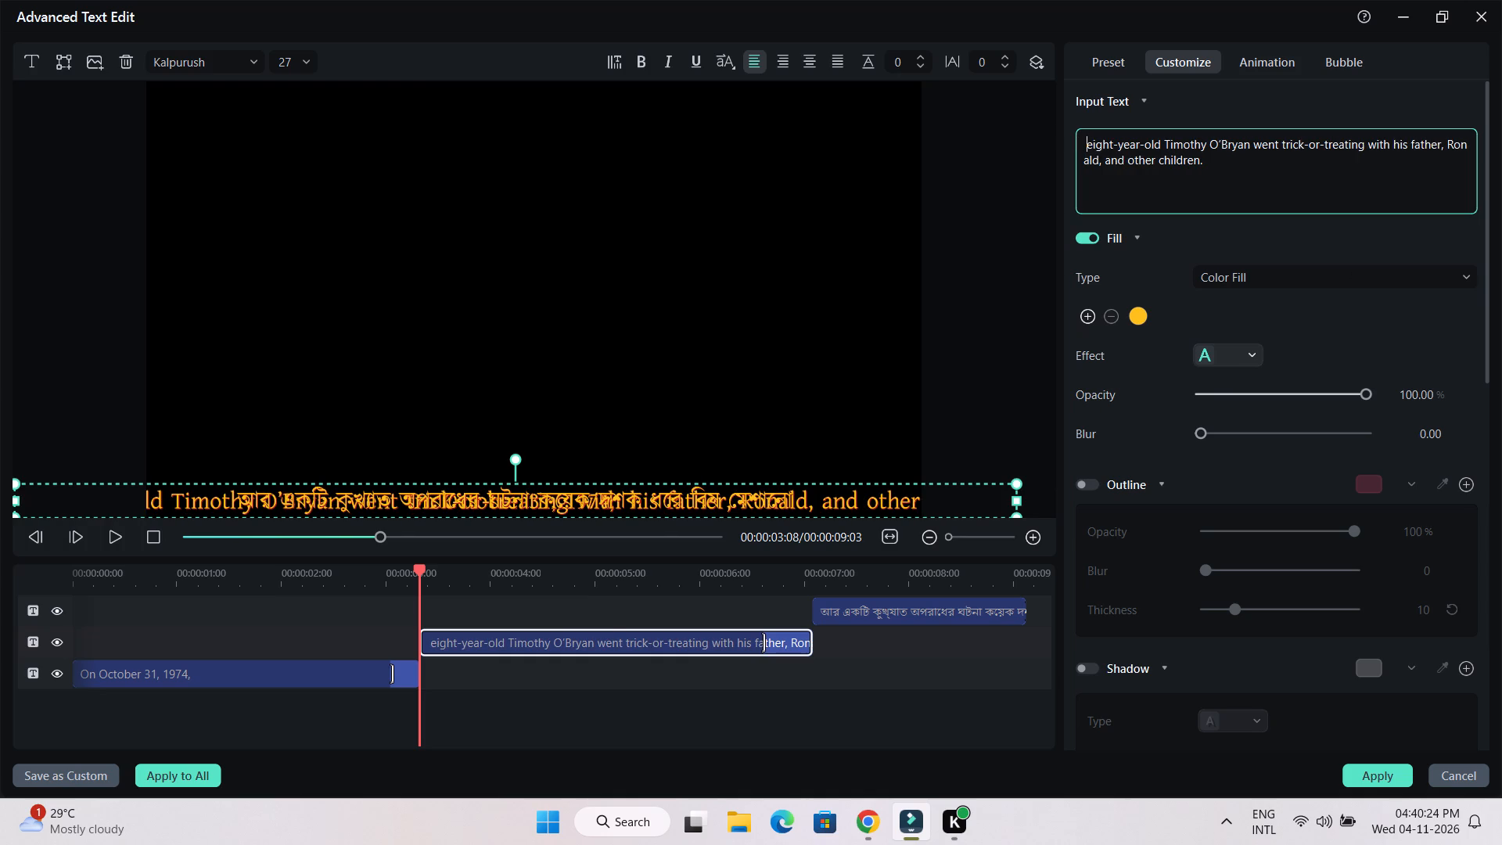
pyautogui.press('BackSpace')
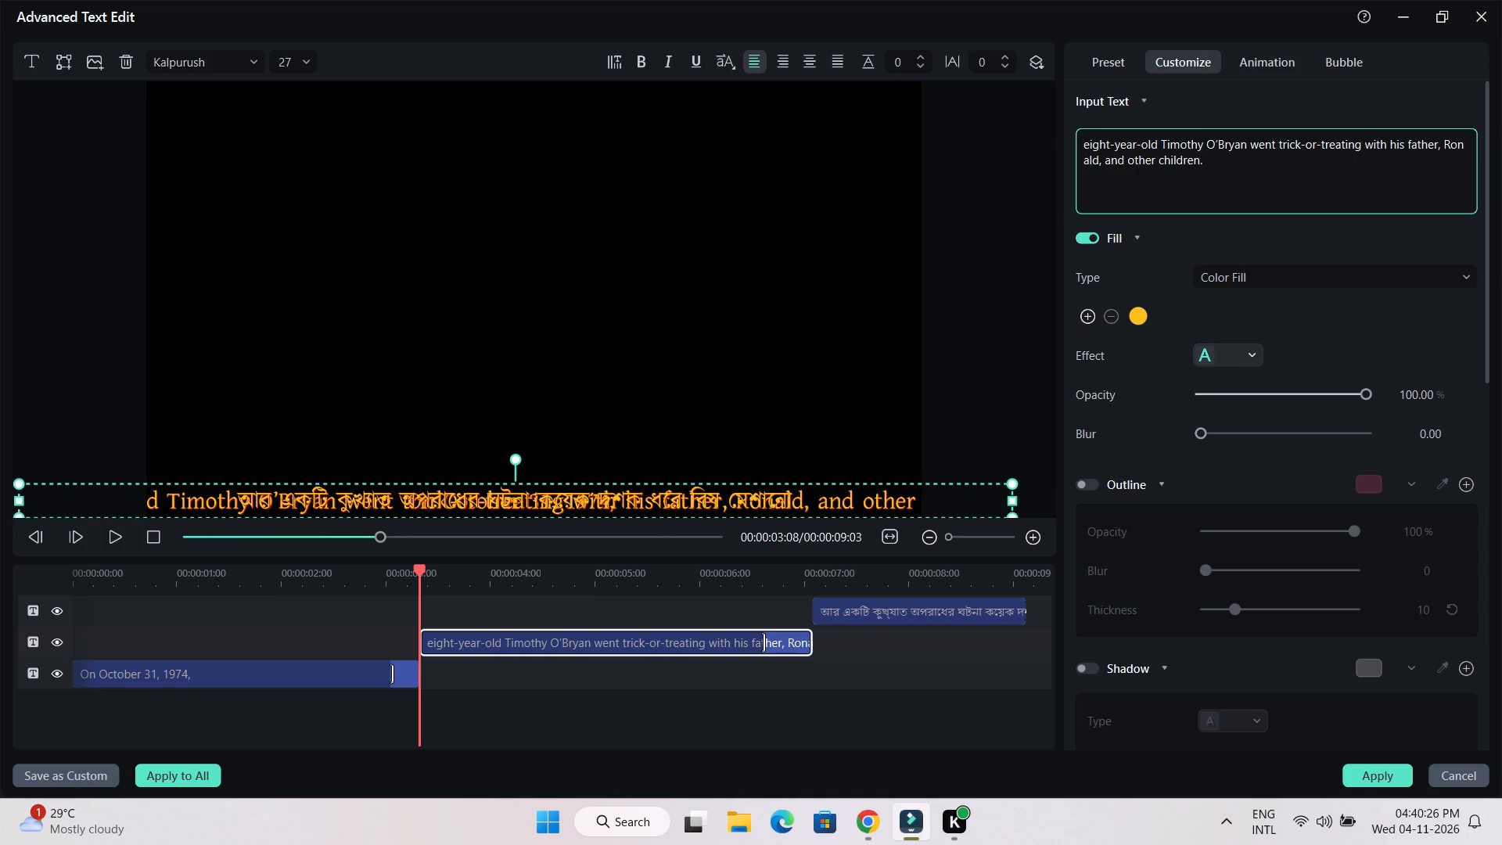
pyautogui.moveTo(1441, 142); pyautogui.dragTo(1464, 185)
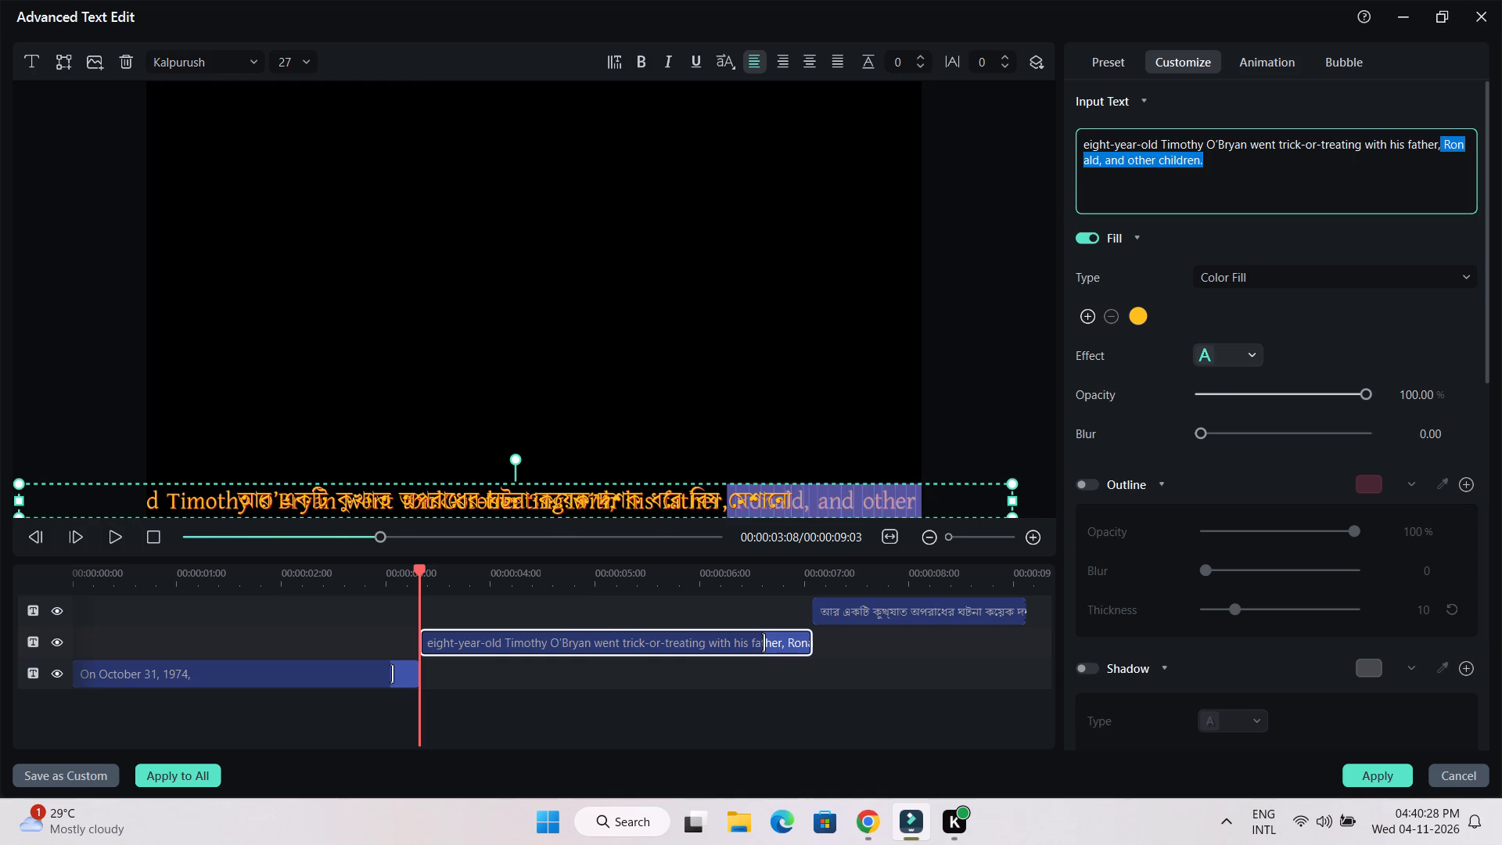
pyautogui.press('BackSpace')
pyautogui.press('BackSpace')
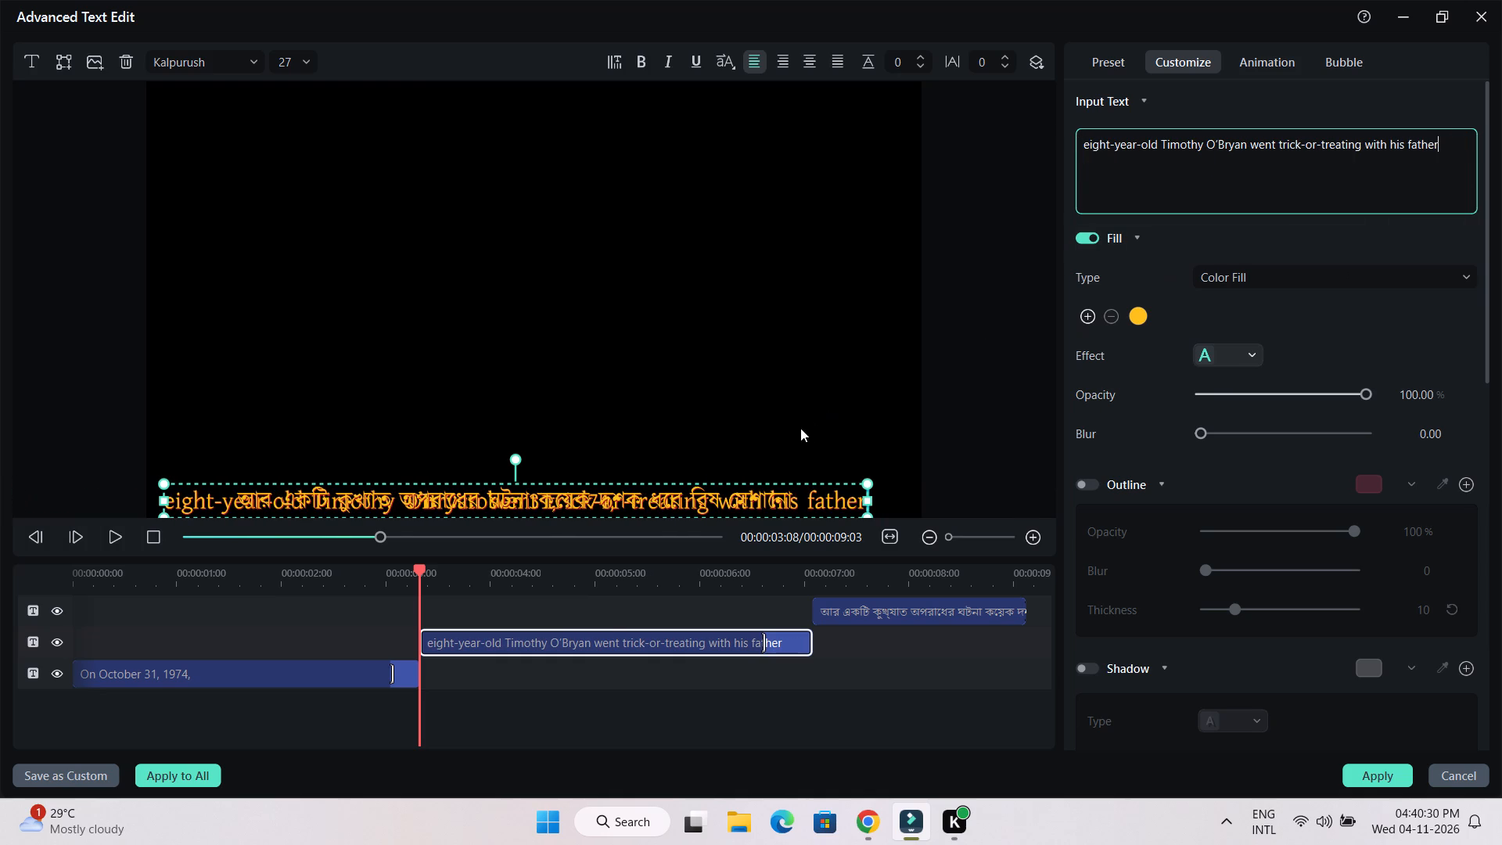
# Replace the third layer's Bengali text with the copied sentence, keeping only "Ronald, and other children.".
pyautogui.doubleClick(882, 611)
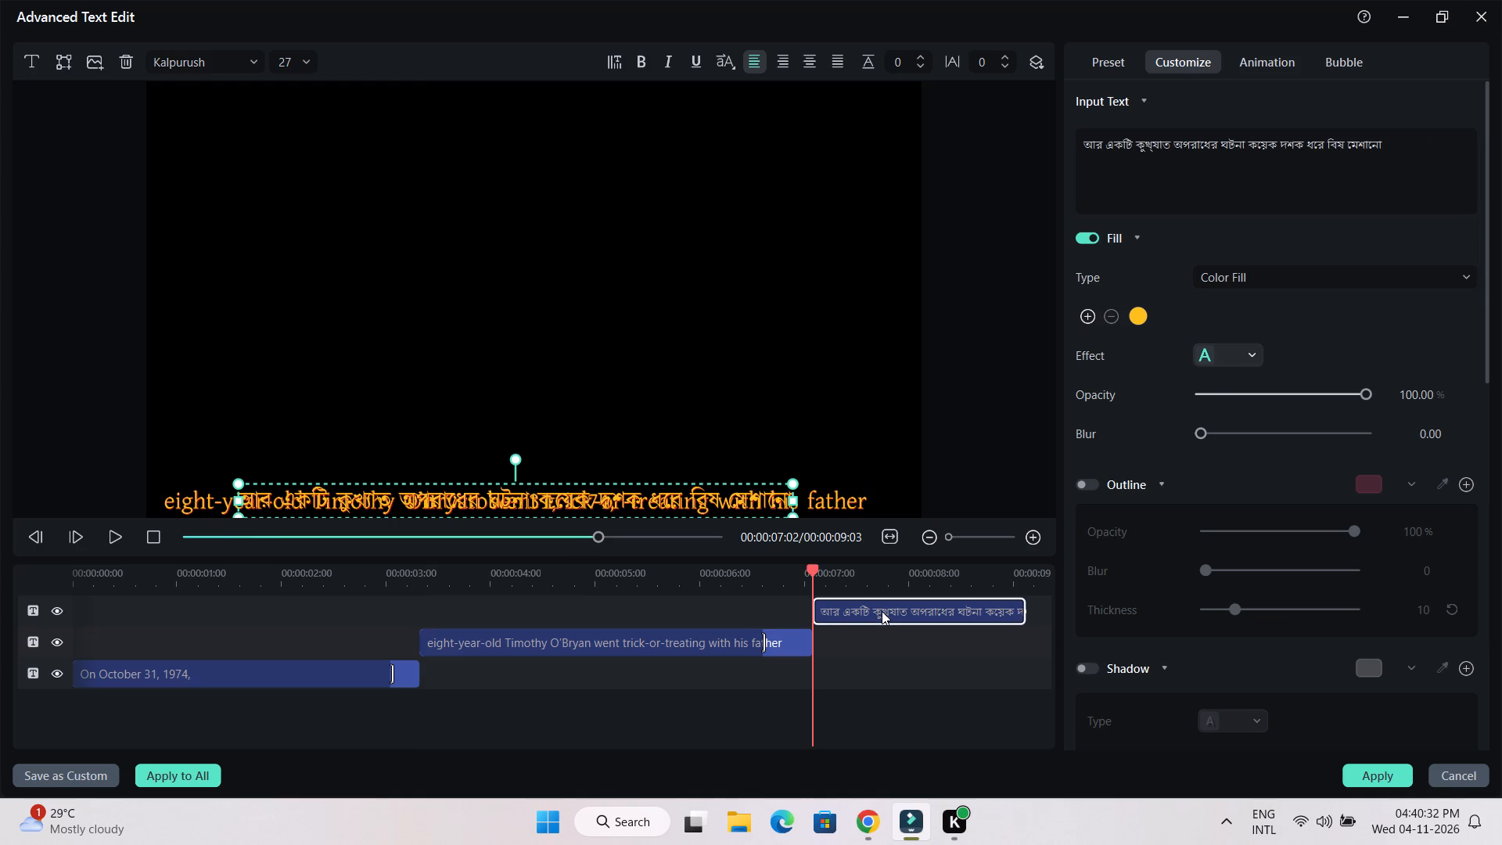
pyautogui.moveTo(1410, 138); pyautogui.dragTo(1154, 136)
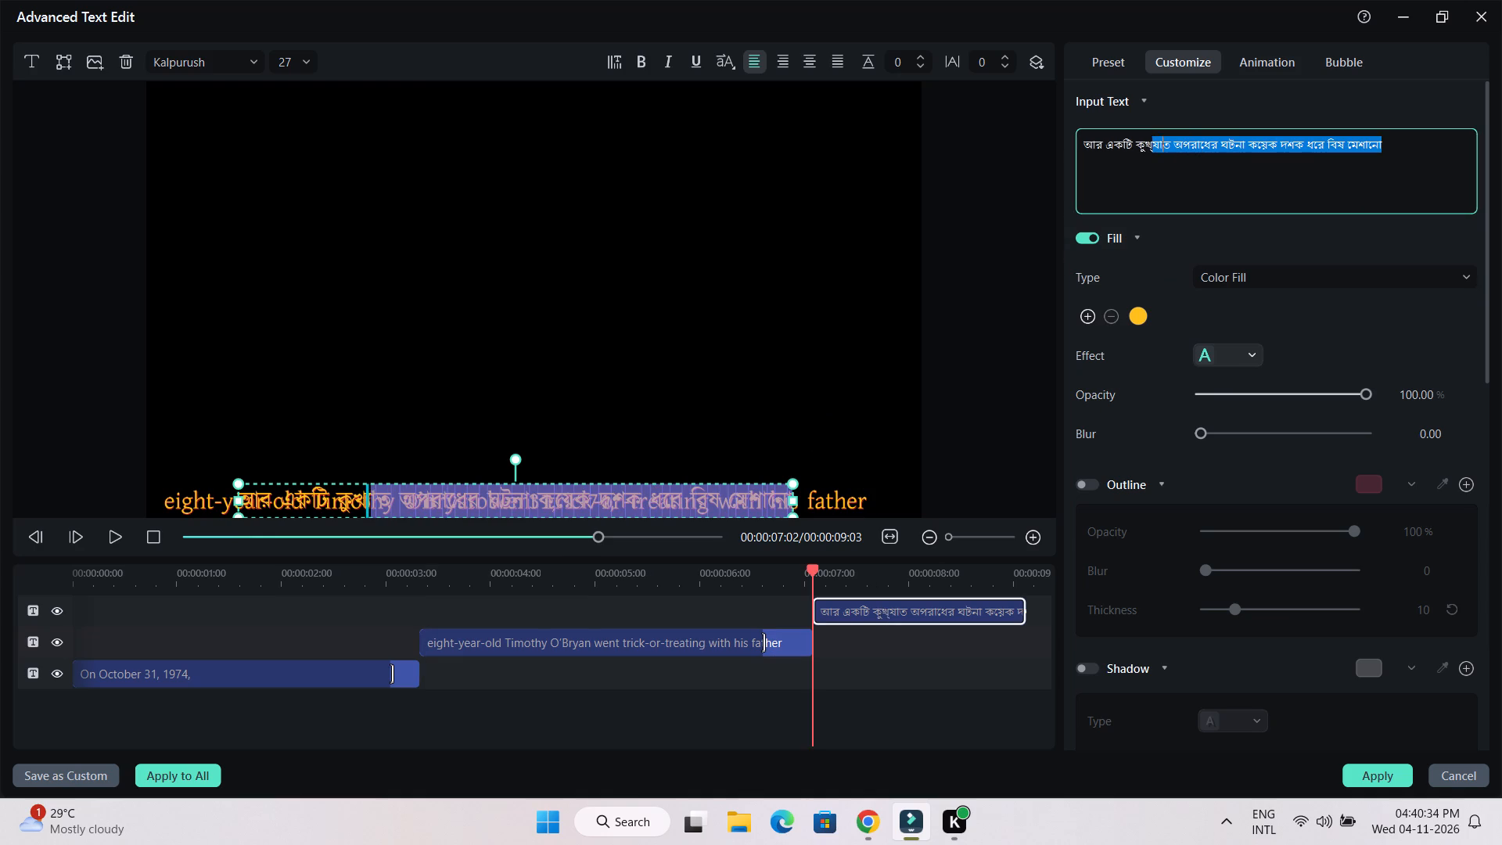
pyautogui.moveTo(1154, 136); pyautogui.dragTo(1079, 133)
pyautogui.hotkey('ctrl', 'v')
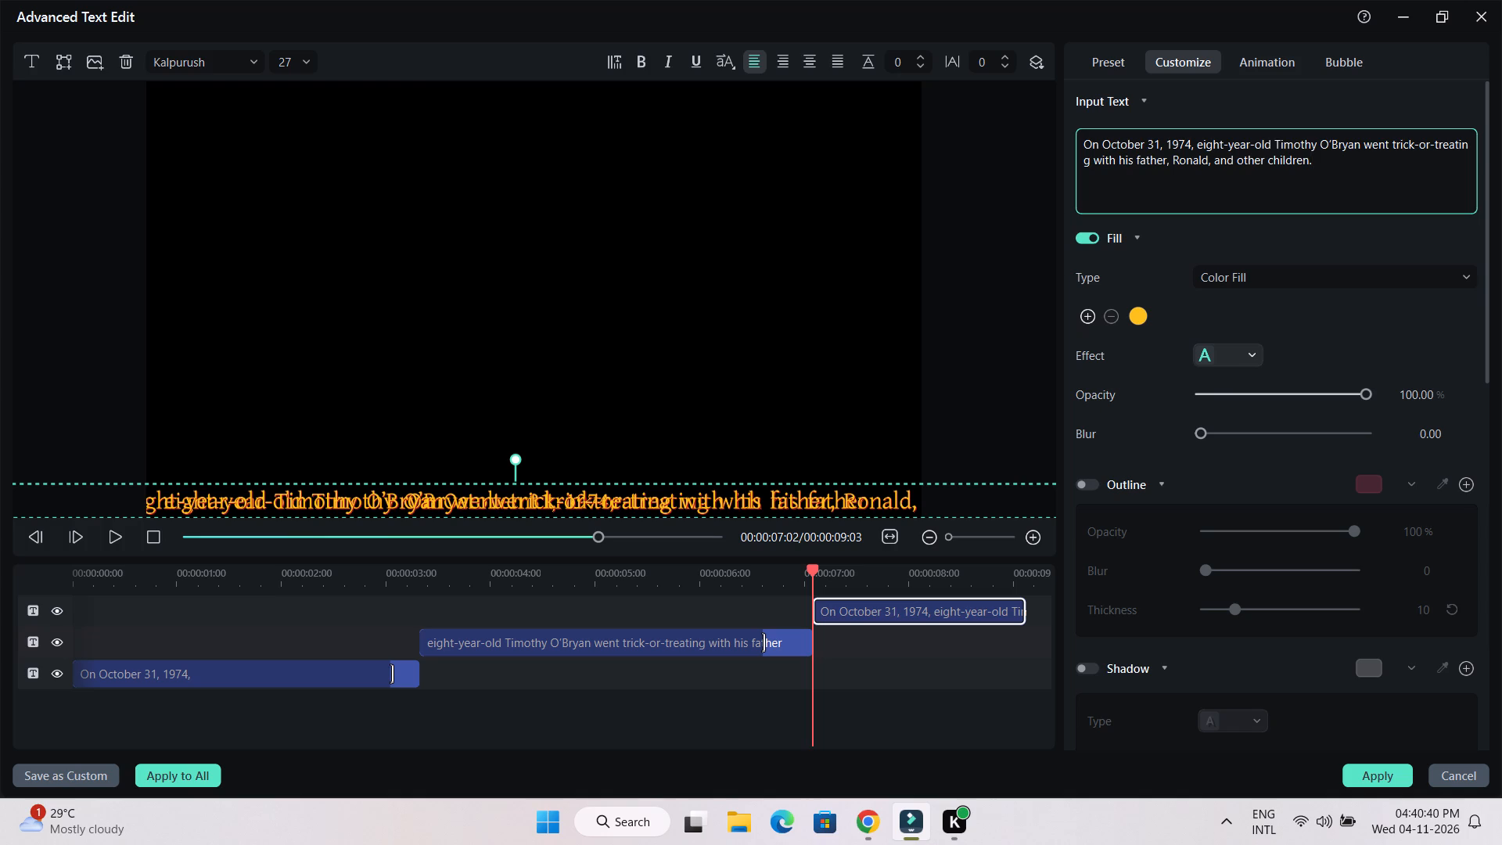
pyautogui.moveTo(1170, 161); pyautogui.dragTo(1034, 117)
pyautogui.press('BackSpace')
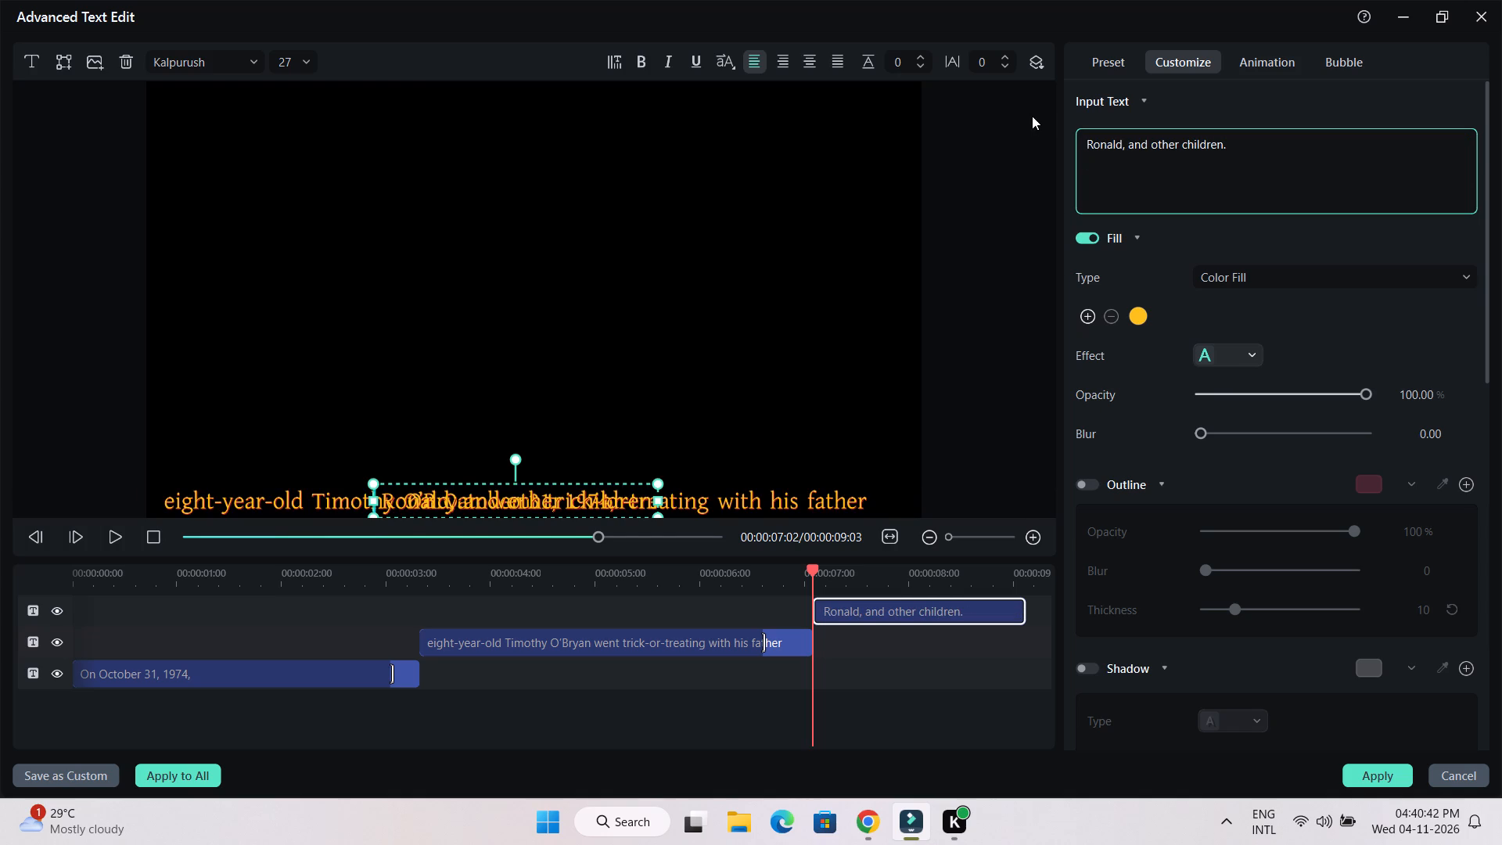
pyautogui.press('Right')
pyautogui.press('BackSpace')
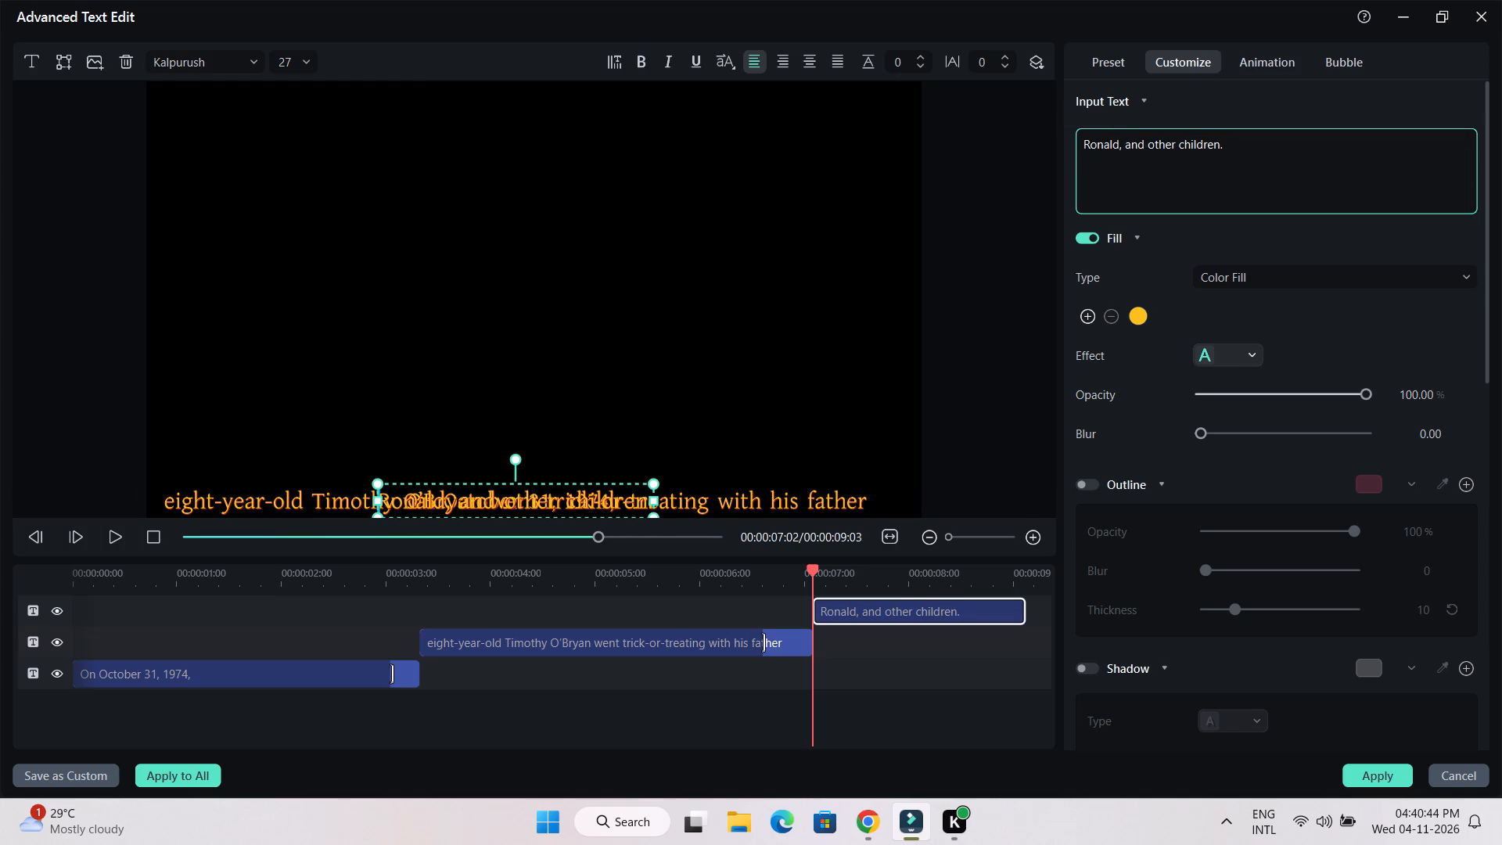
pyautogui.click(1258, 143)
pyautogui.click(1021, 144)
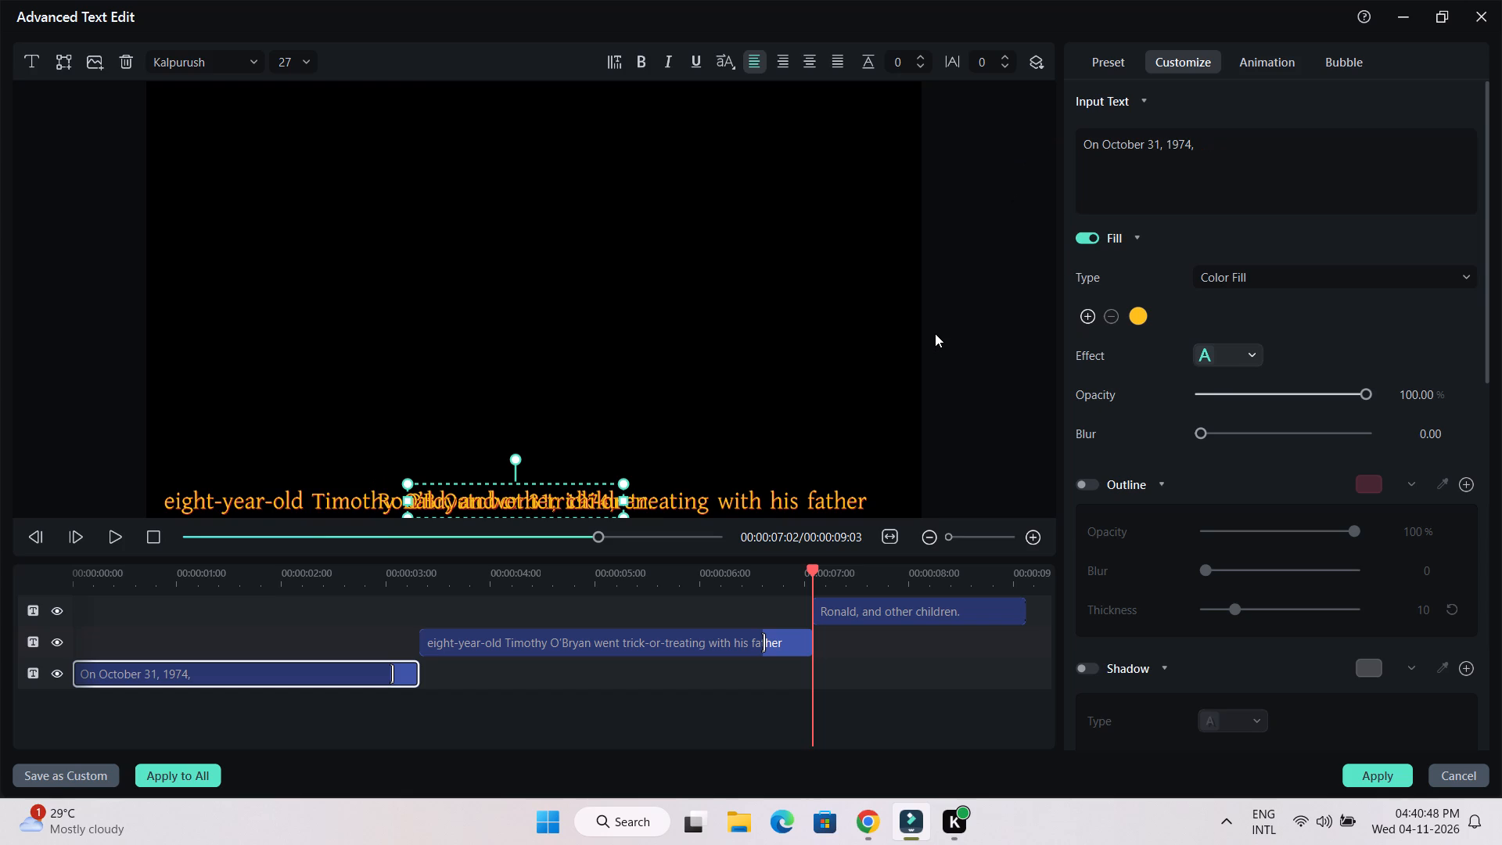
# Lengthen the second layer's text animation to nearly its full text and play back the title from the start.
pyautogui.moveTo(765, 638); pyautogui.dragTo(789, 637)
pyautogui.moveTo(814, 570); pyautogui.dragTo(0, 539)
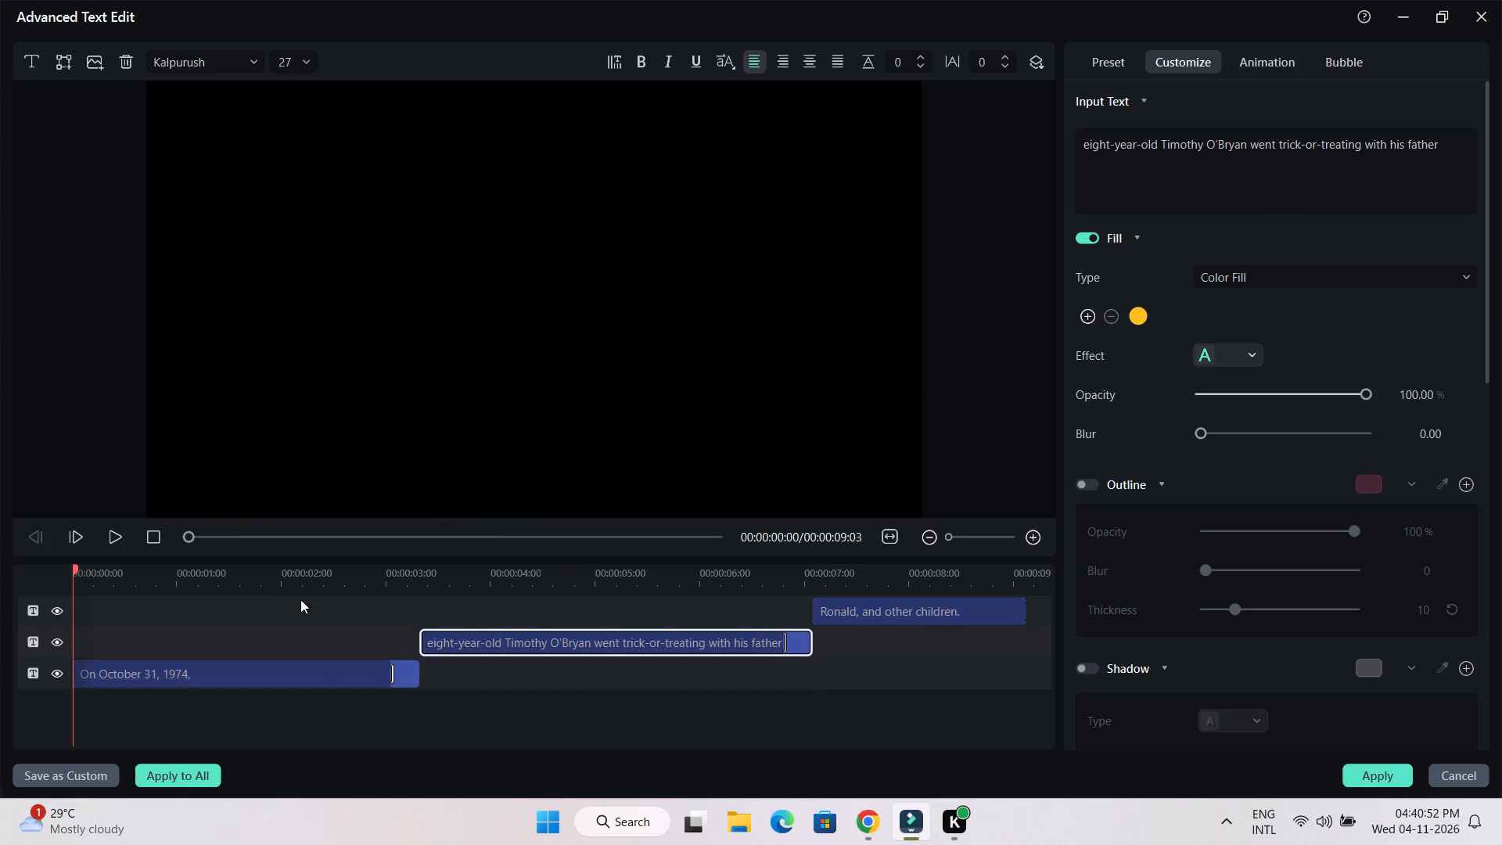
pyautogui.moveTo(340, 578); pyautogui.dragTo(90, 575)
pyautogui.click(113, 530)
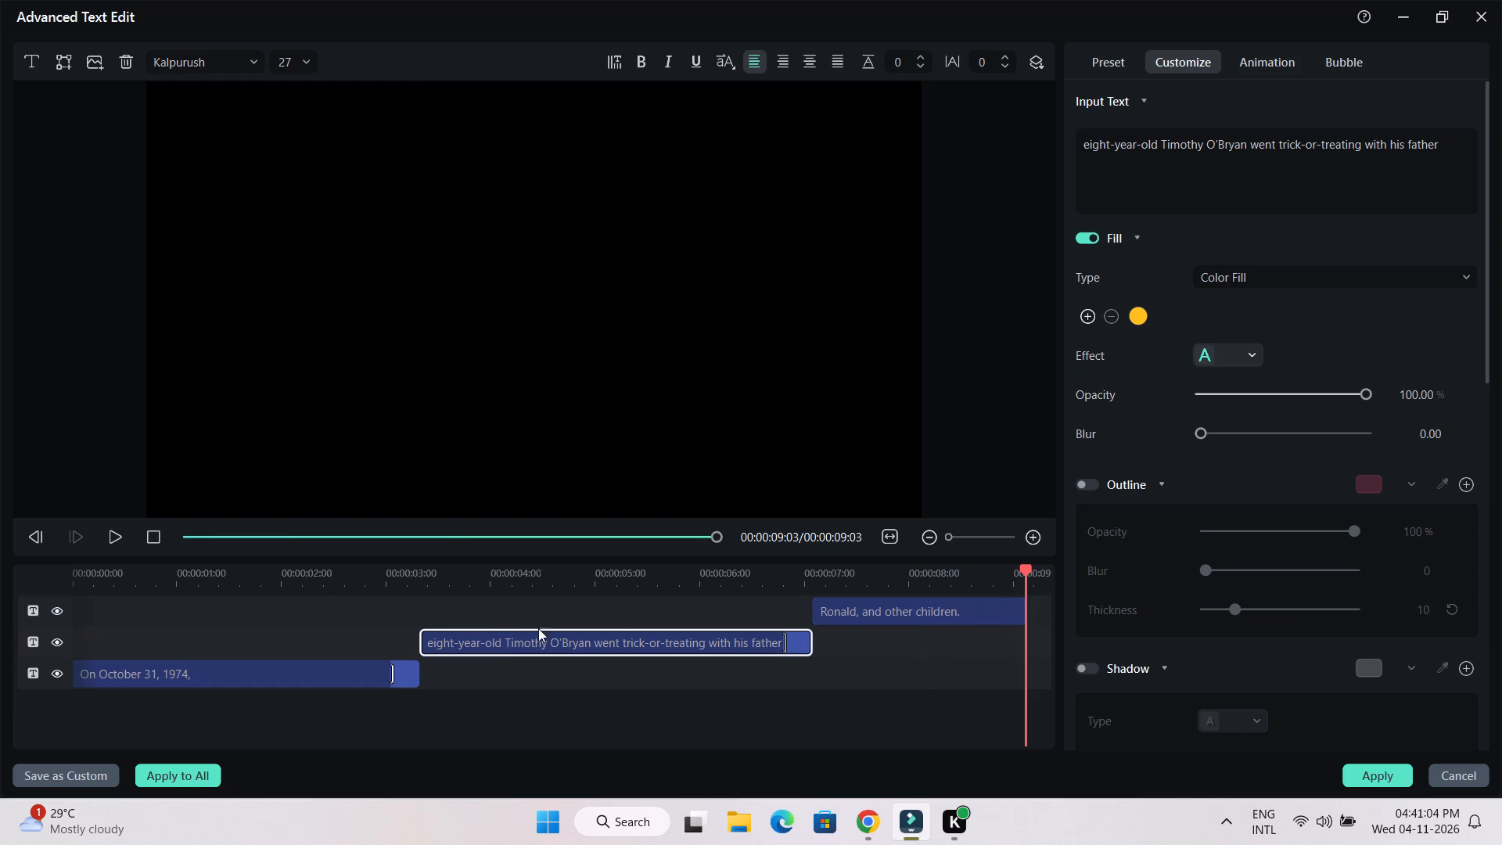
pyautogui.scroll(1, 1064, 668)
# With the other layers hidden, enlarge the third layer's text to size 35 and centre it horizontally, restore the layers, and apply the edits.
pyautogui.moveTo(1024, 568); pyautogui.dragTo(961, 586)
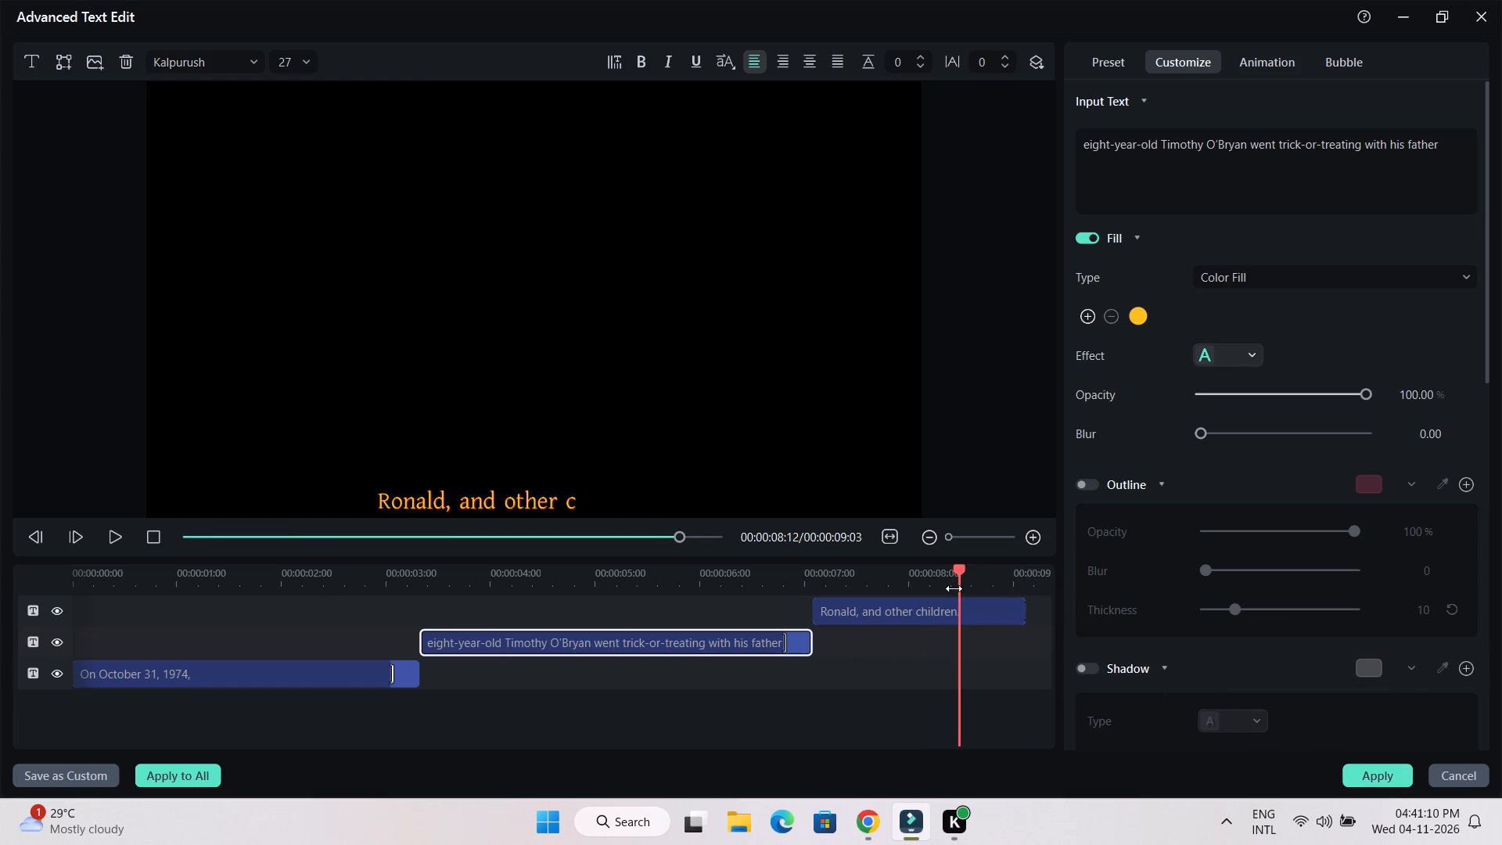
pyautogui.click(57, 640)
pyautogui.click(57, 675)
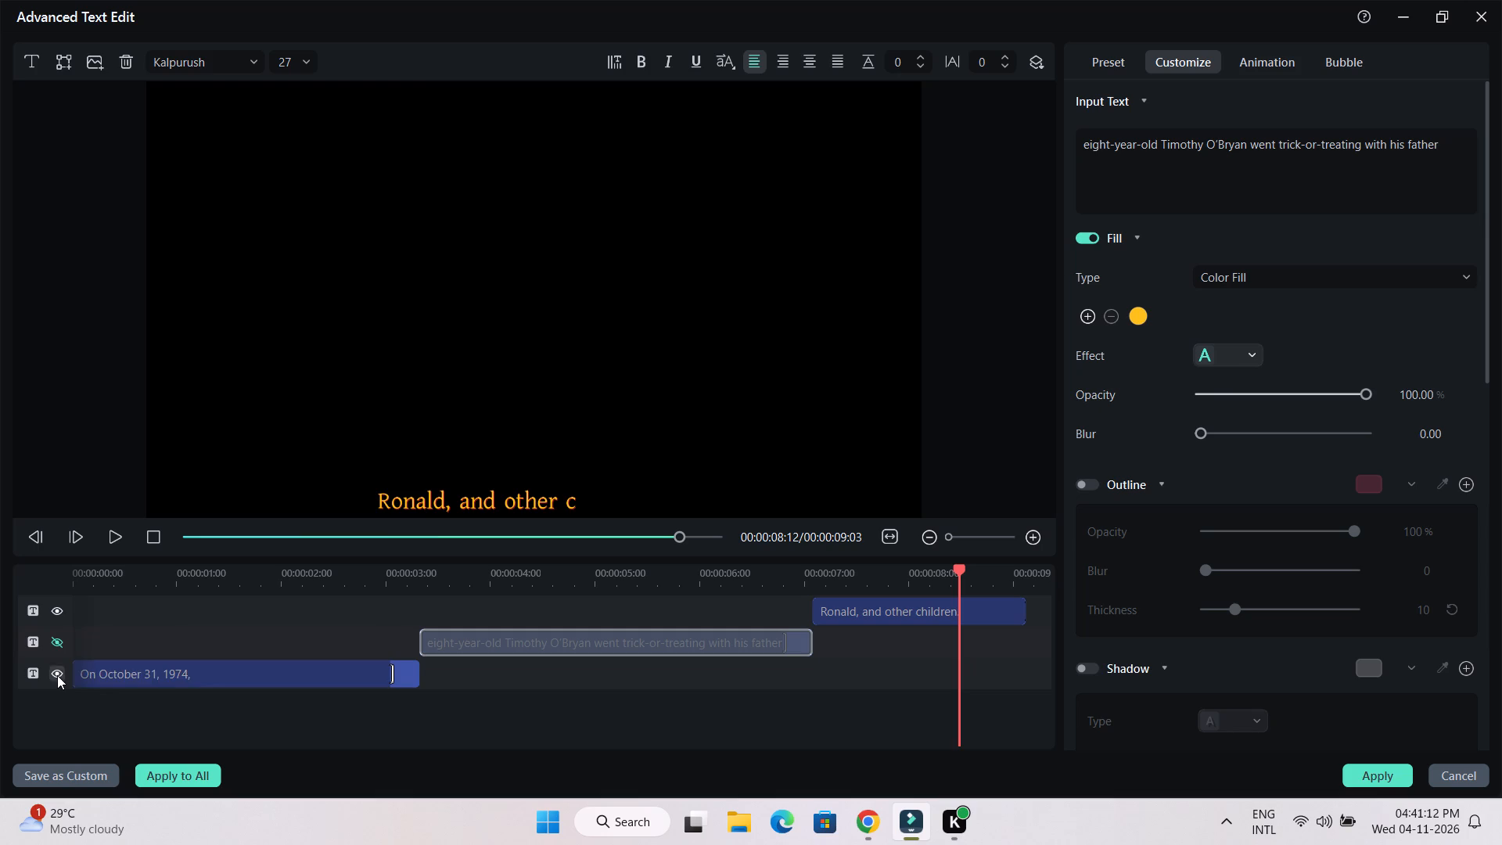
pyautogui.click(432, 502)
pyautogui.moveTo(378, 487); pyautogui.dragTo(377, 484)
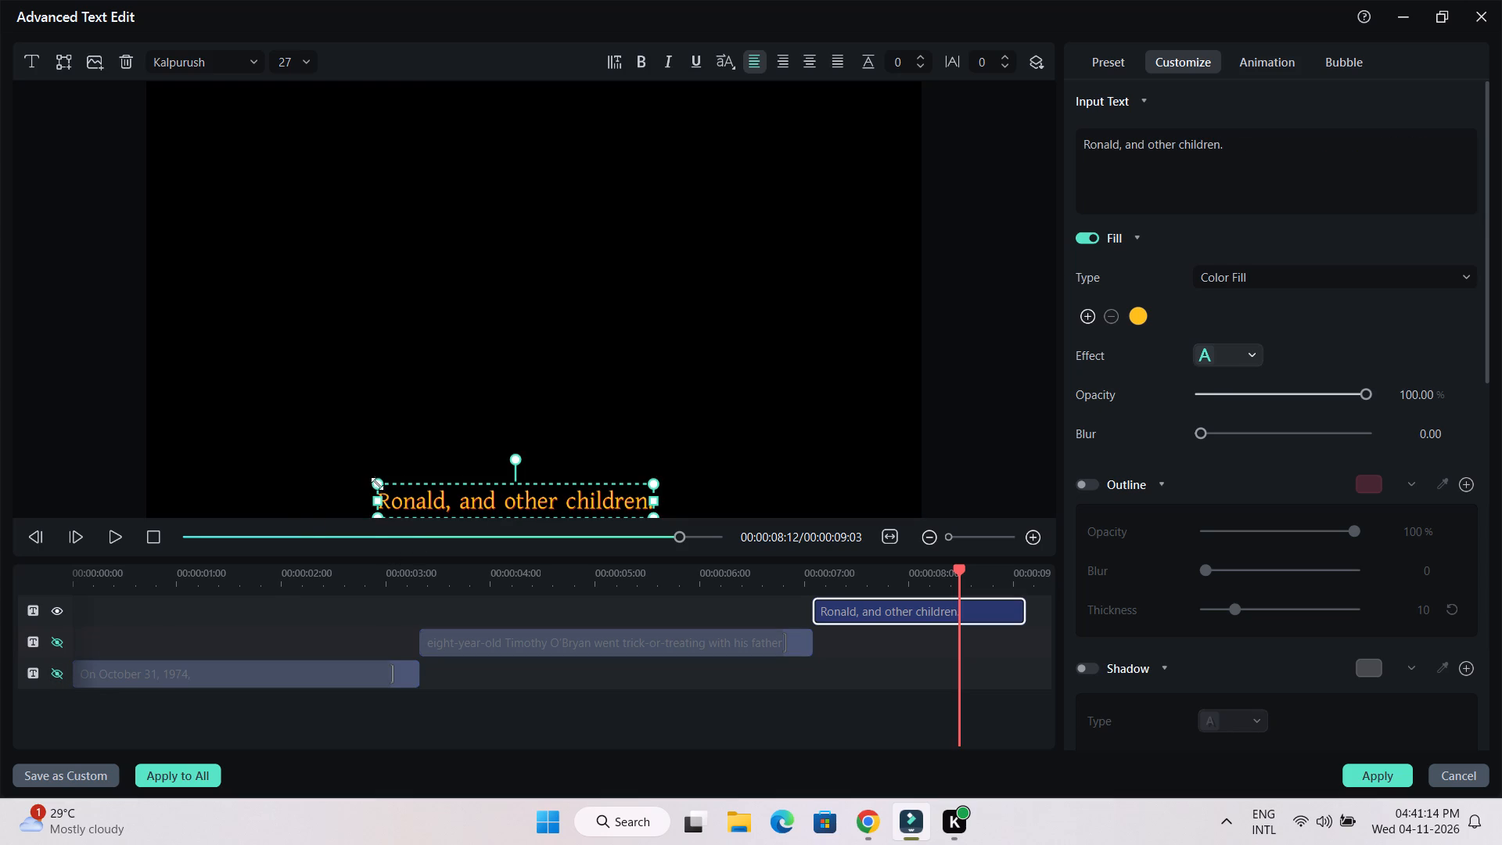
pyautogui.moveTo(377, 484); pyautogui.dragTo(368, 476)
pyautogui.moveTo(391, 493); pyautogui.dragTo(444, 497)
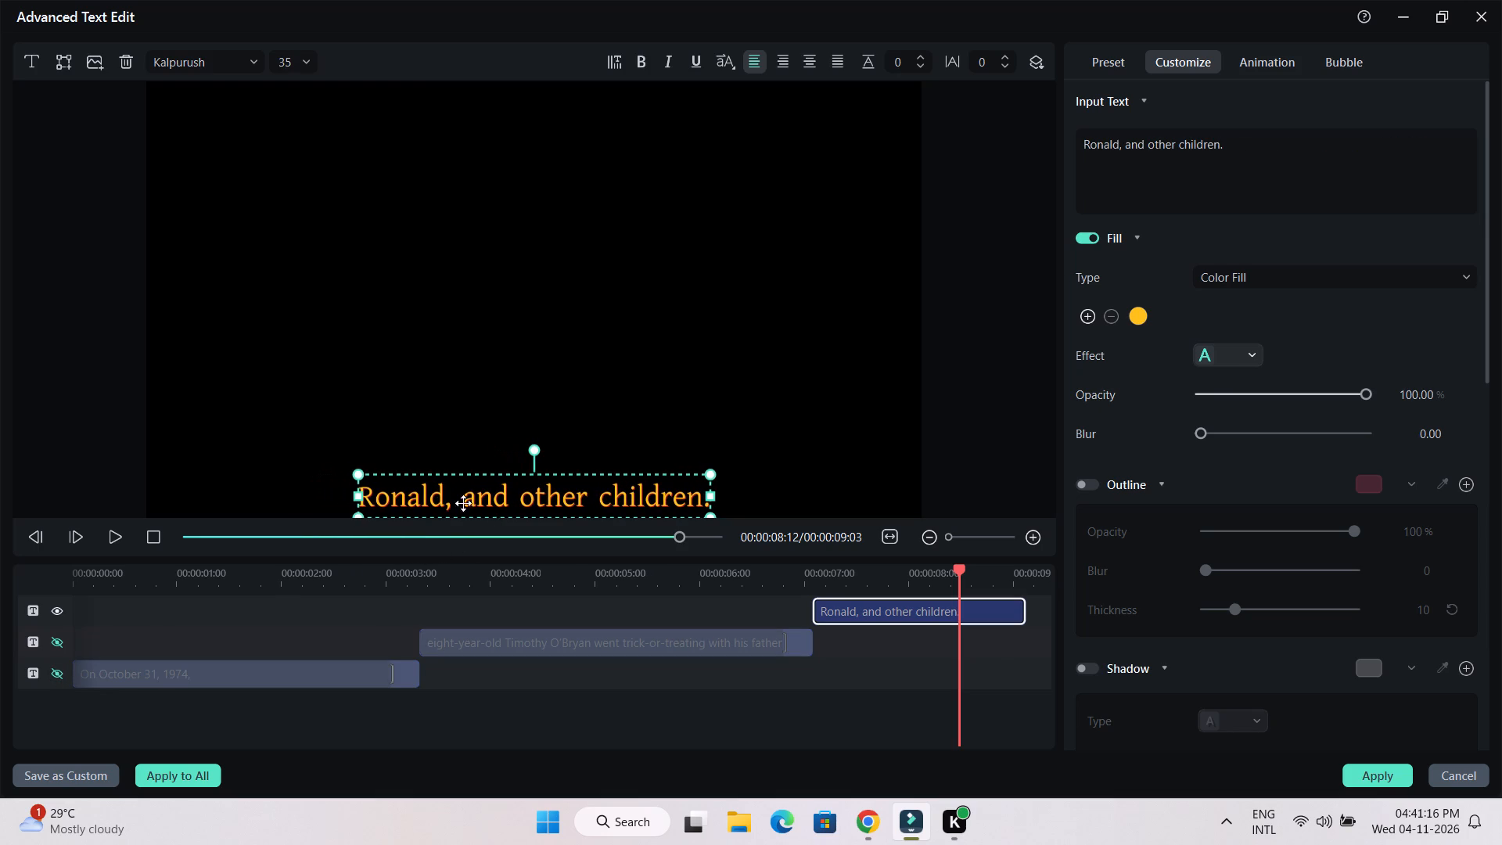
pyautogui.click(53, 669)
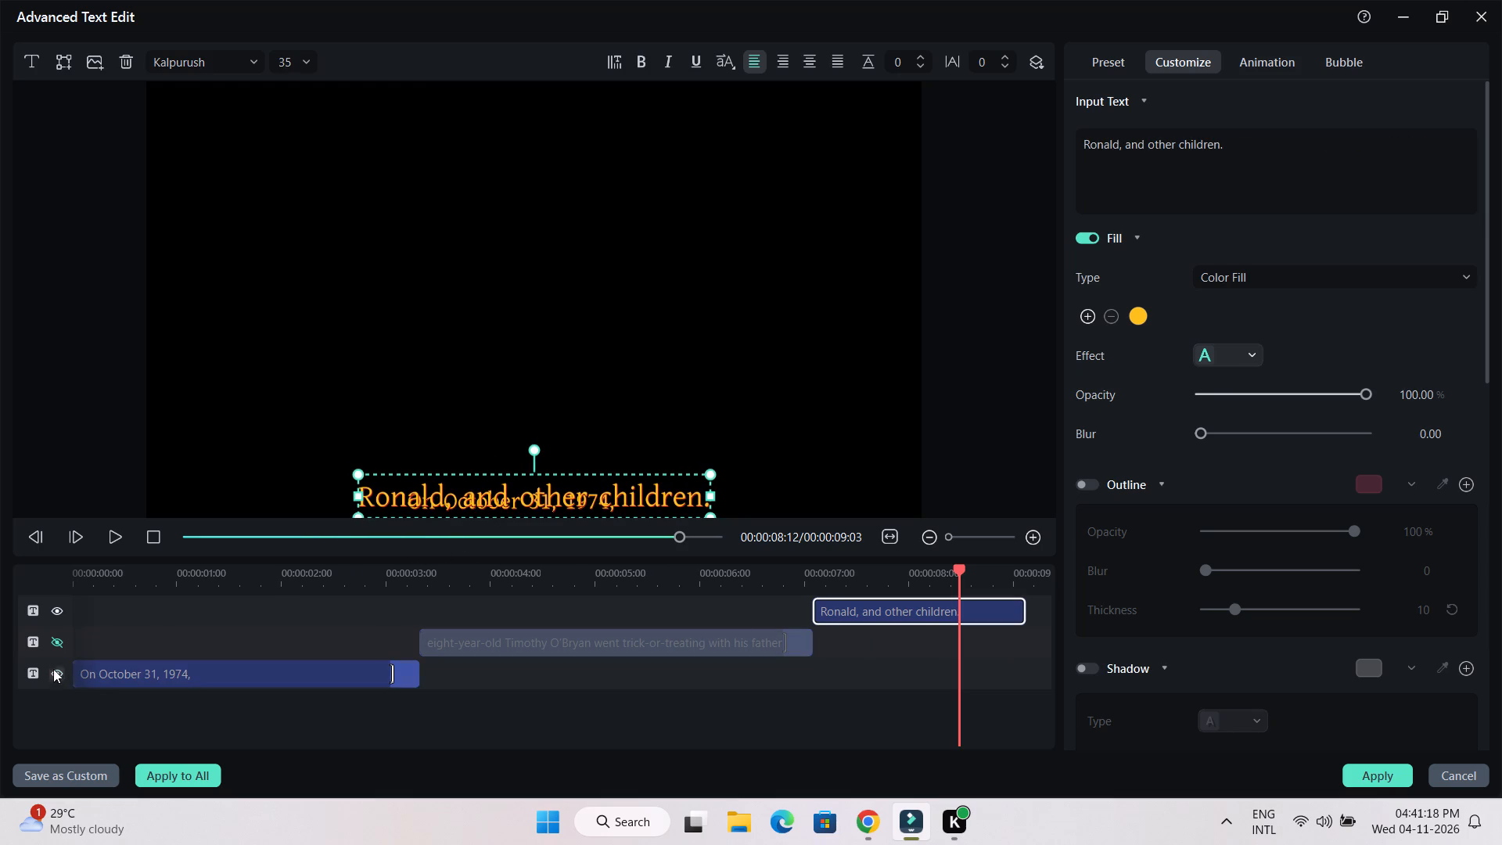
pyautogui.click(59, 648)
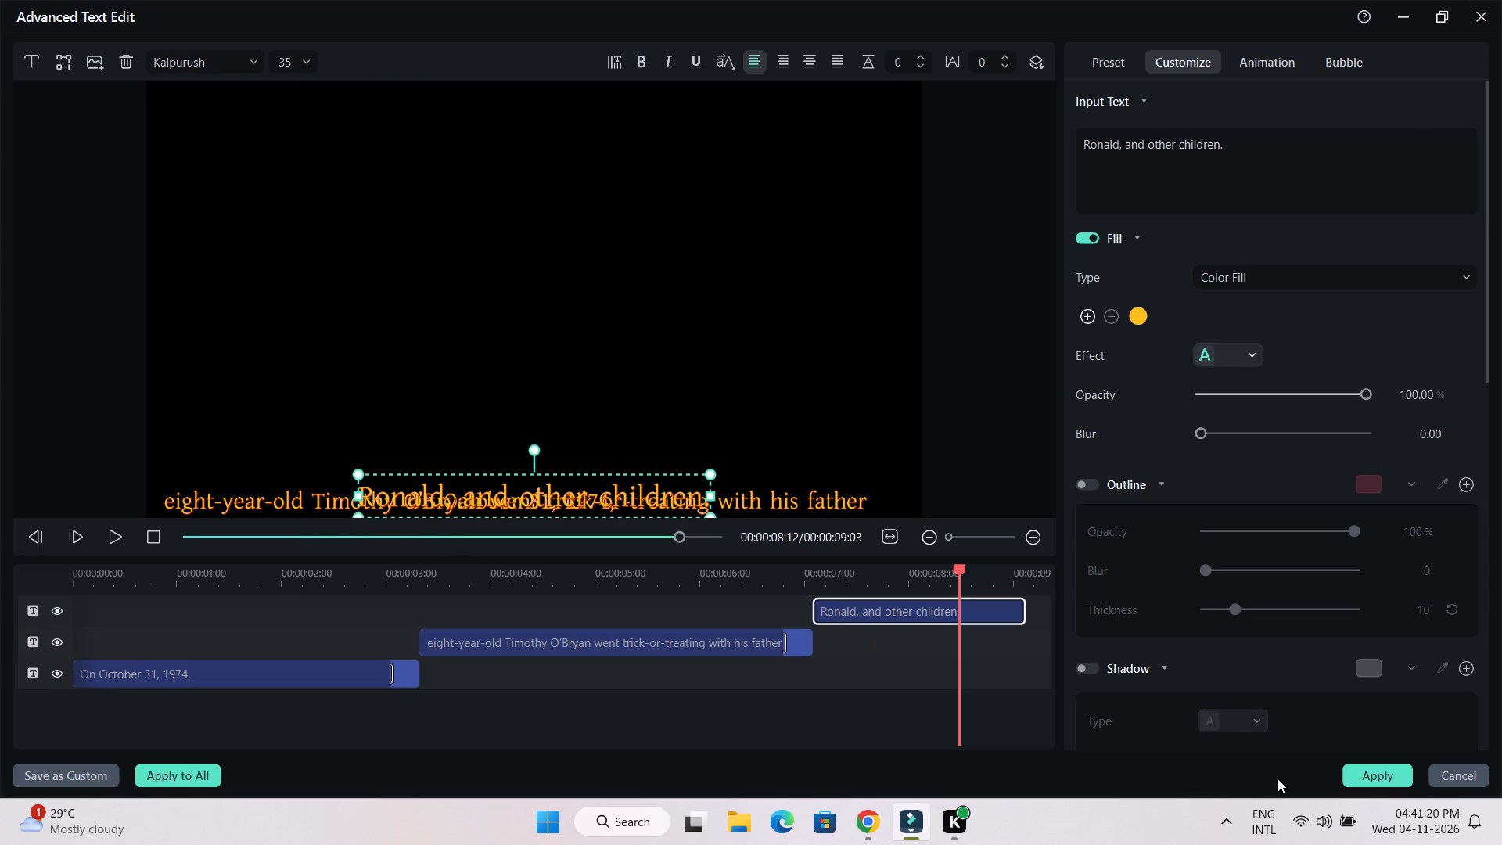
pyautogui.click(1374, 773)
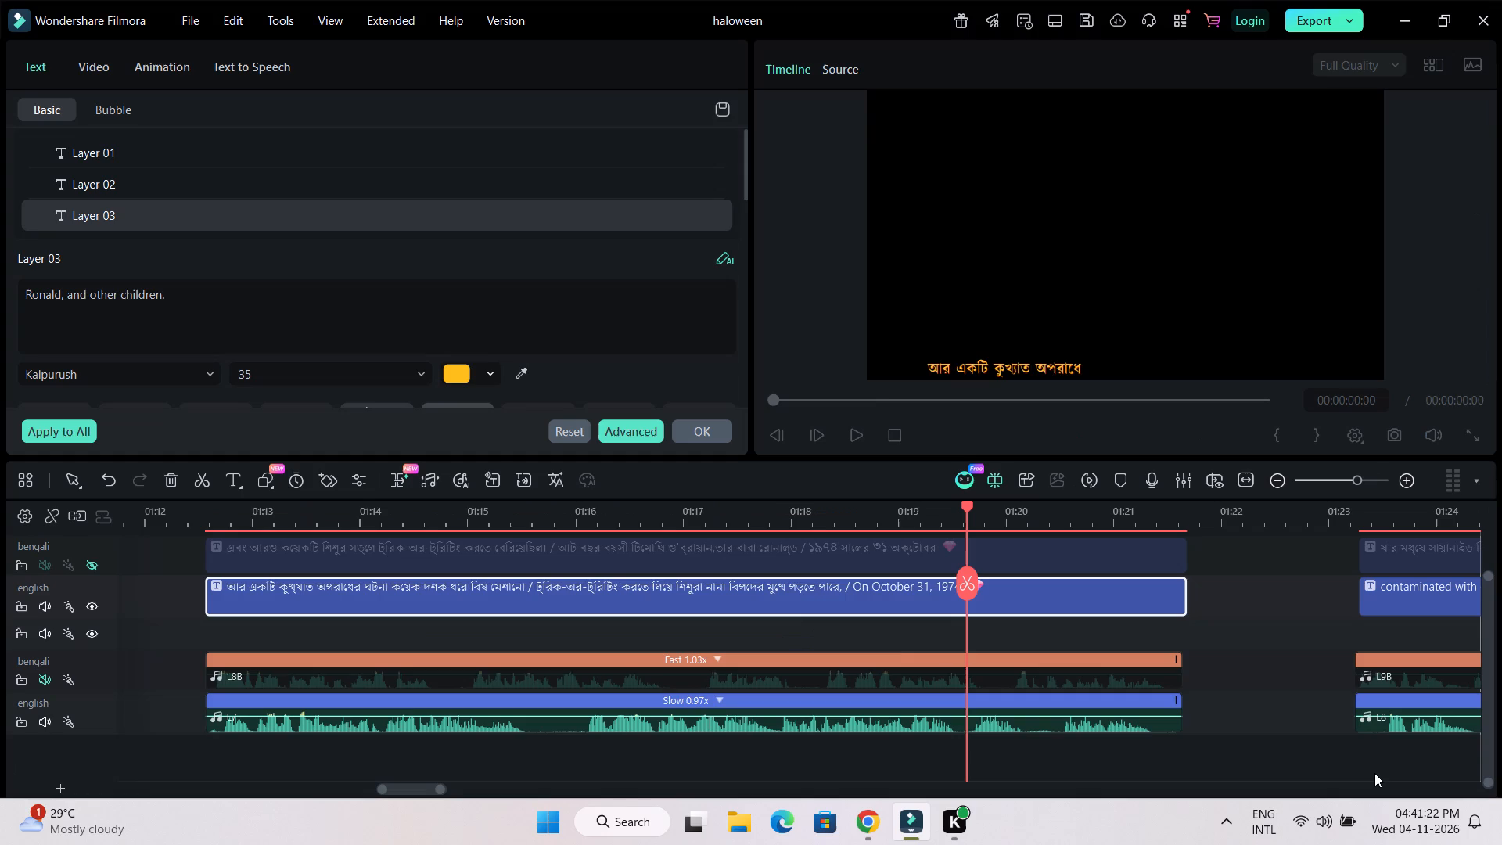
# Play back the English narration over the title to check the timing and appearance of all three text layers.
pyautogui.click(179, 513)
pyautogui.press('space')
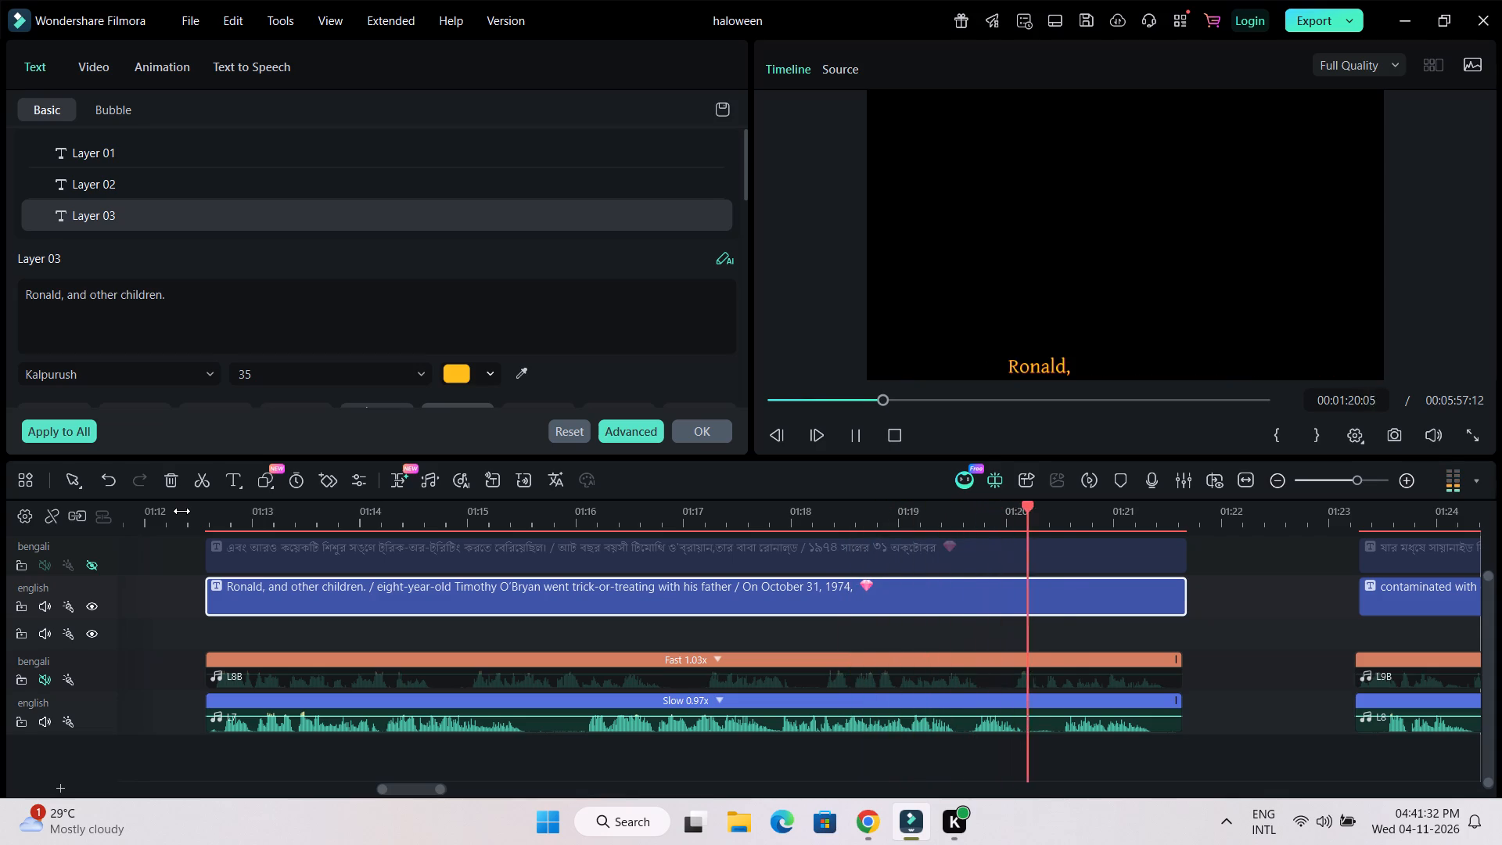
pyautogui.press('space')
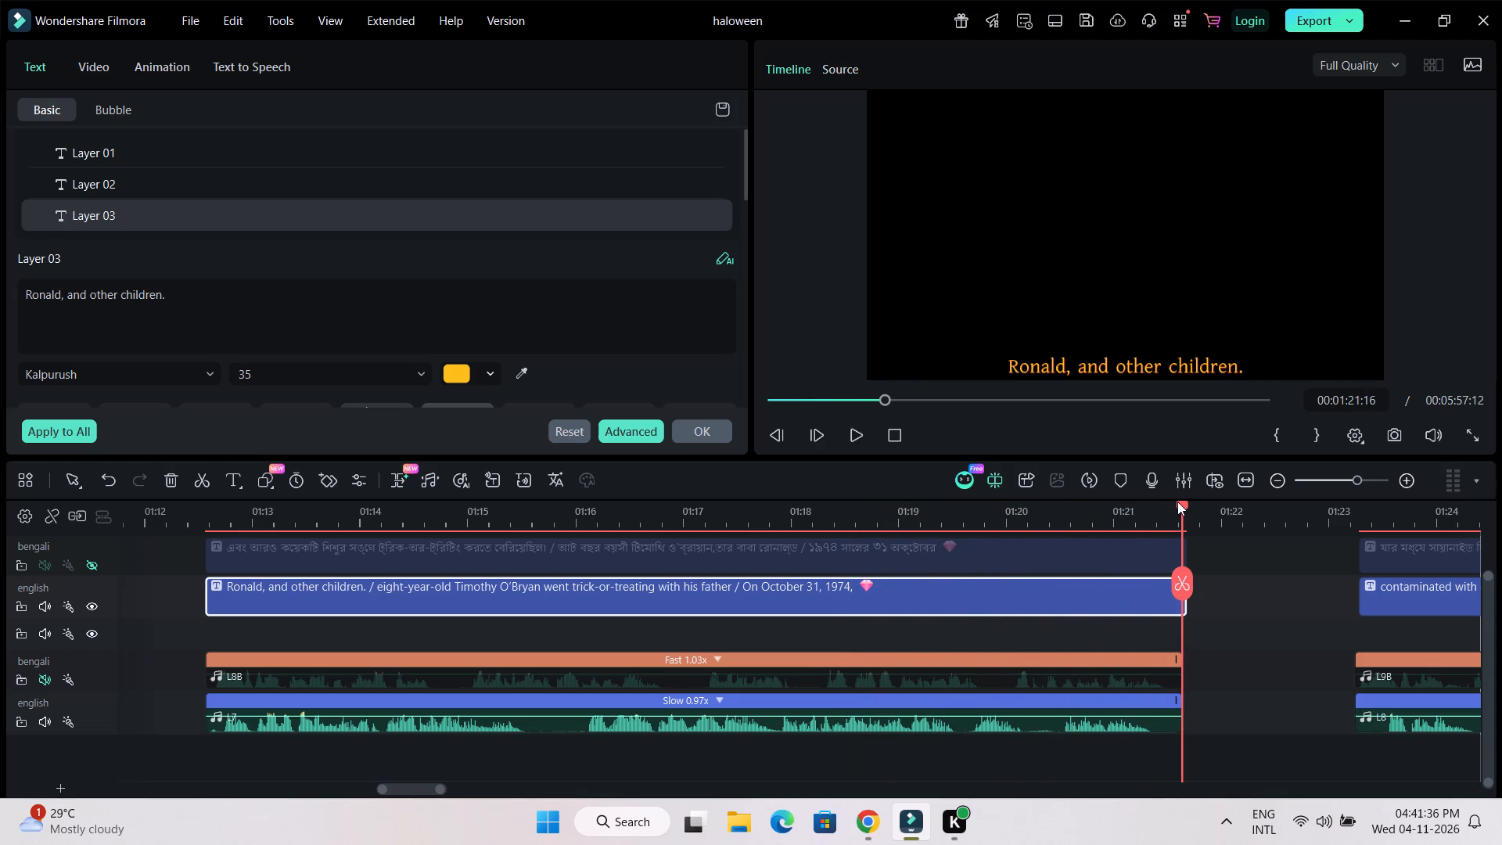
pyautogui.moveTo(1179, 506); pyautogui.dragTo(584, 512)
pyautogui.press('space')
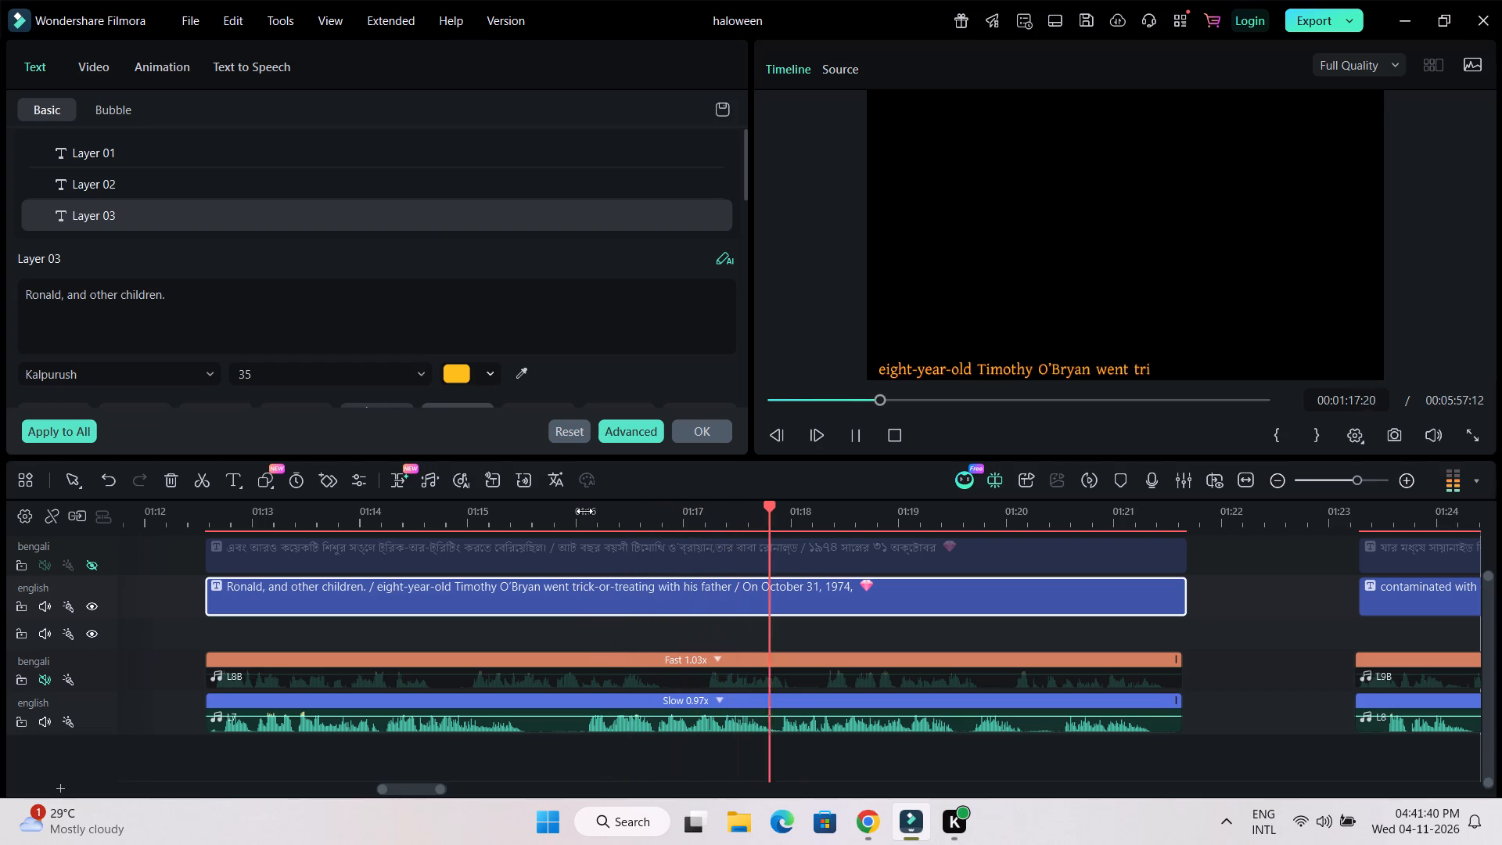
pyautogui.press('space')
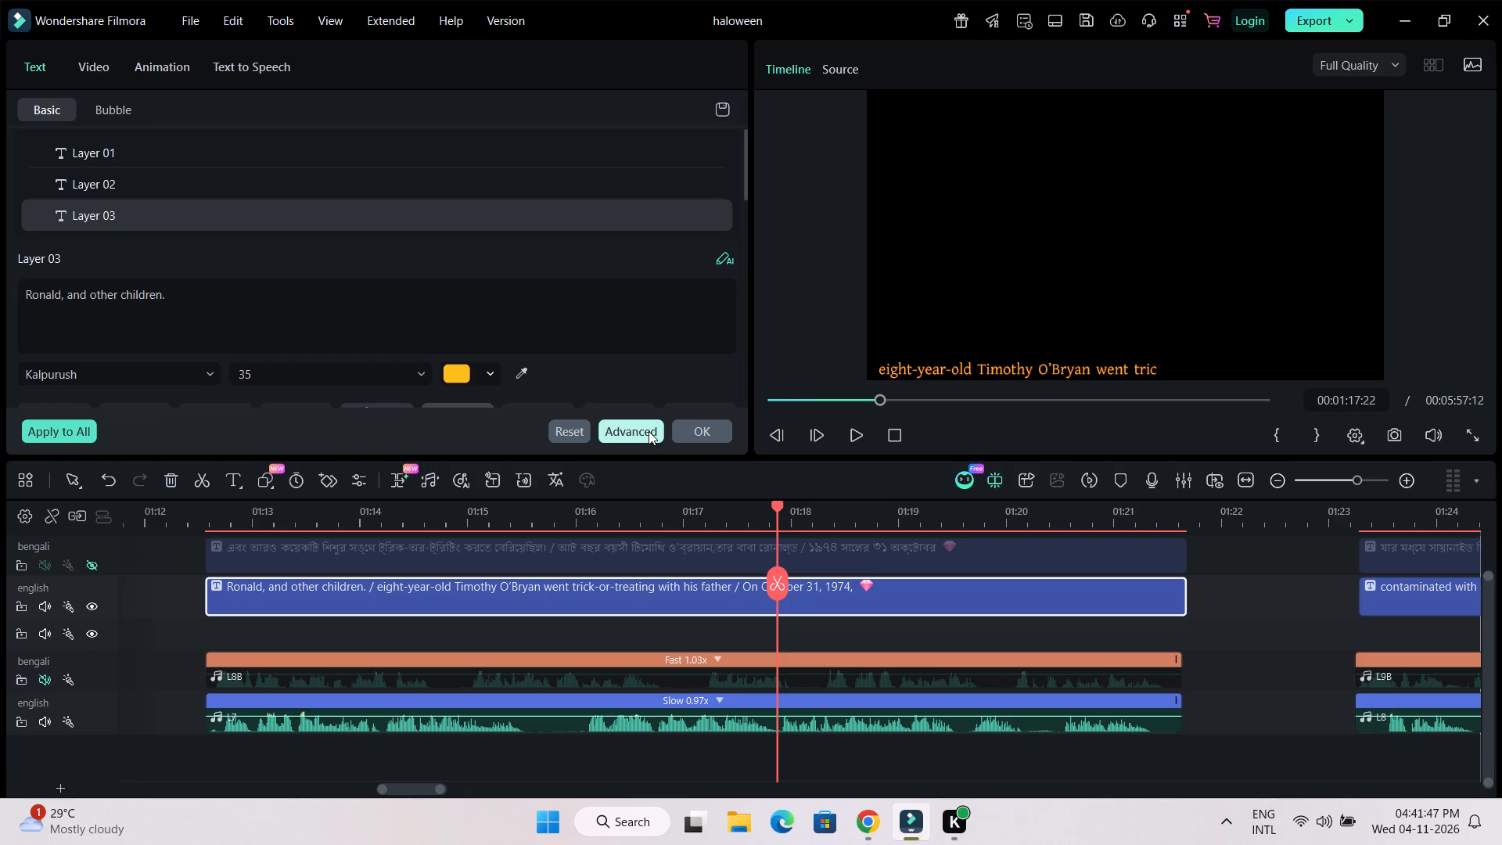
pyautogui.press('space')
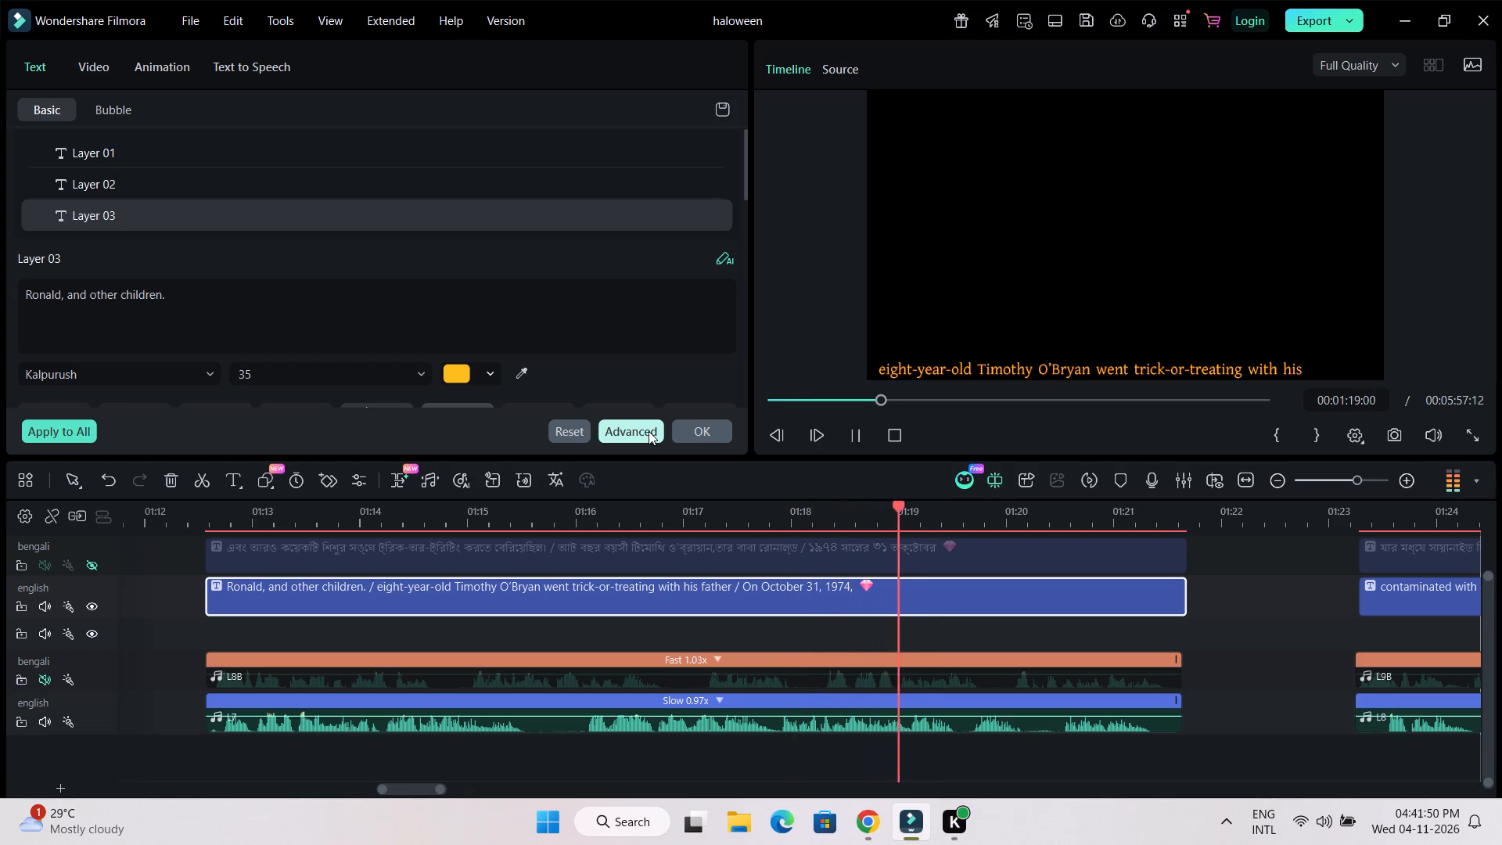
pyautogui.press('space')
pyautogui.press('space')
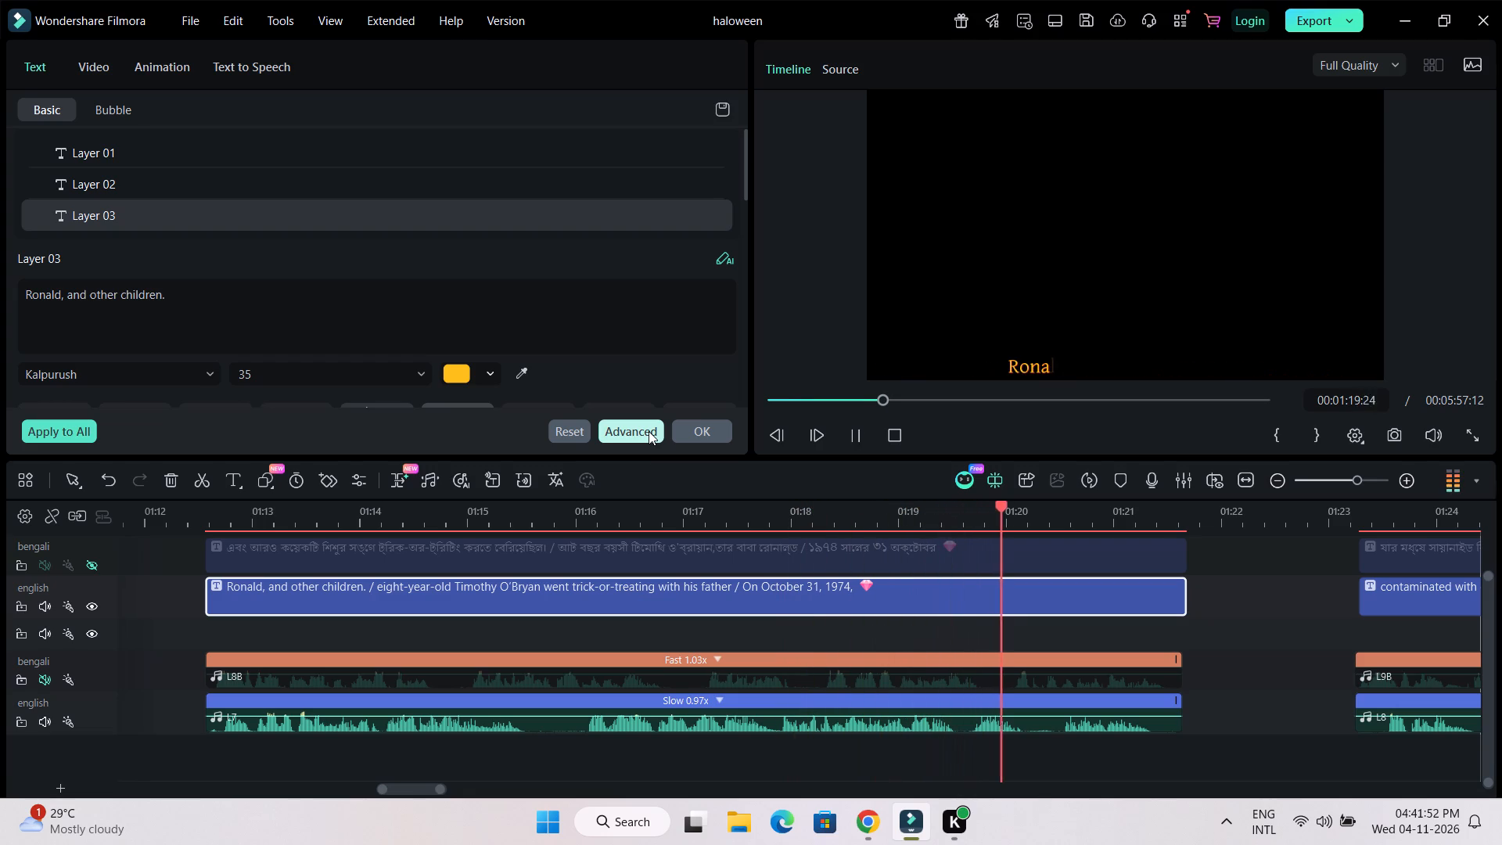
pyautogui.press('space')
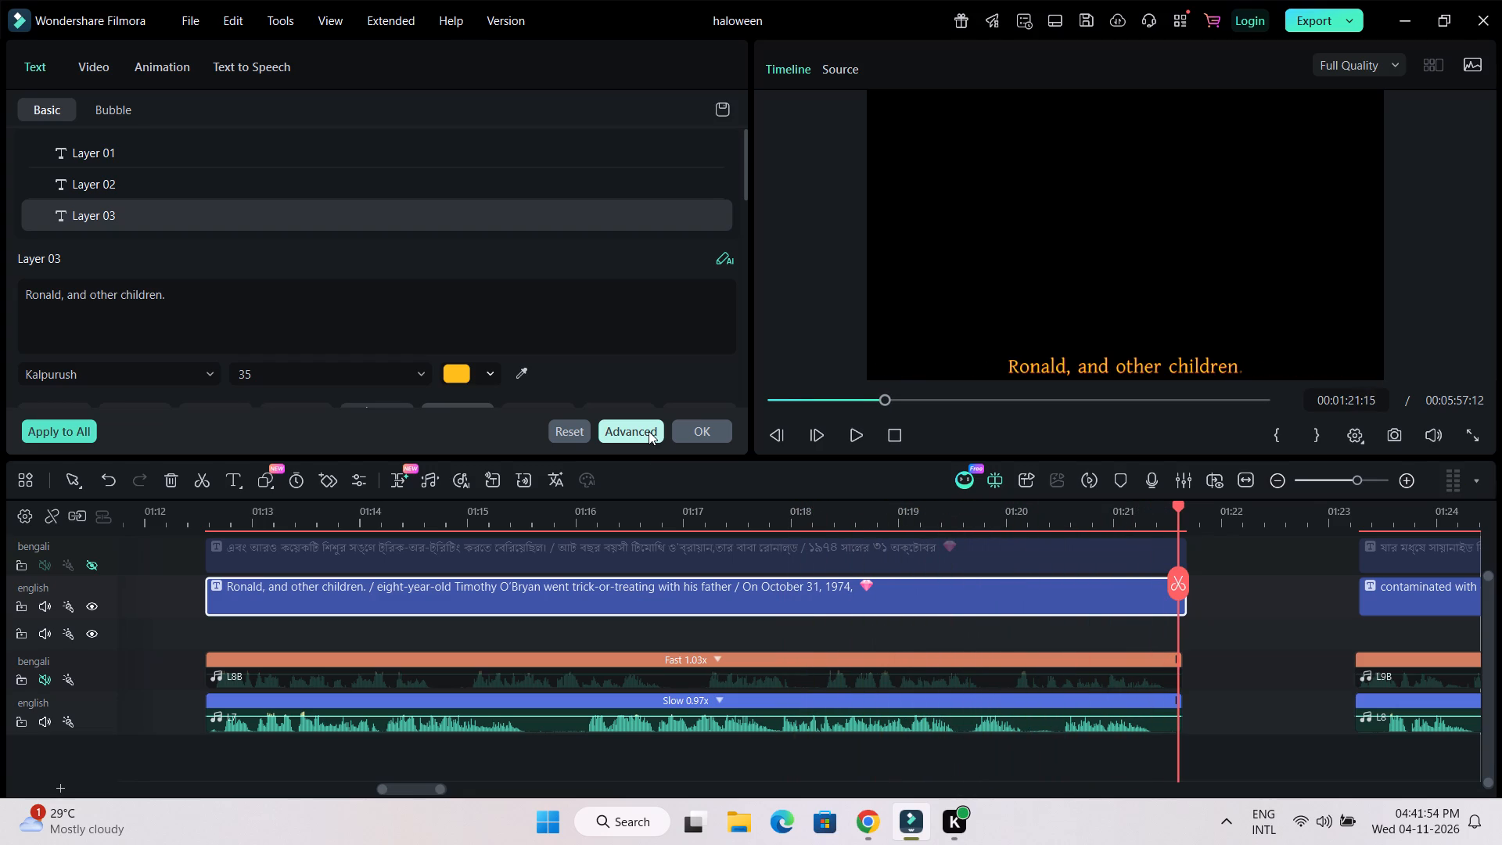
# In the advanced editor, hide the second and third layers, enlarge the "On October 31, 1974," text to size 39, and centre it horizontally.
pyautogui.doubleClick(541, 598)
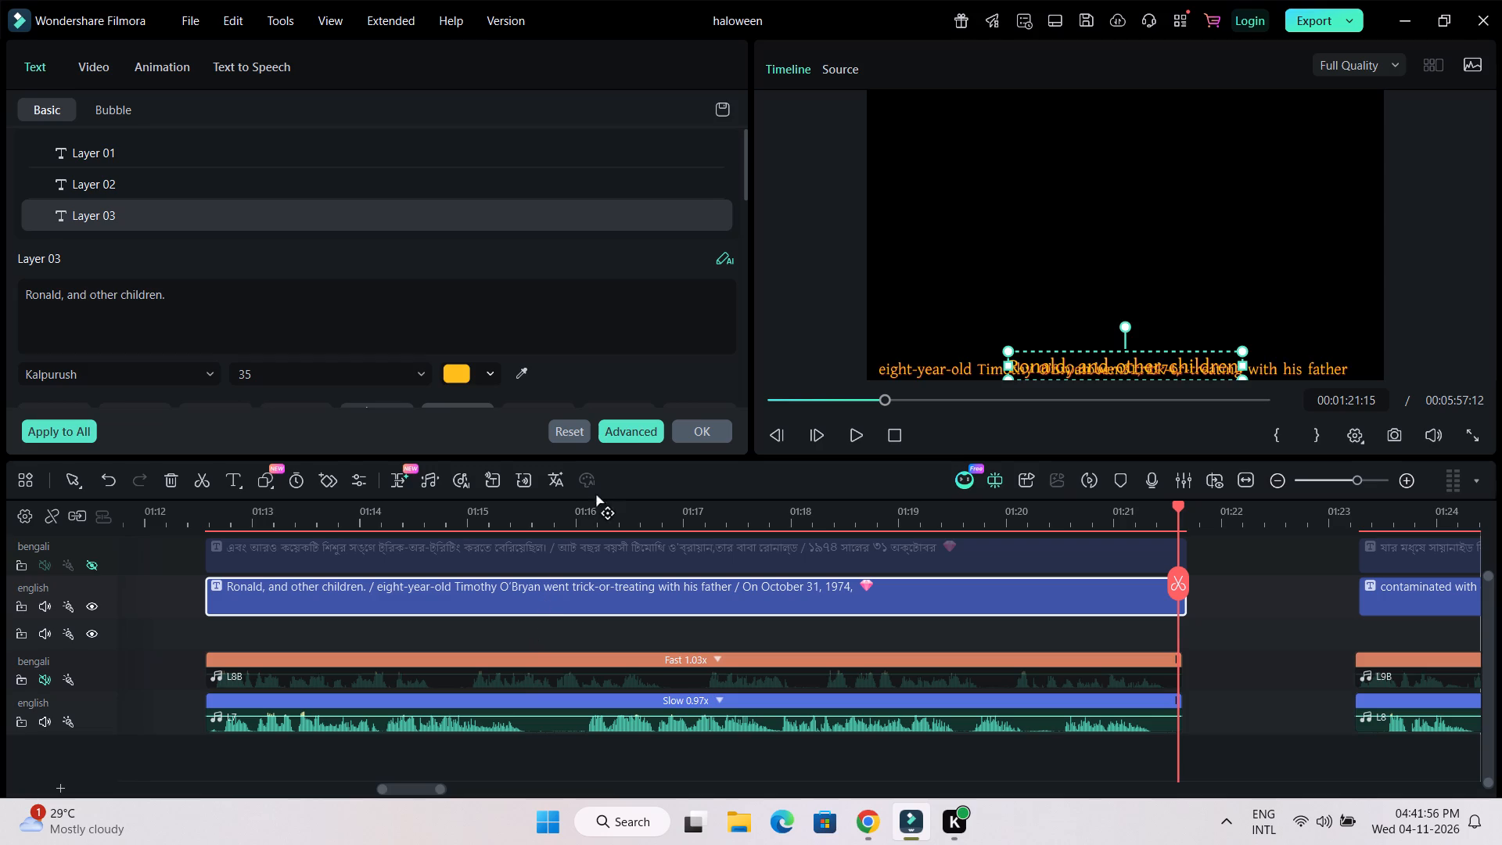
pyautogui.click(633, 424)
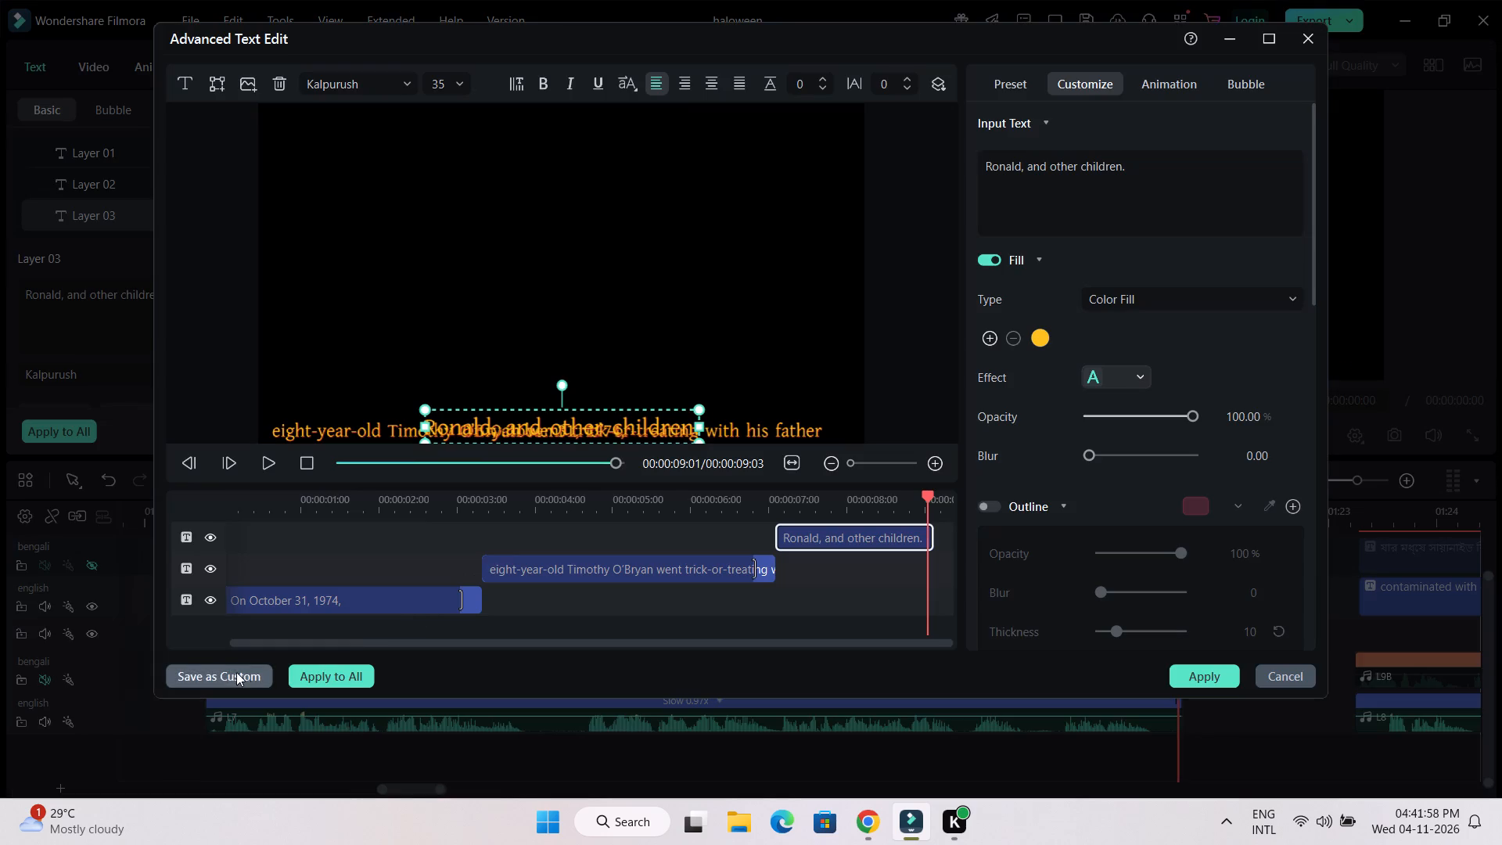
pyautogui.click(214, 539)
pyautogui.click(210, 567)
pyautogui.click(268, 595)
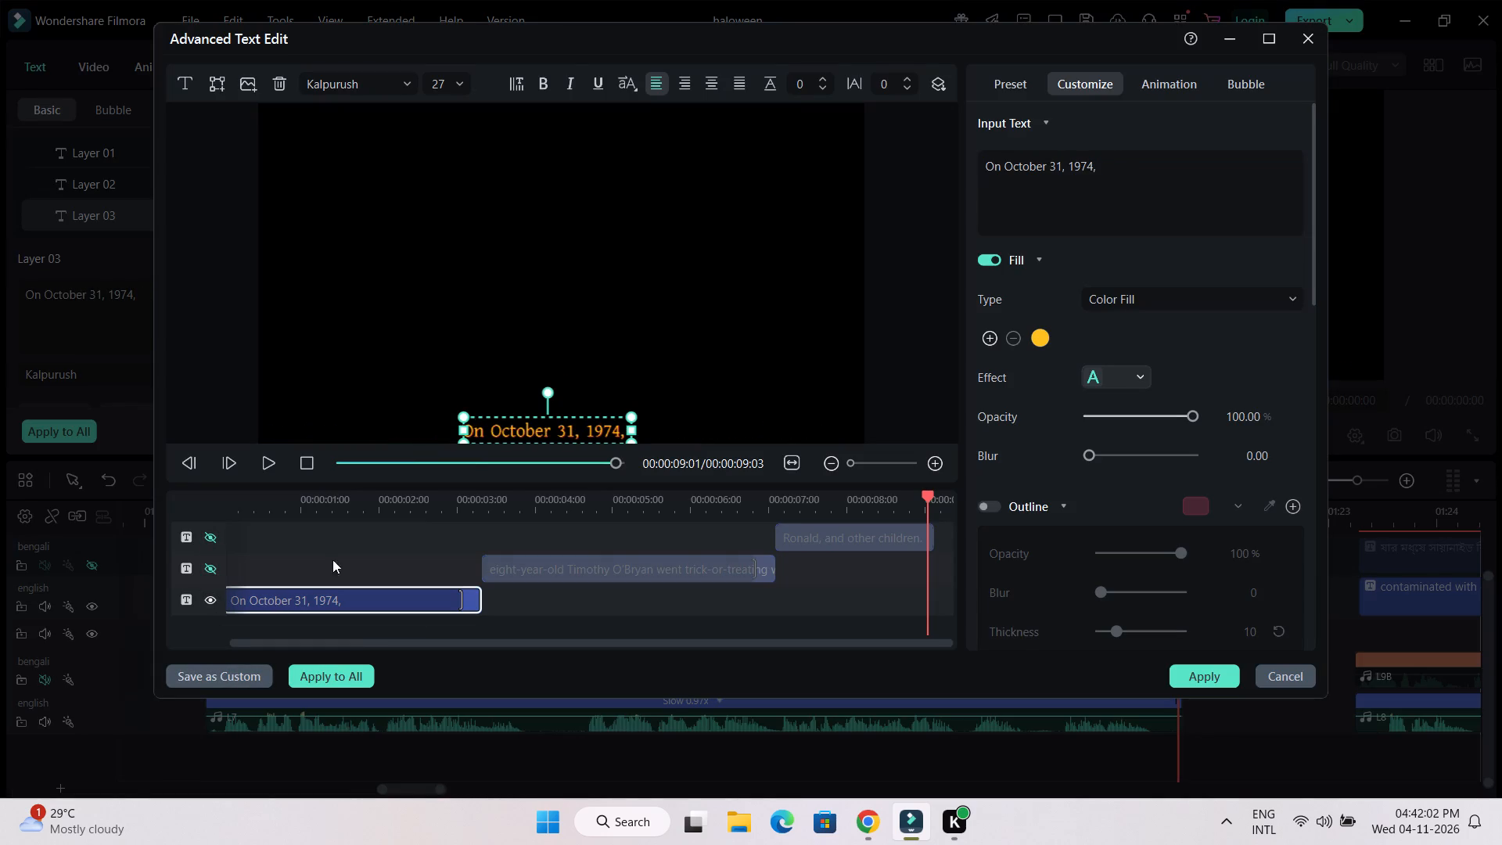
pyautogui.moveTo(465, 414); pyautogui.dragTo(449, 409)
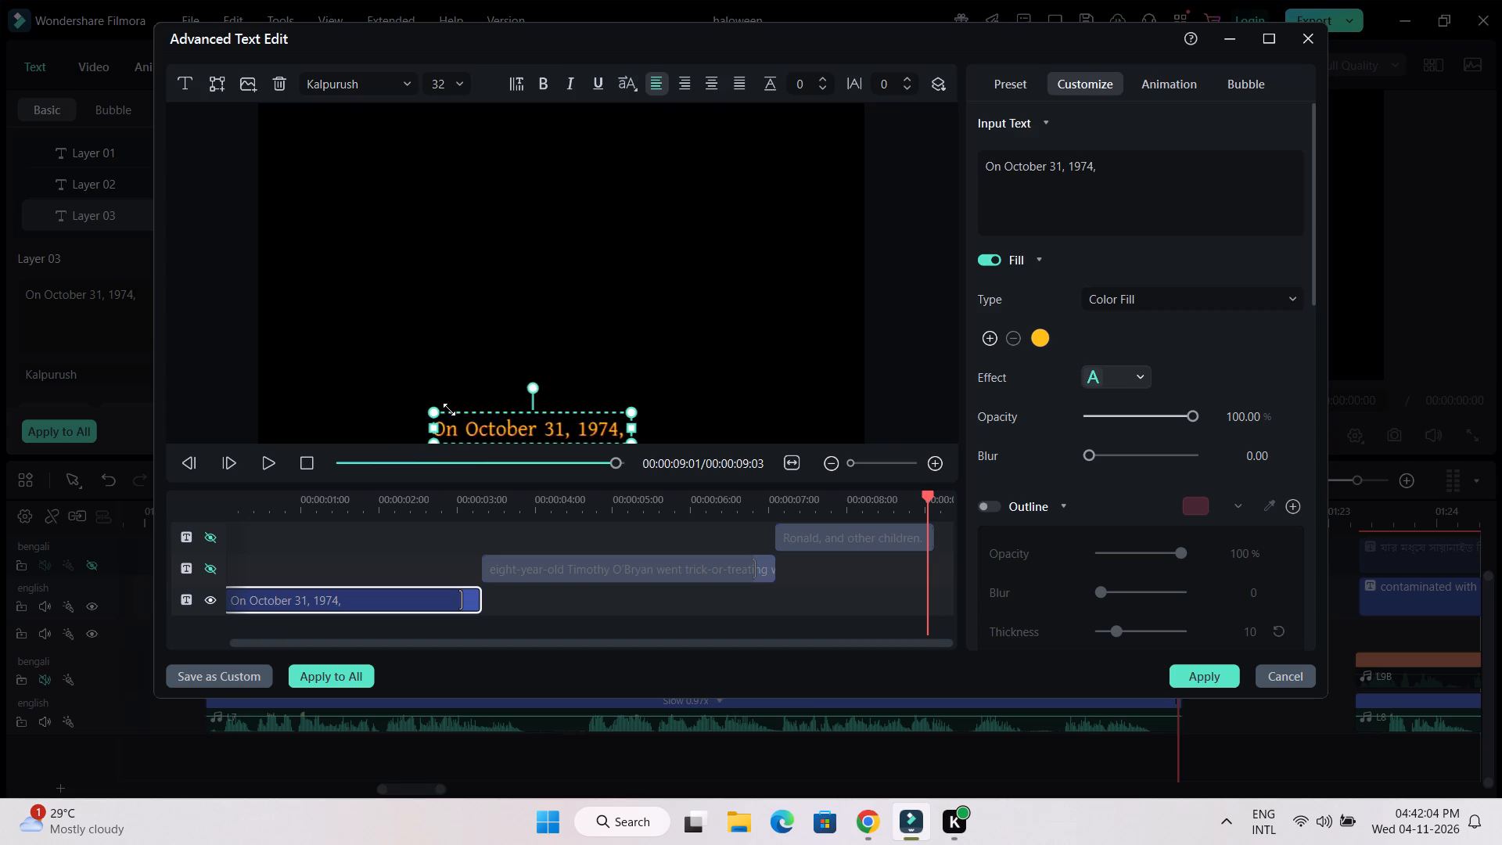
pyautogui.moveTo(449, 409); pyautogui.dragTo(435, 404)
pyautogui.moveTo(458, 419); pyautogui.dragTo(494, 419)
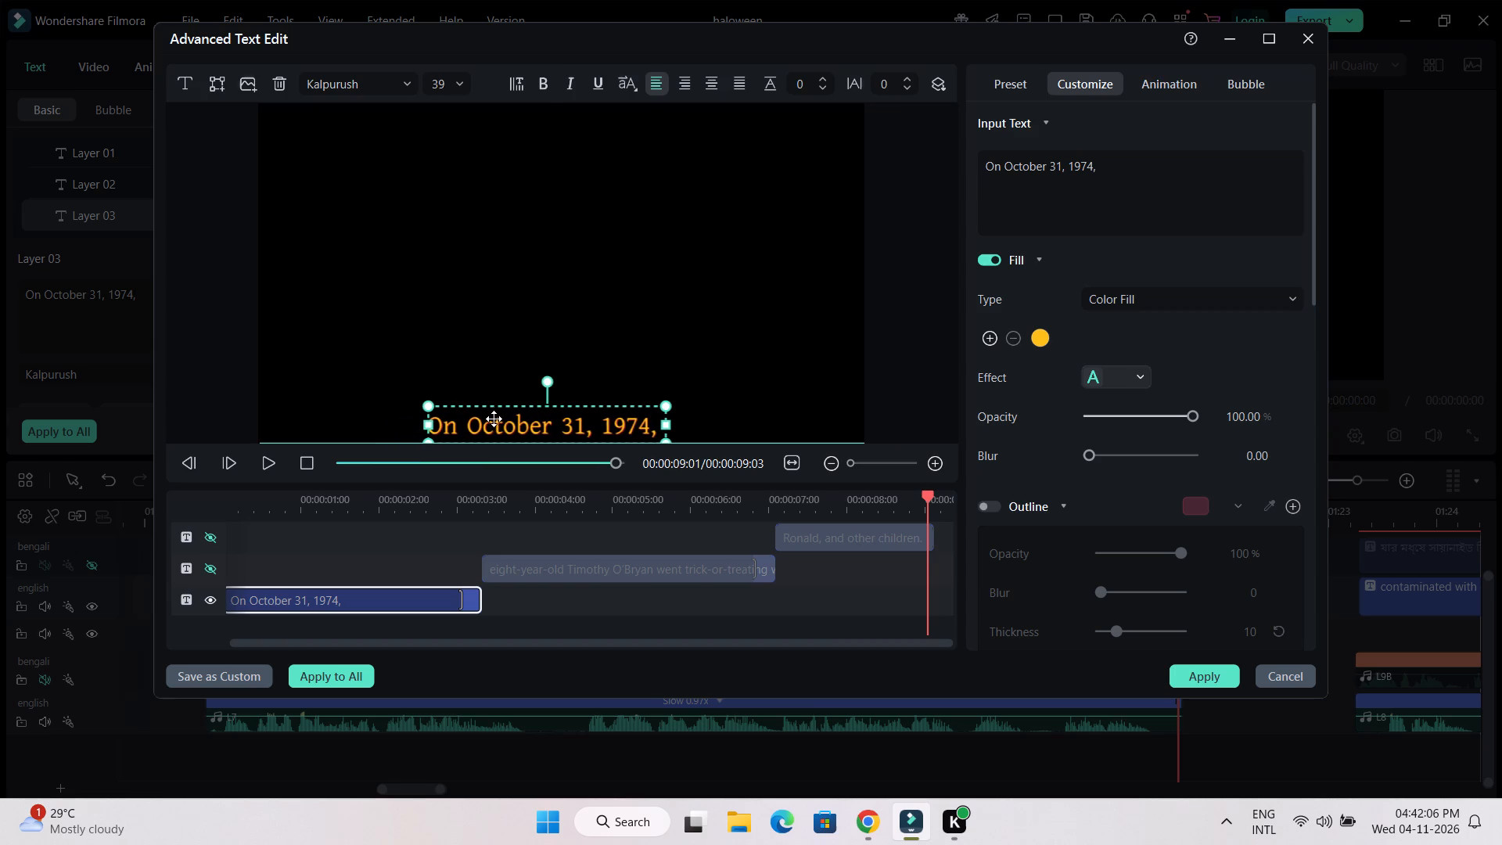
pyautogui.moveTo(494, 419); pyautogui.dragTo(503, 419)
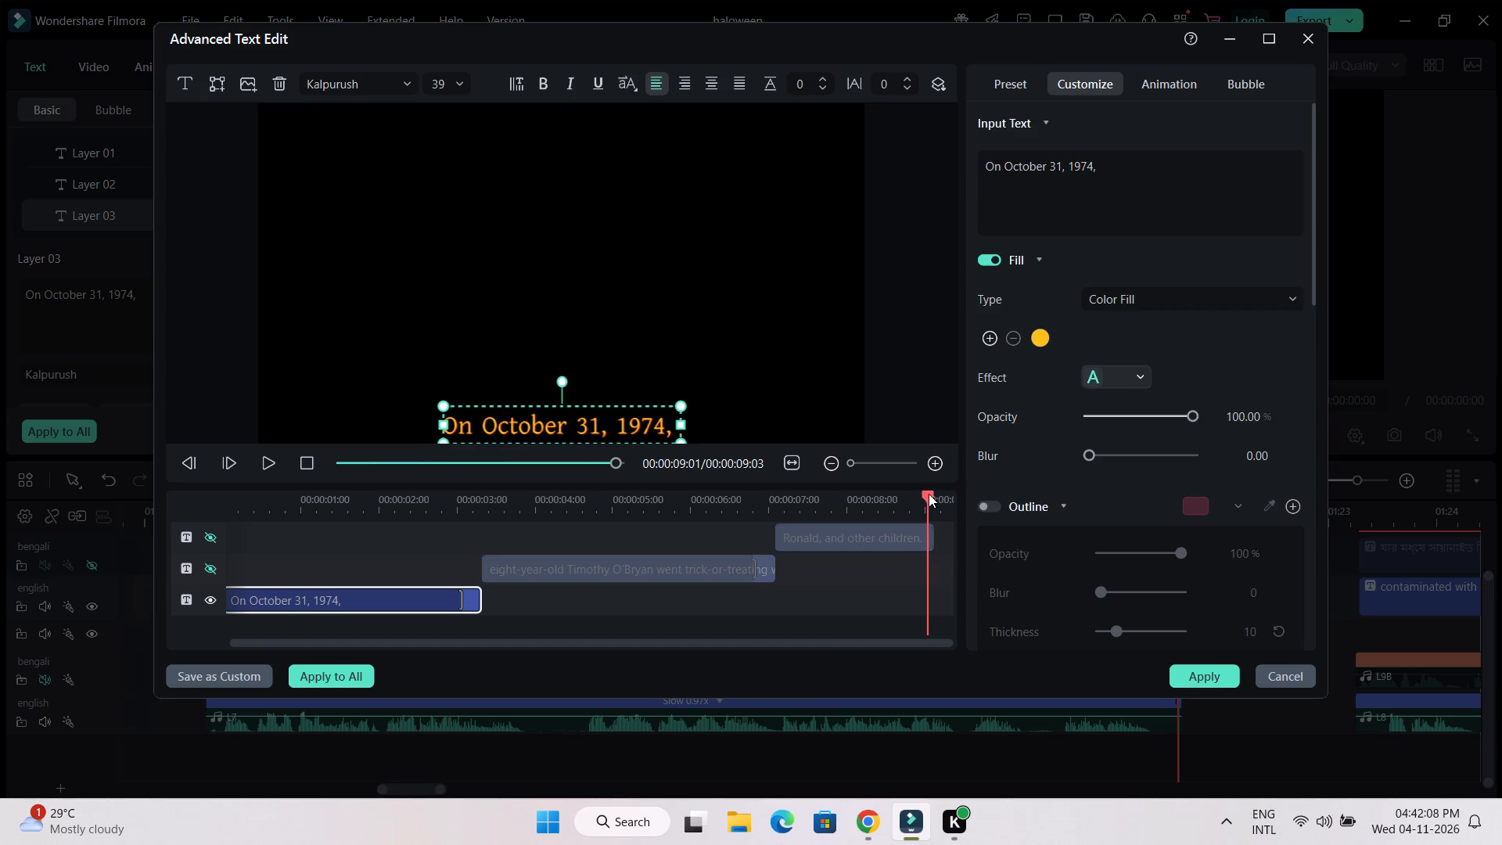
# Show the second and third layers again and play back the title from the start through the second phrase.
pyautogui.moveTo(929, 494); pyautogui.dragTo(99, 498)
pyautogui.click(212, 567)
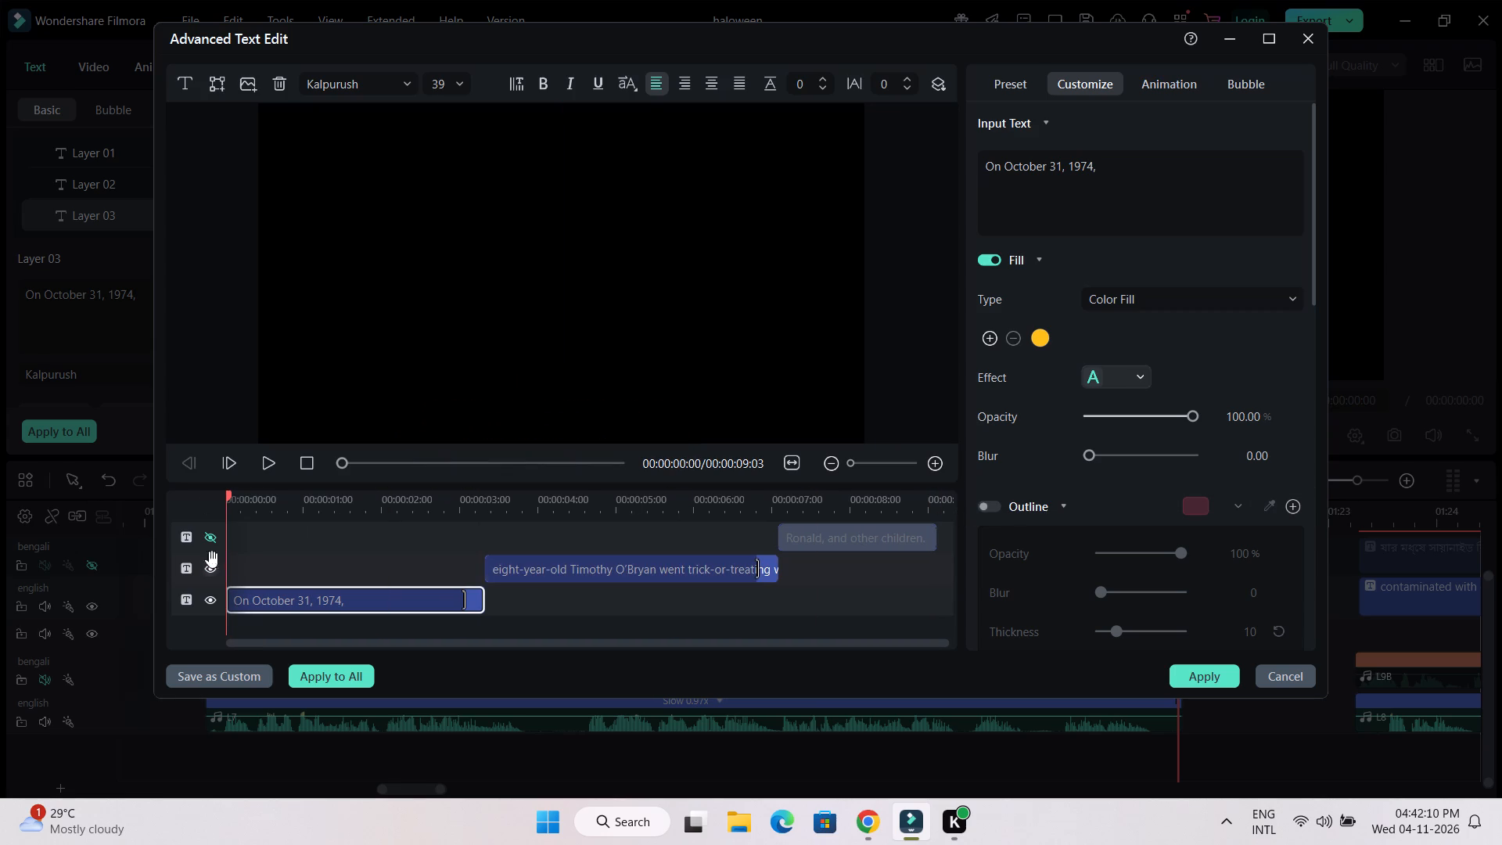
pyautogui.click(211, 537)
pyautogui.press('space')
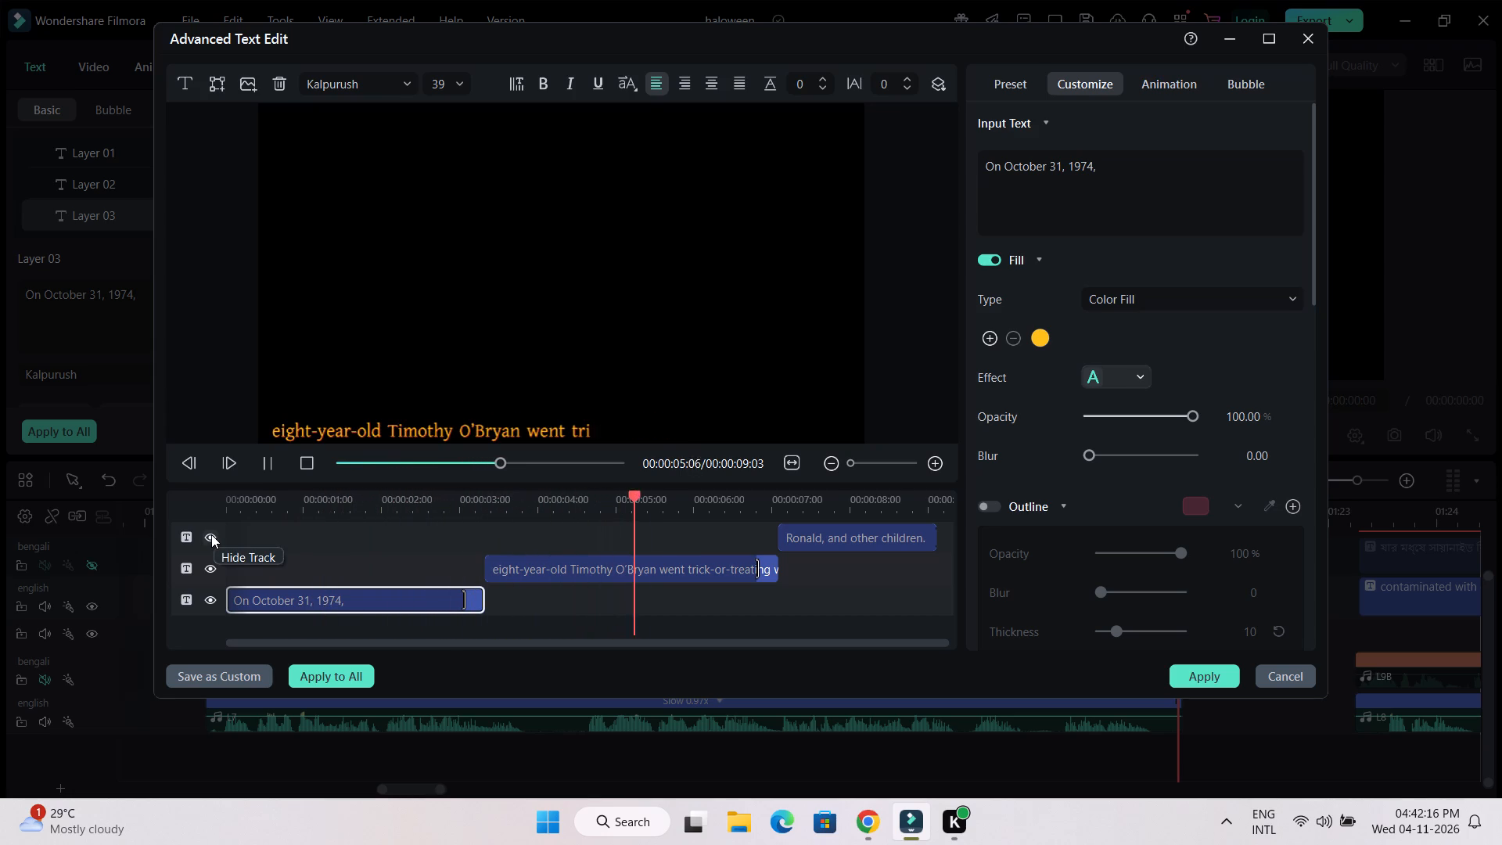
pyautogui.press('space')
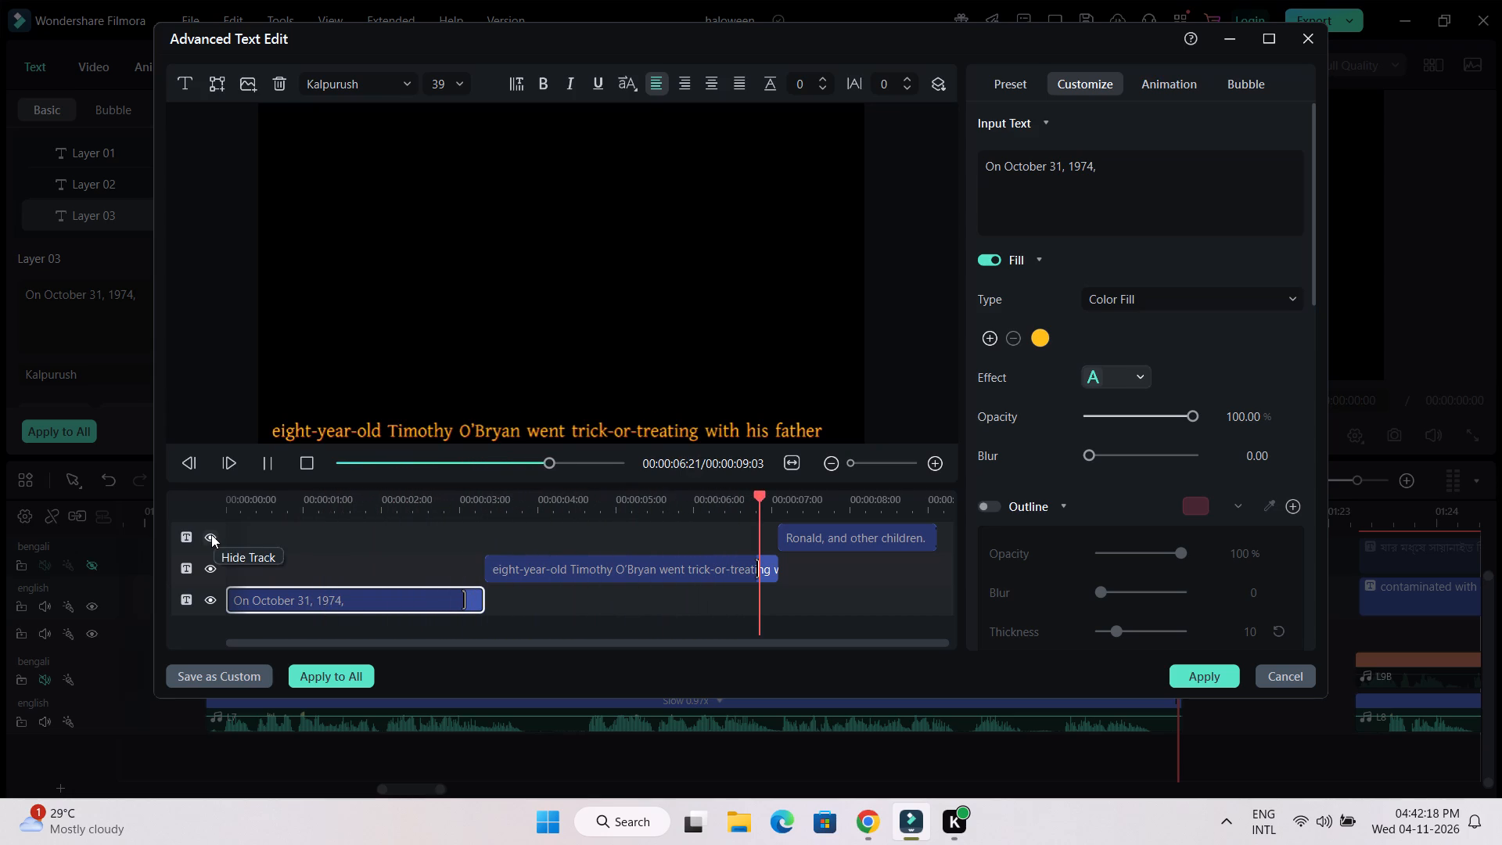
# With the other two layers hidden, enlarge the "eight-year-old Timothy O'Bryan" text to size 28, centre it horizontally, restore the layers, and apply the edits.
pyautogui.click(526, 431)
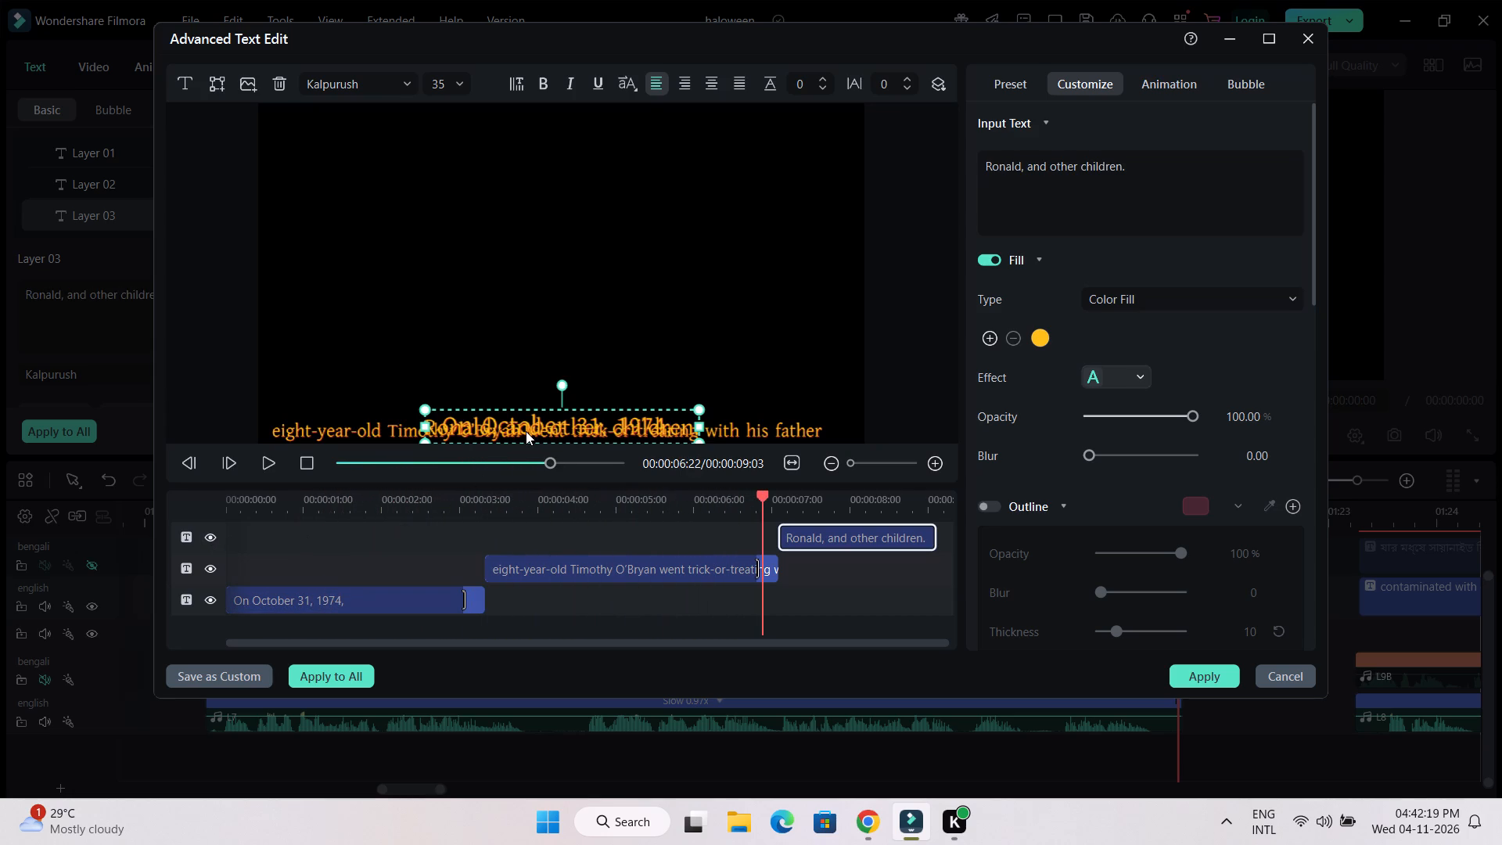
pyautogui.click(207, 531)
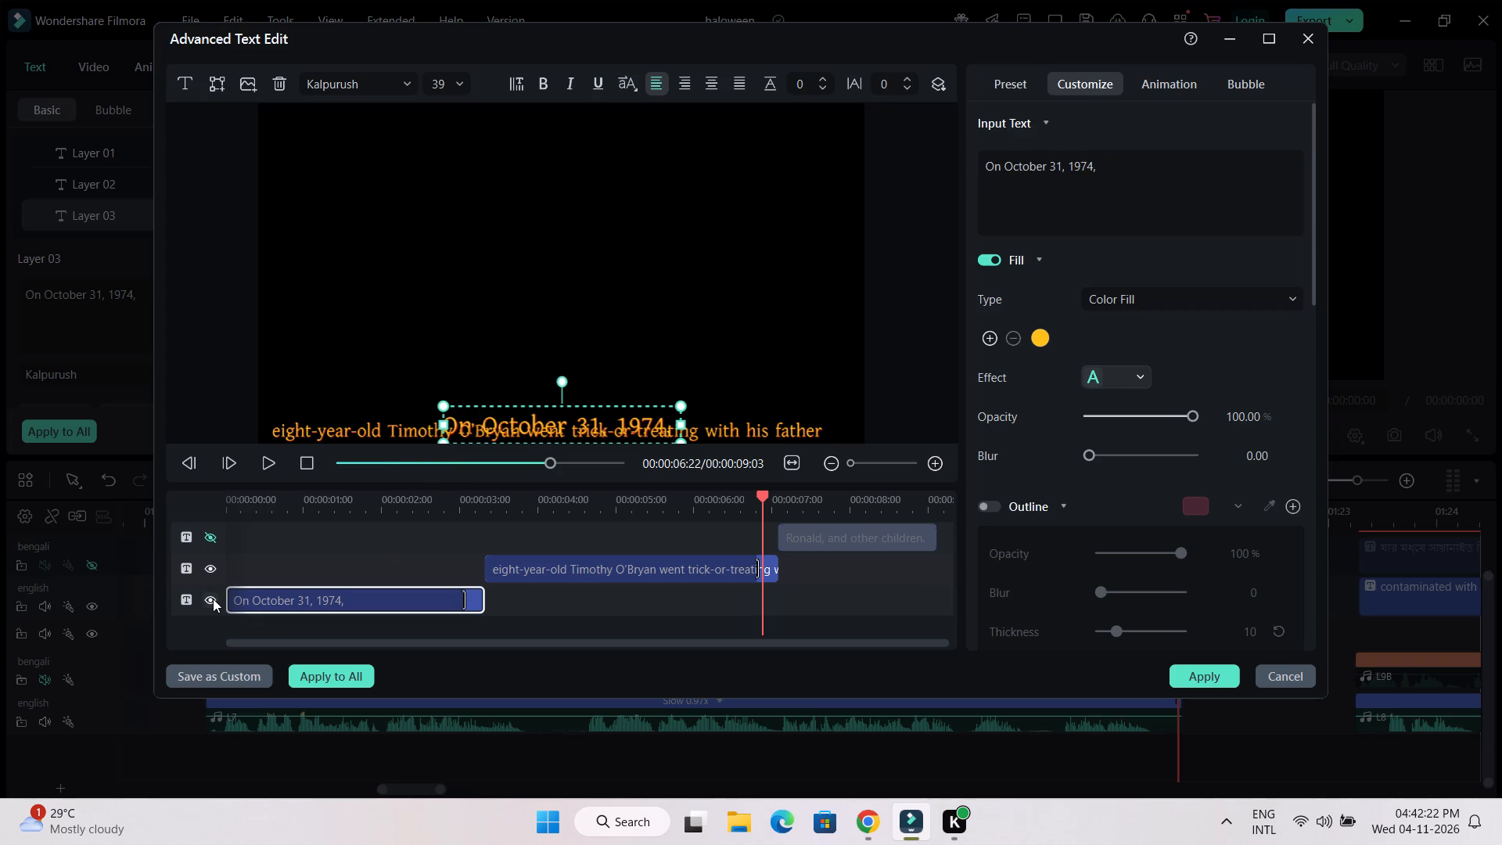
pyautogui.click(212, 601)
pyautogui.click(615, 563)
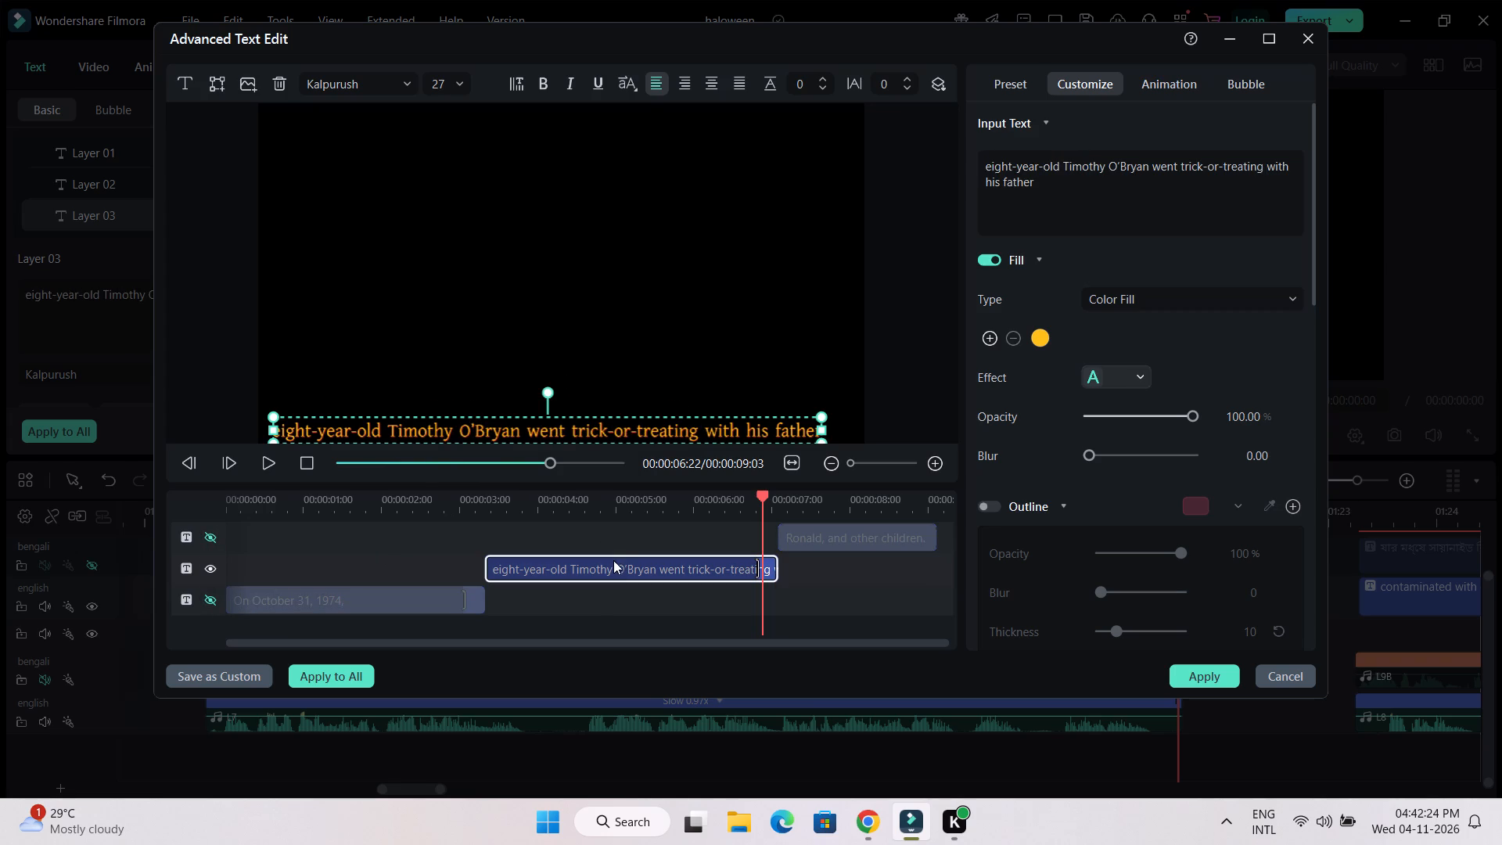
pyautogui.click(820, 417)
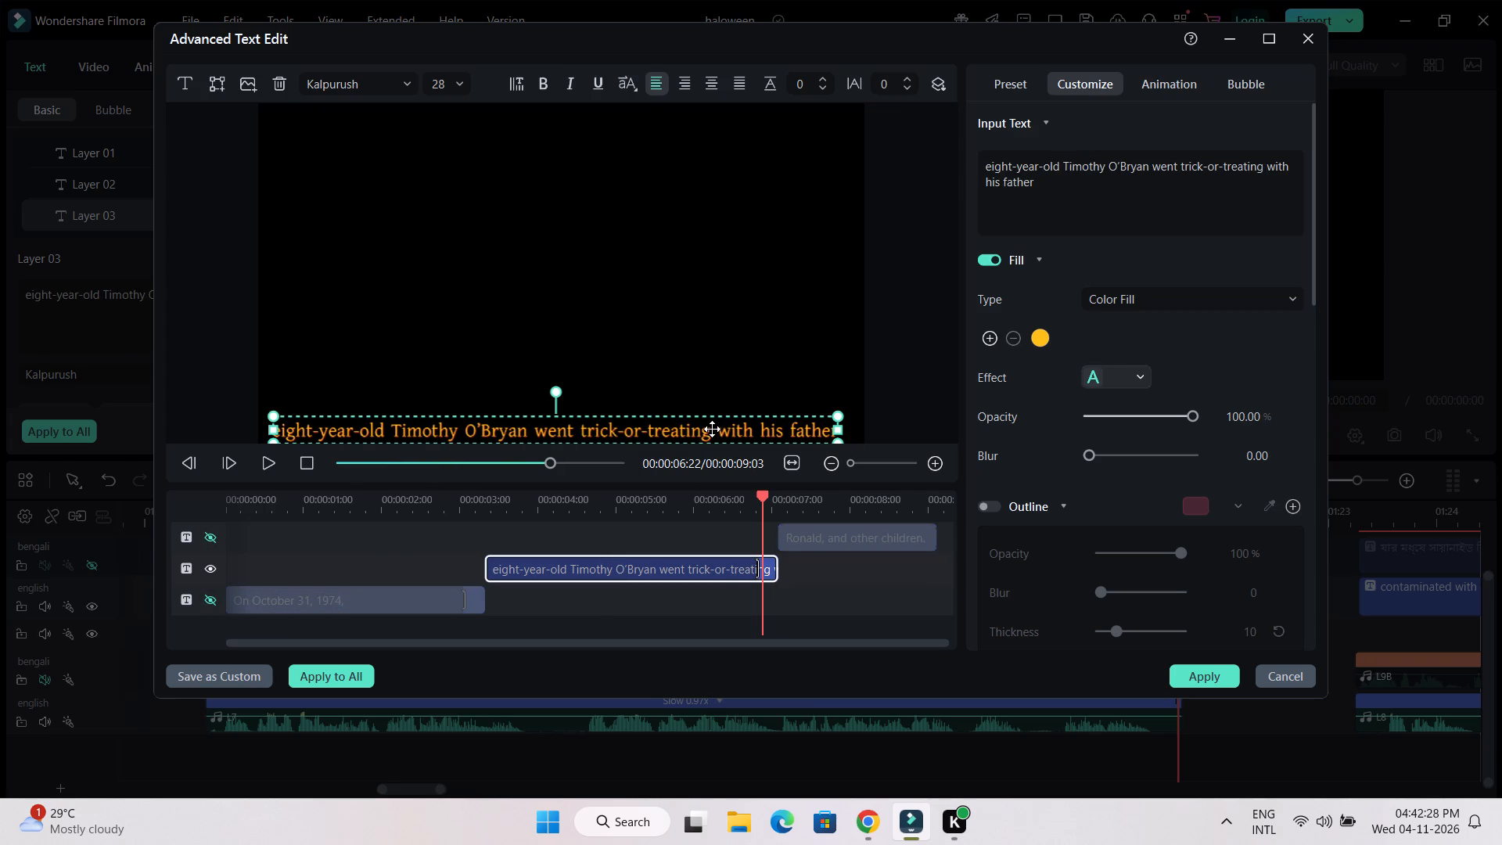
pyautogui.moveTo(712, 429); pyautogui.dragTo(721, 429)
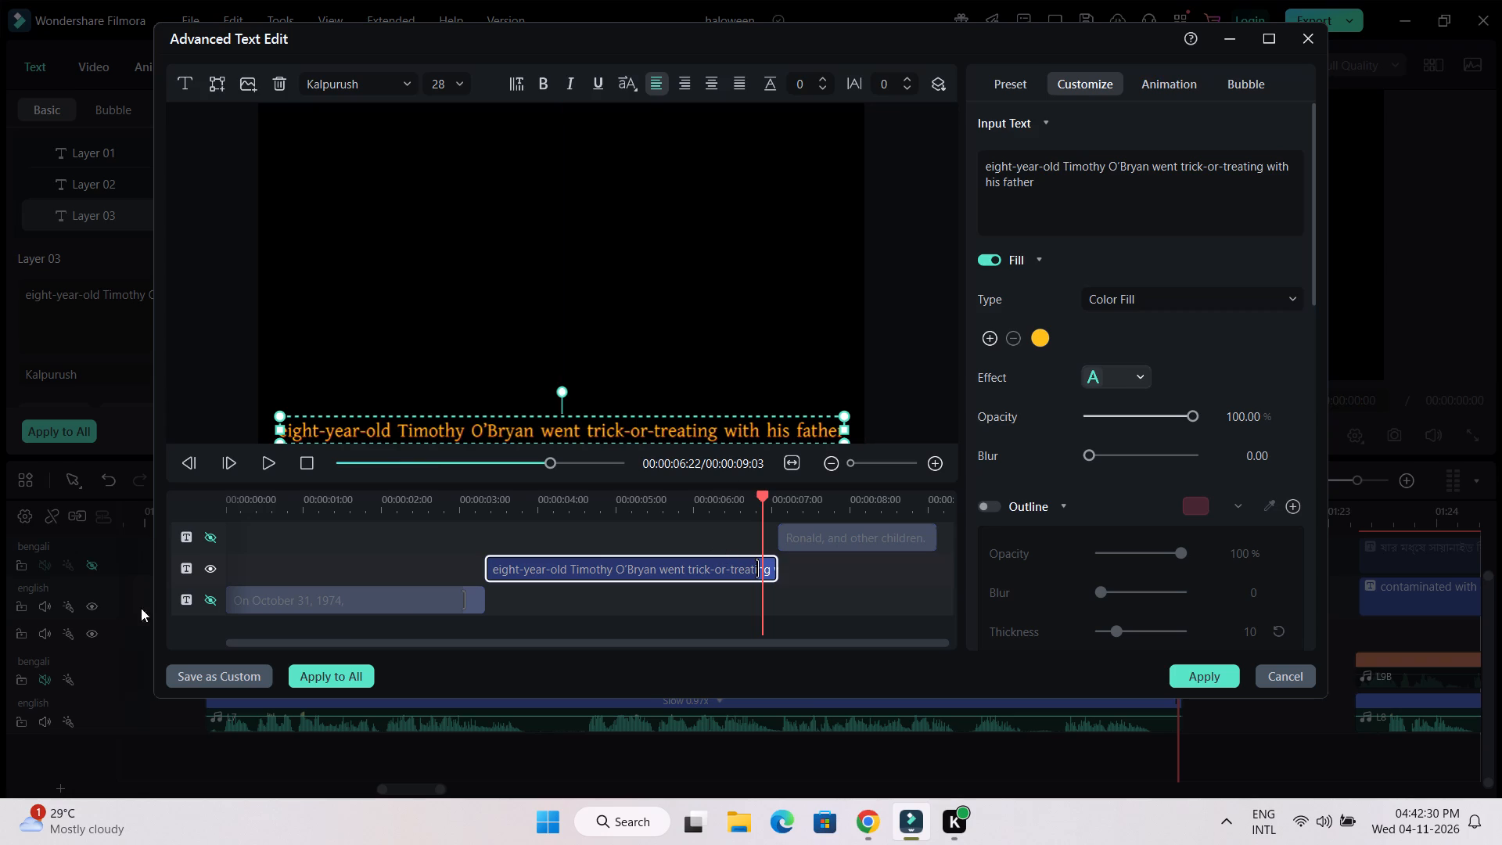
pyautogui.click(209, 599)
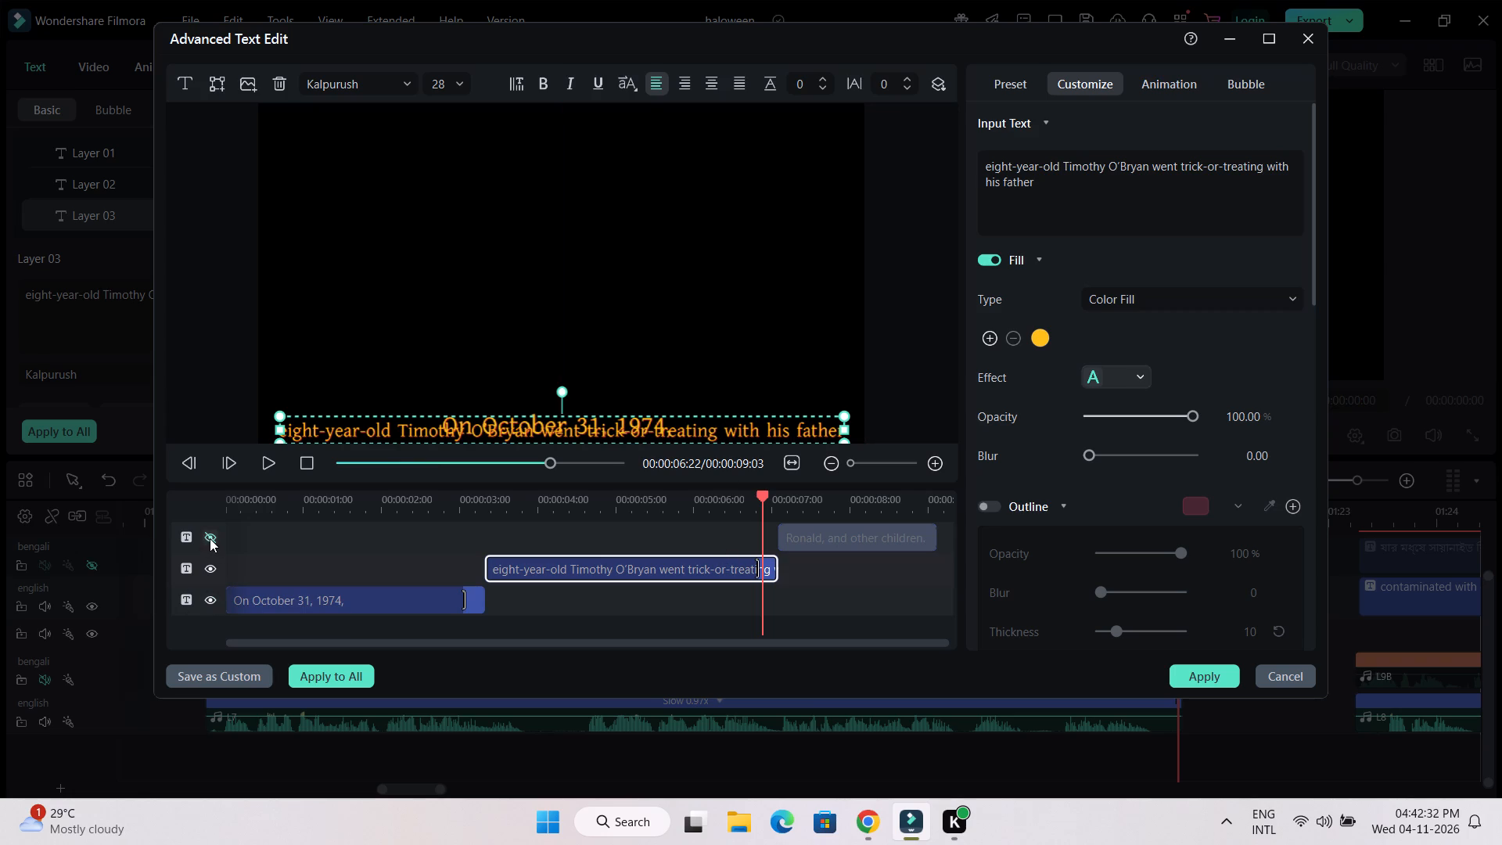
pyautogui.click(210, 536)
pyautogui.click(1202, 678)
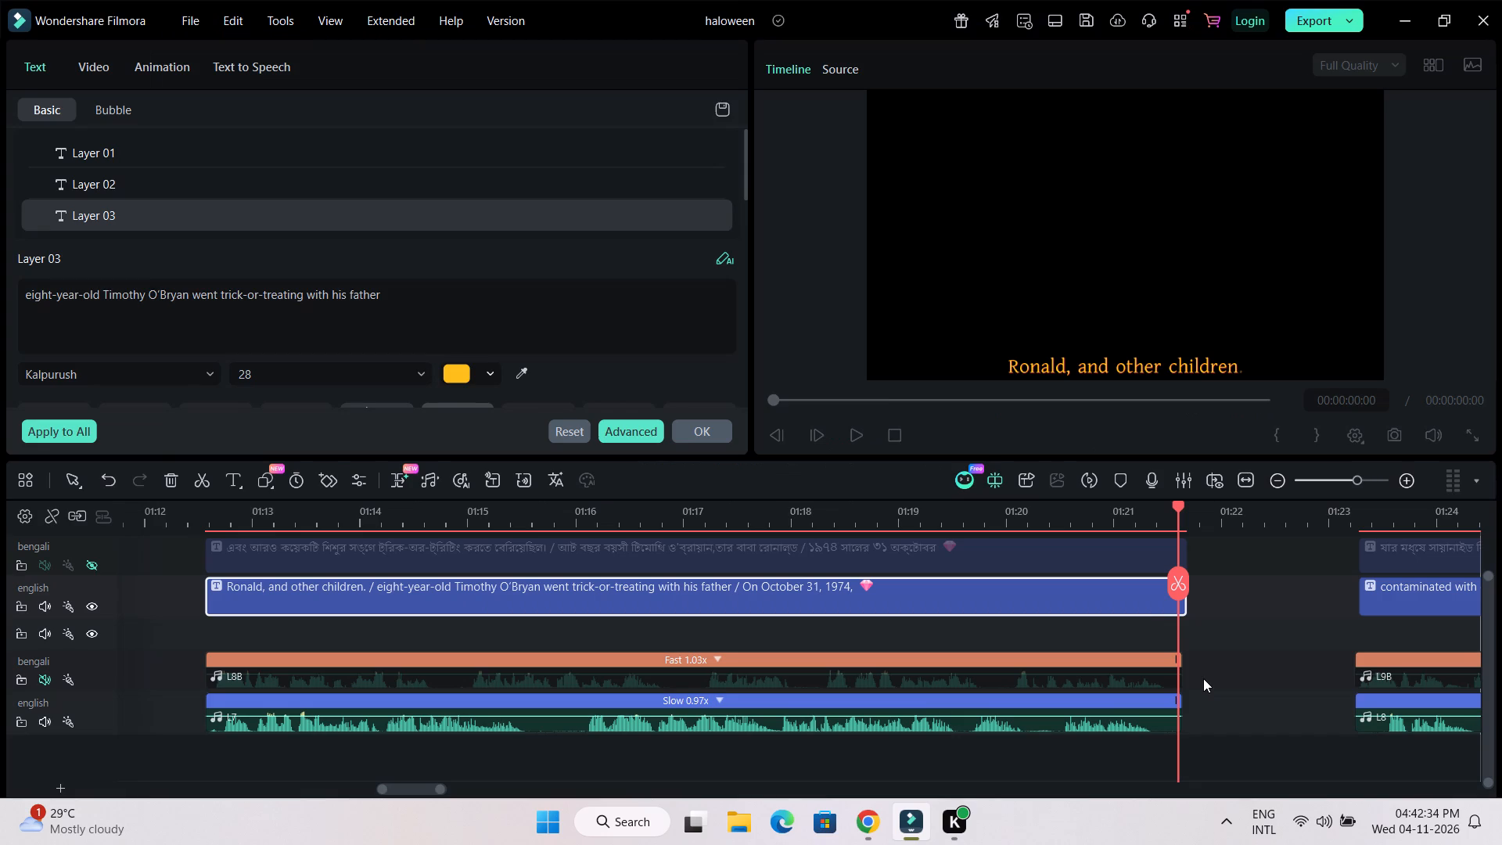
# Play back the English narration over the whole title to check the three layers' timing and appearance.
pyautogui.click(192, 517)
pyautogui.press('space')
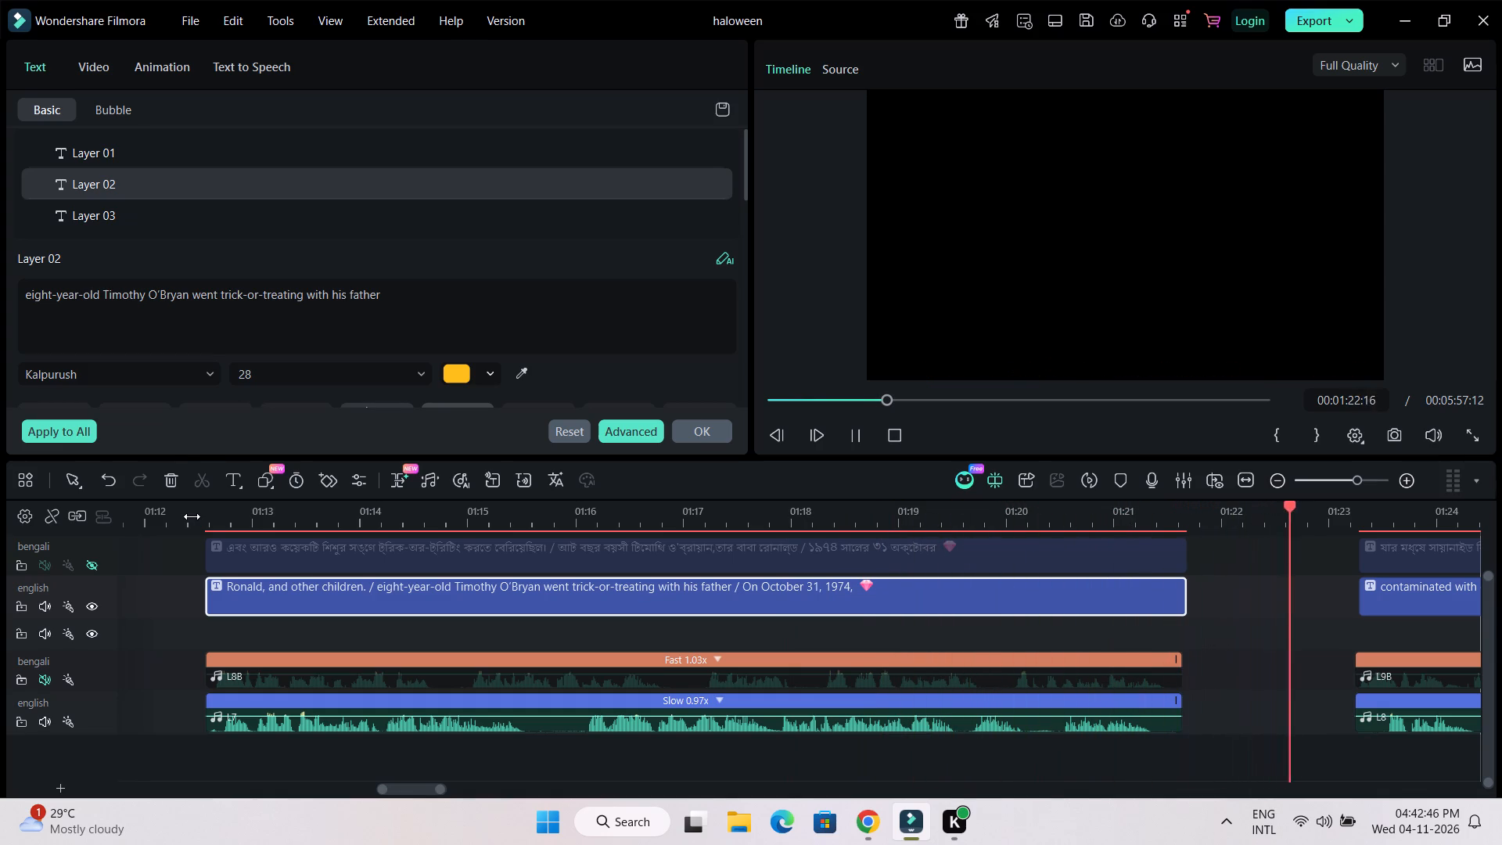
pyautogui.press('space')
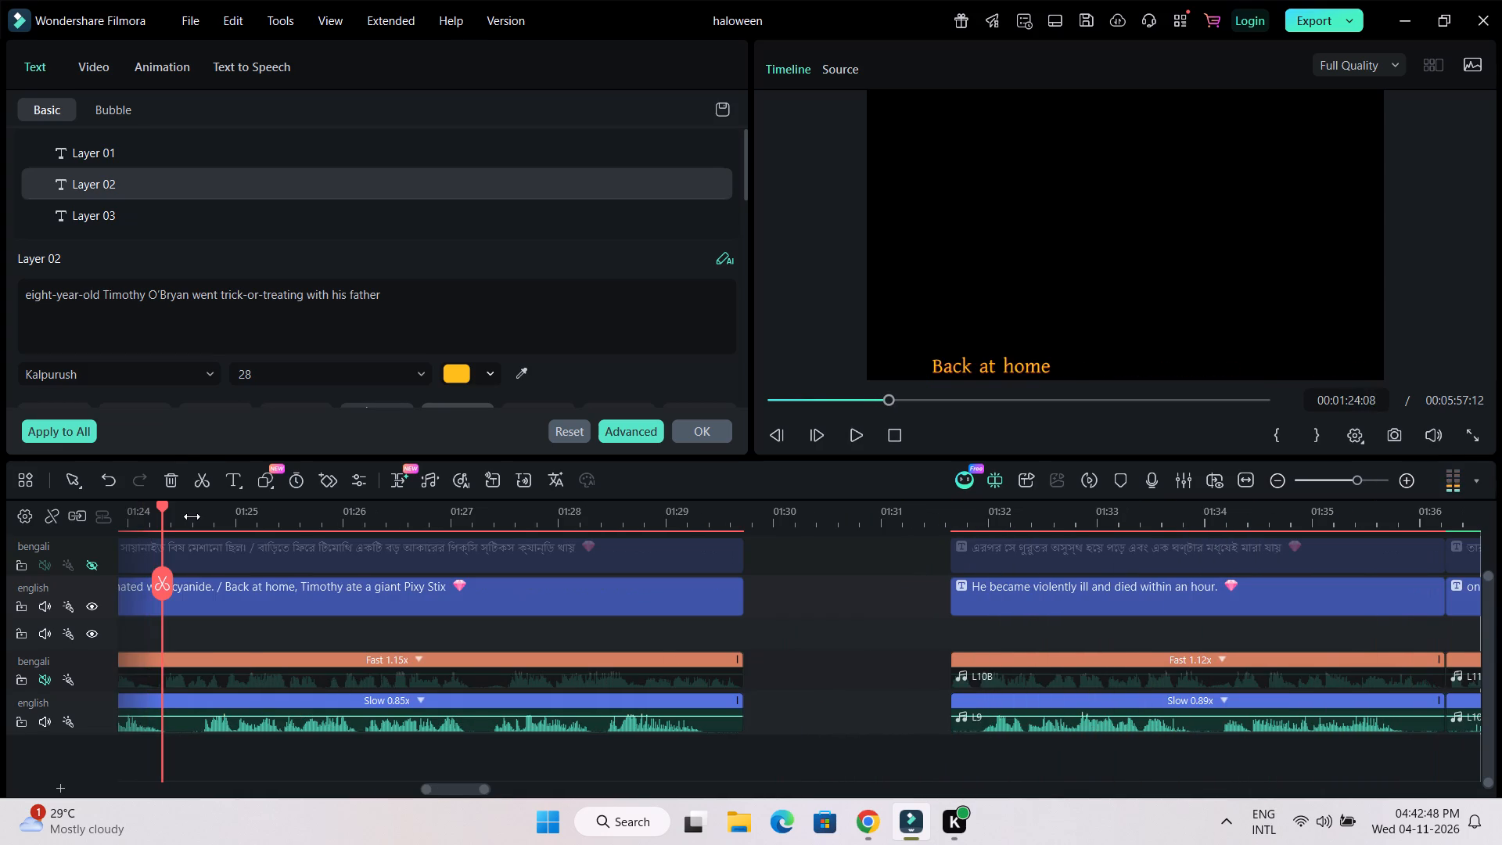
# Find the preceding Bengali placeholder title on the English track, starting around 01:00, select it, and listen to its narration.
pyautogui.moveTo(595, 516); pyautogui.dragTo(590, 516)
pyautogui.moveTo(590, 516); pyautogui.dragTo(343, 516)
pyautogui.moveTo(480, 790); pyautogui.dragTo(411, 790)
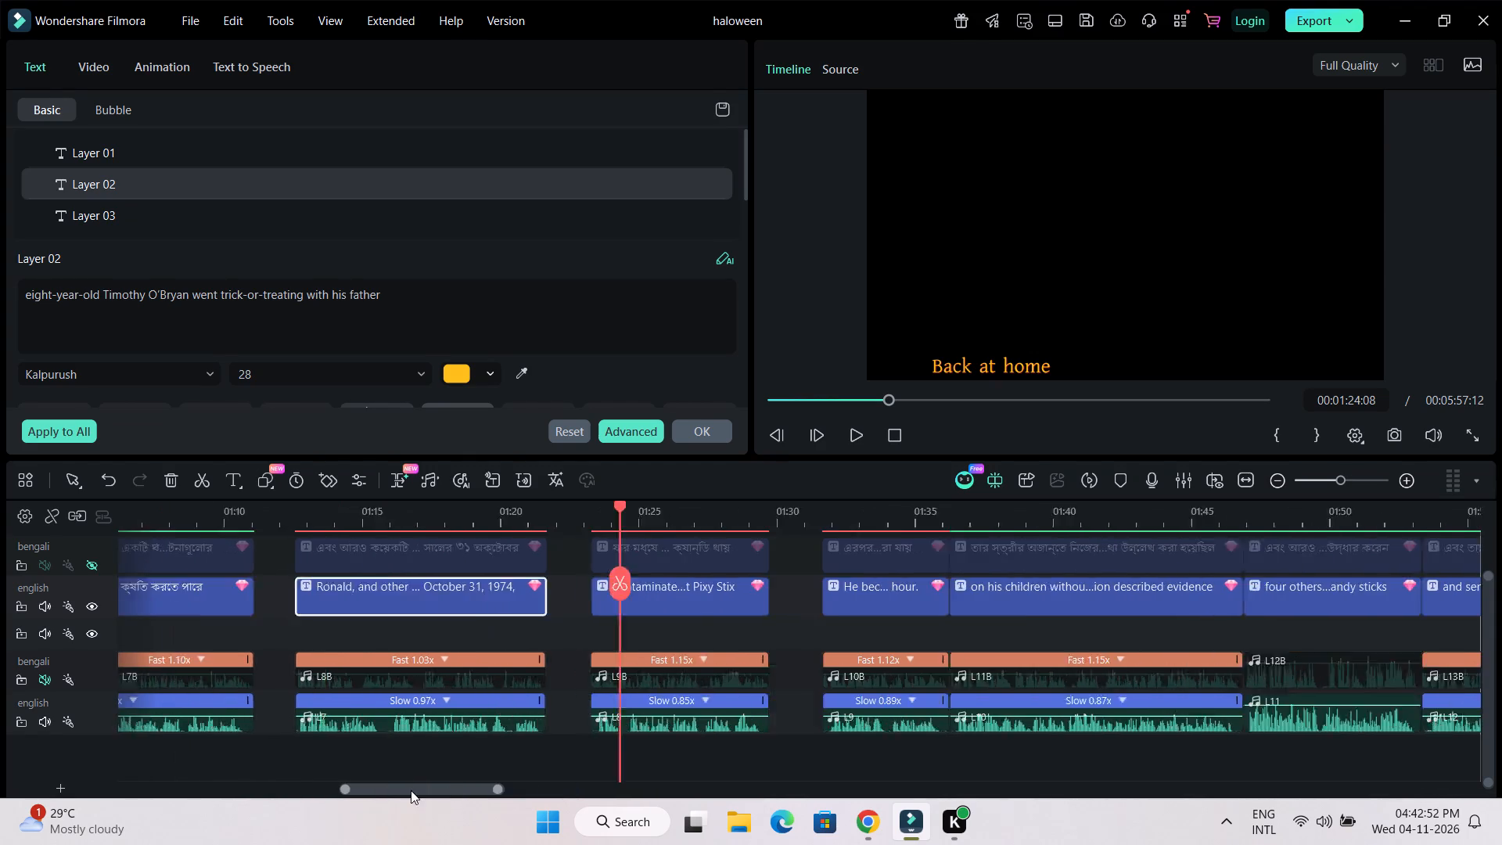
pyautogui.moveTo(411, 790); pyautogui.dragTo(387, 792)
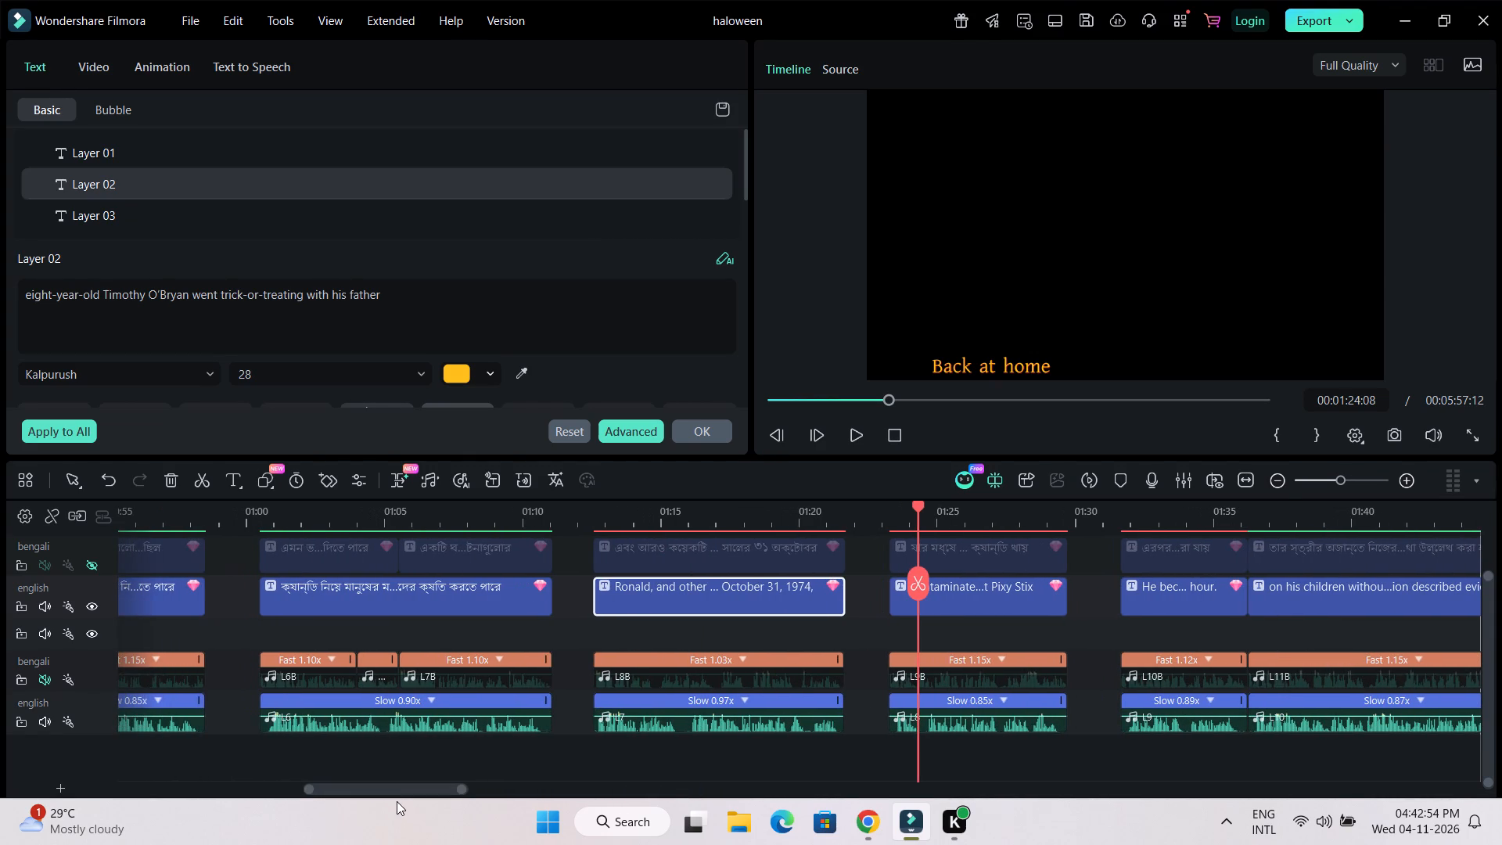
pyautogui.moveTo(404, 790); pyautogui.dragTo(362, 785)
pyautogui.click(595, 510)
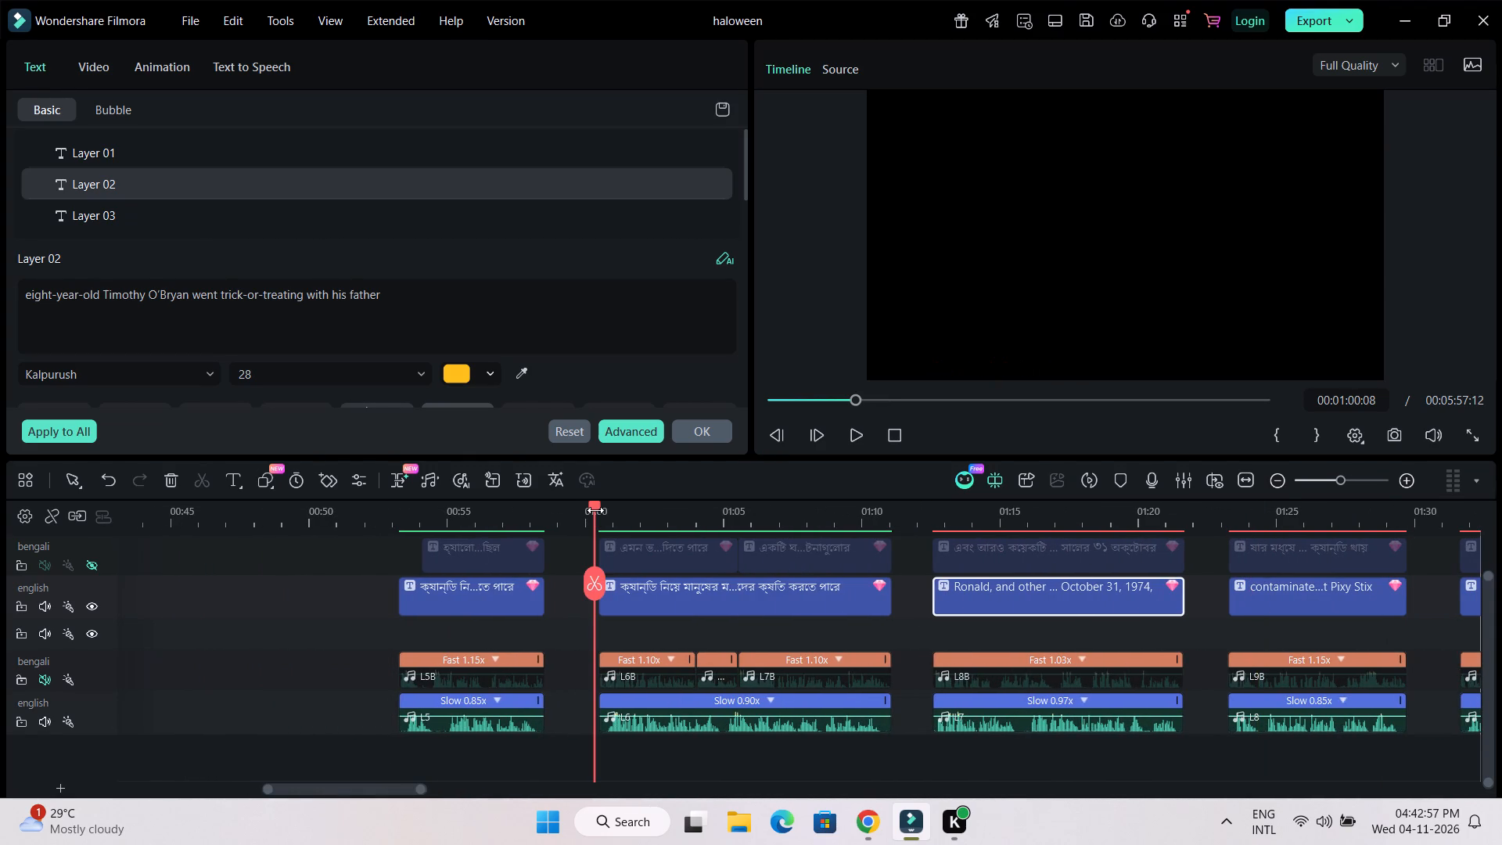
pyautogui.press('space')
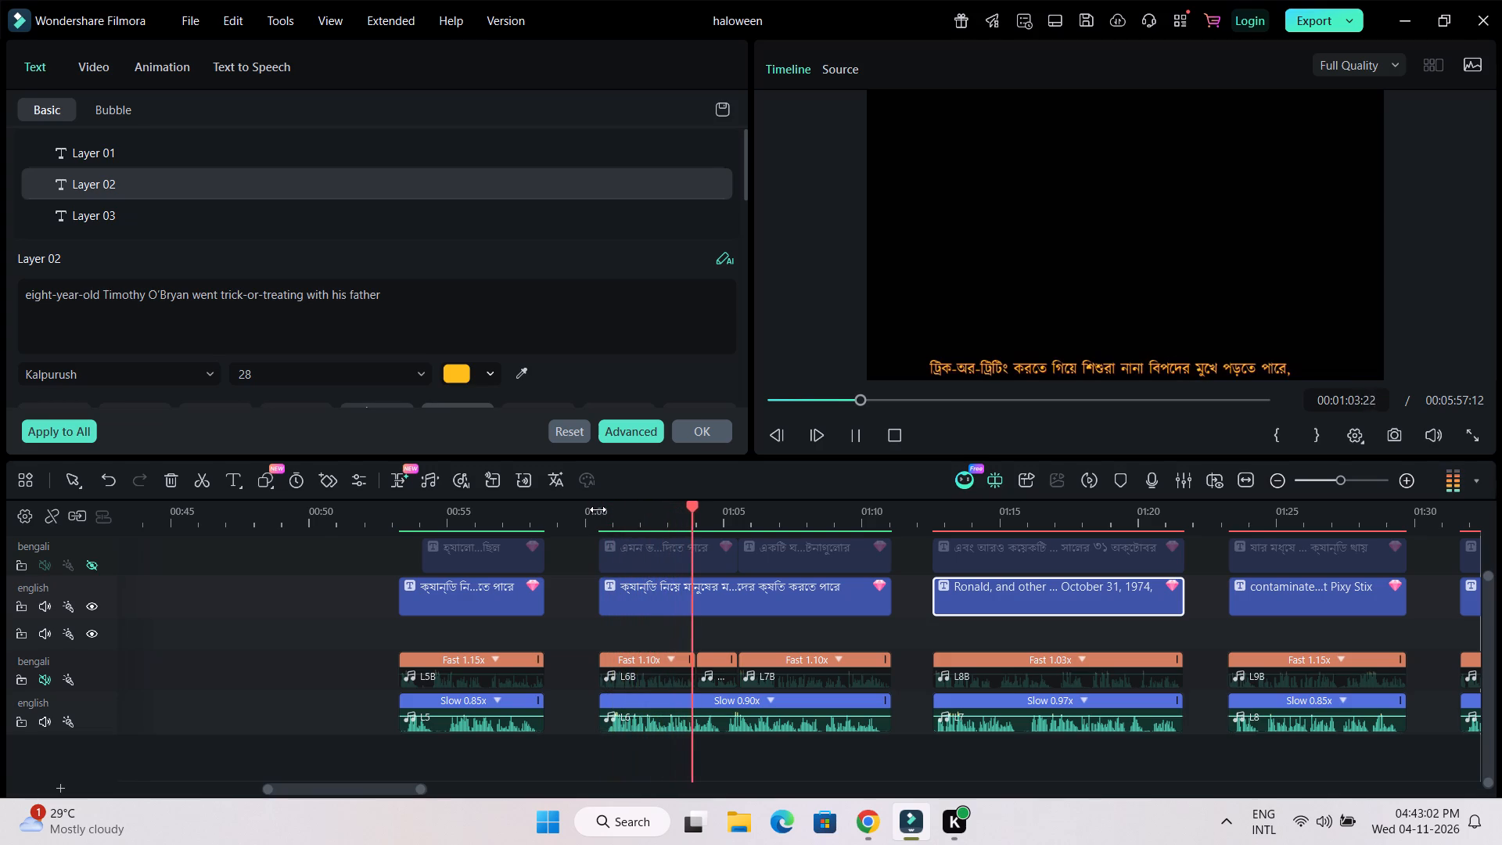
pyautogui.click(844, 602)
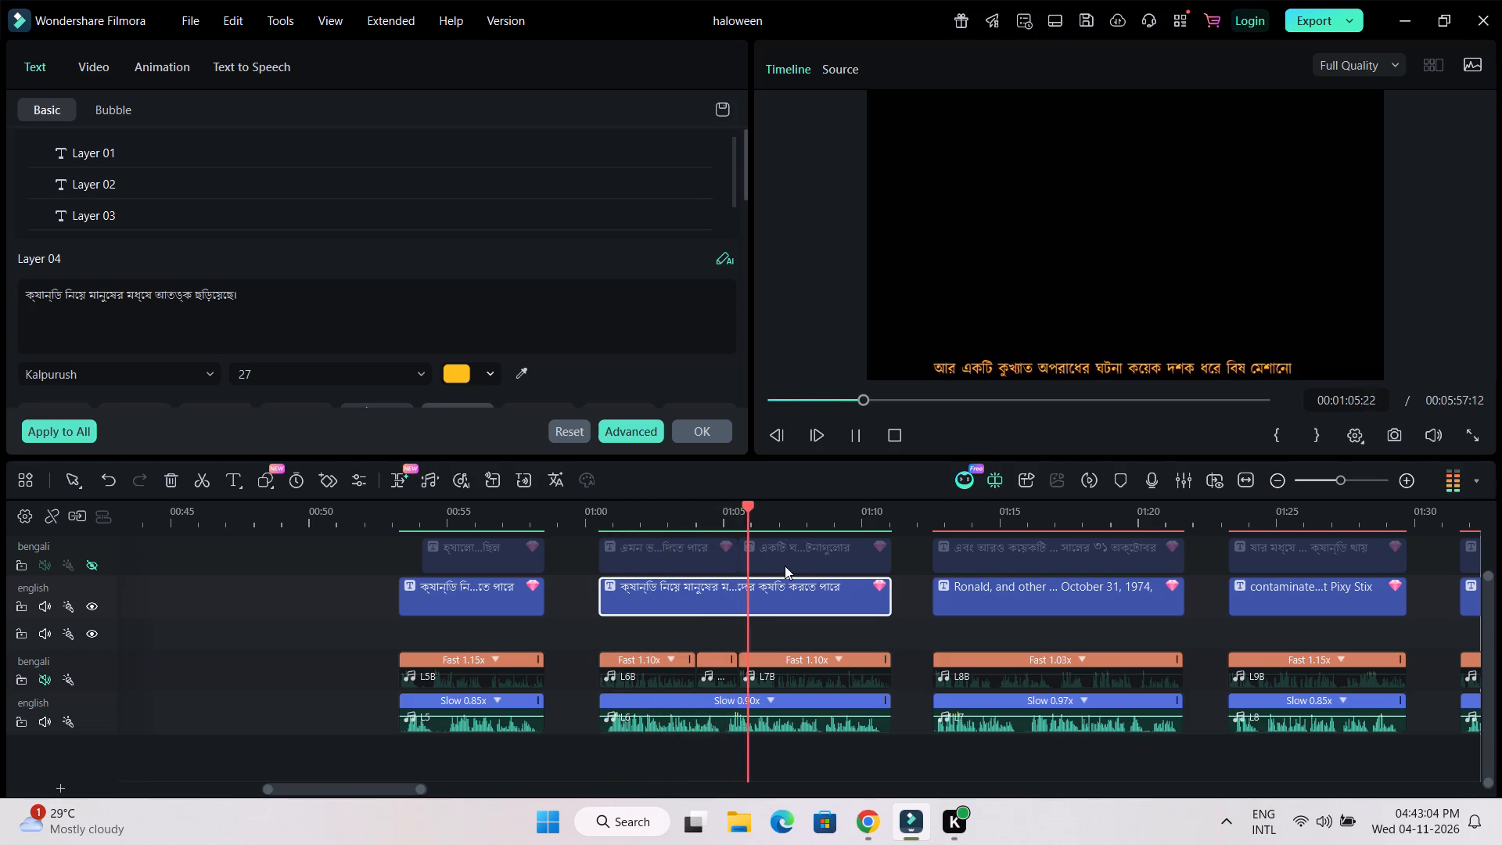
pyautogui.press('space')
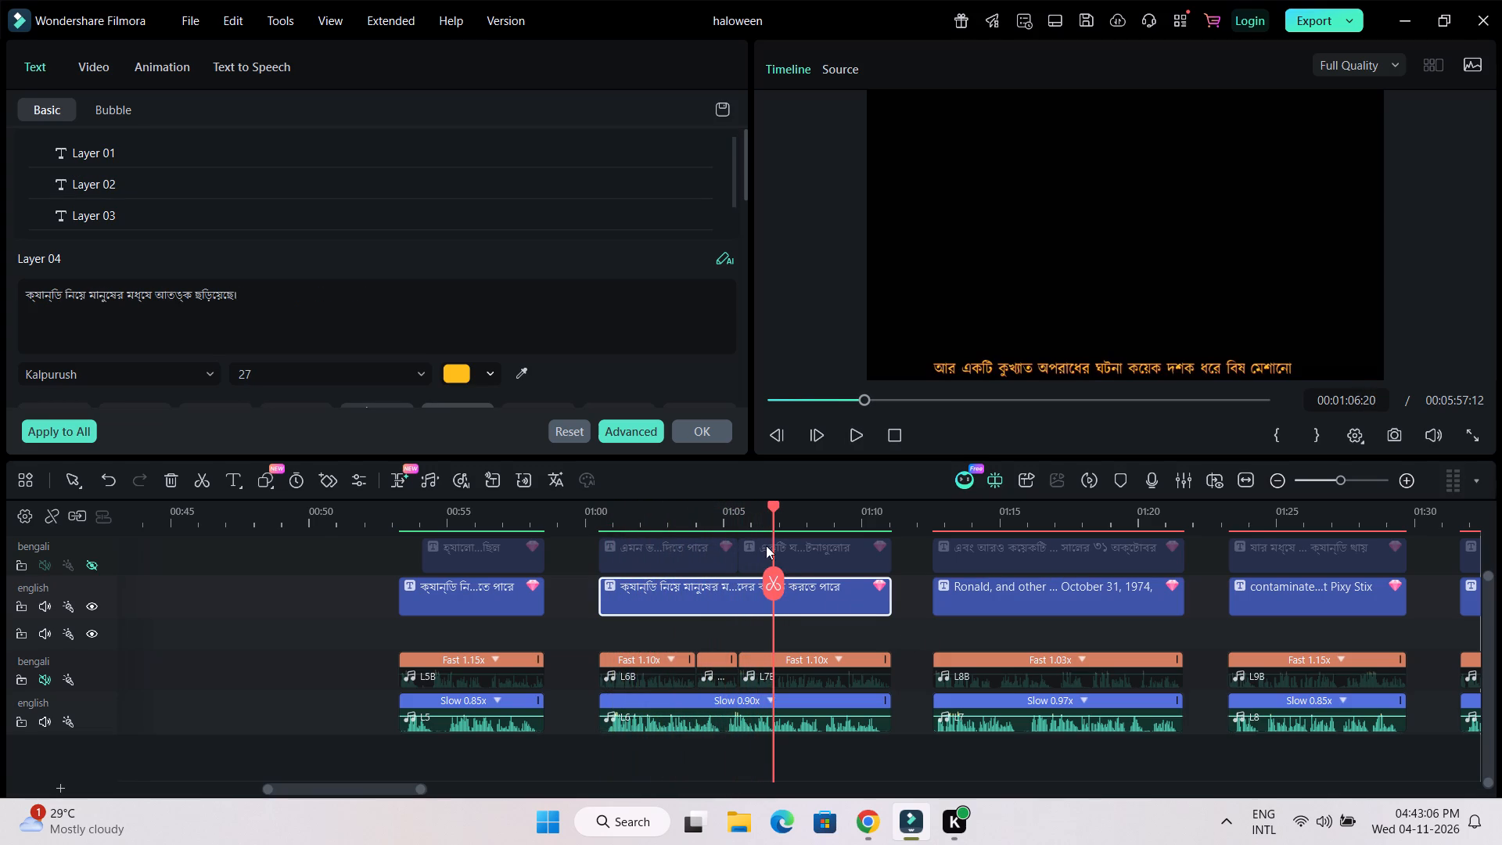
pyautogui.moveTo(751, 525); pyautogui.dragTo(990, 518)
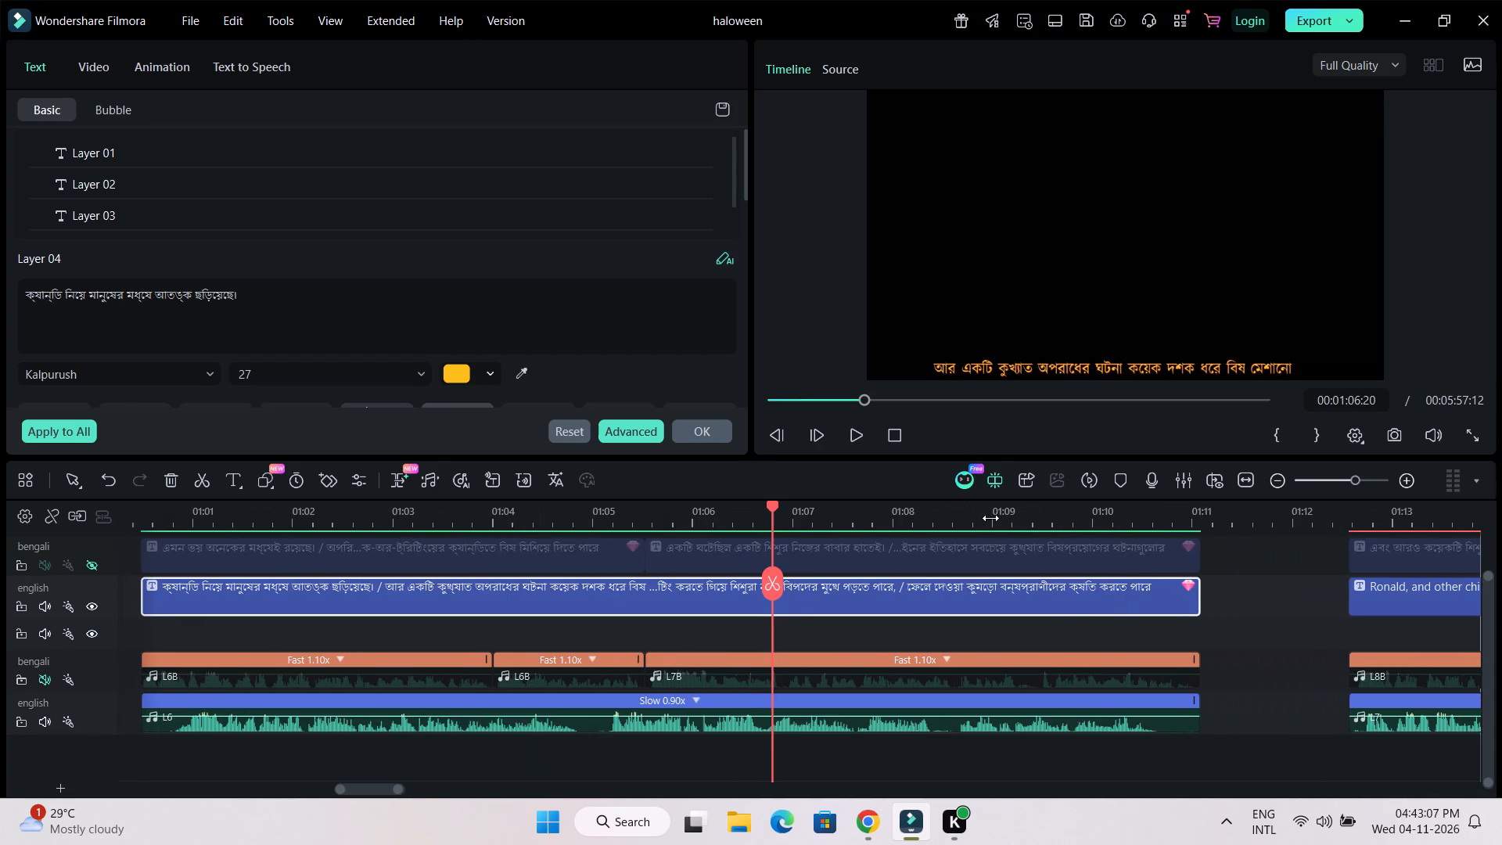
pyautogui.moveTo(990, 518); pyautogui.dragTo(968, 521)
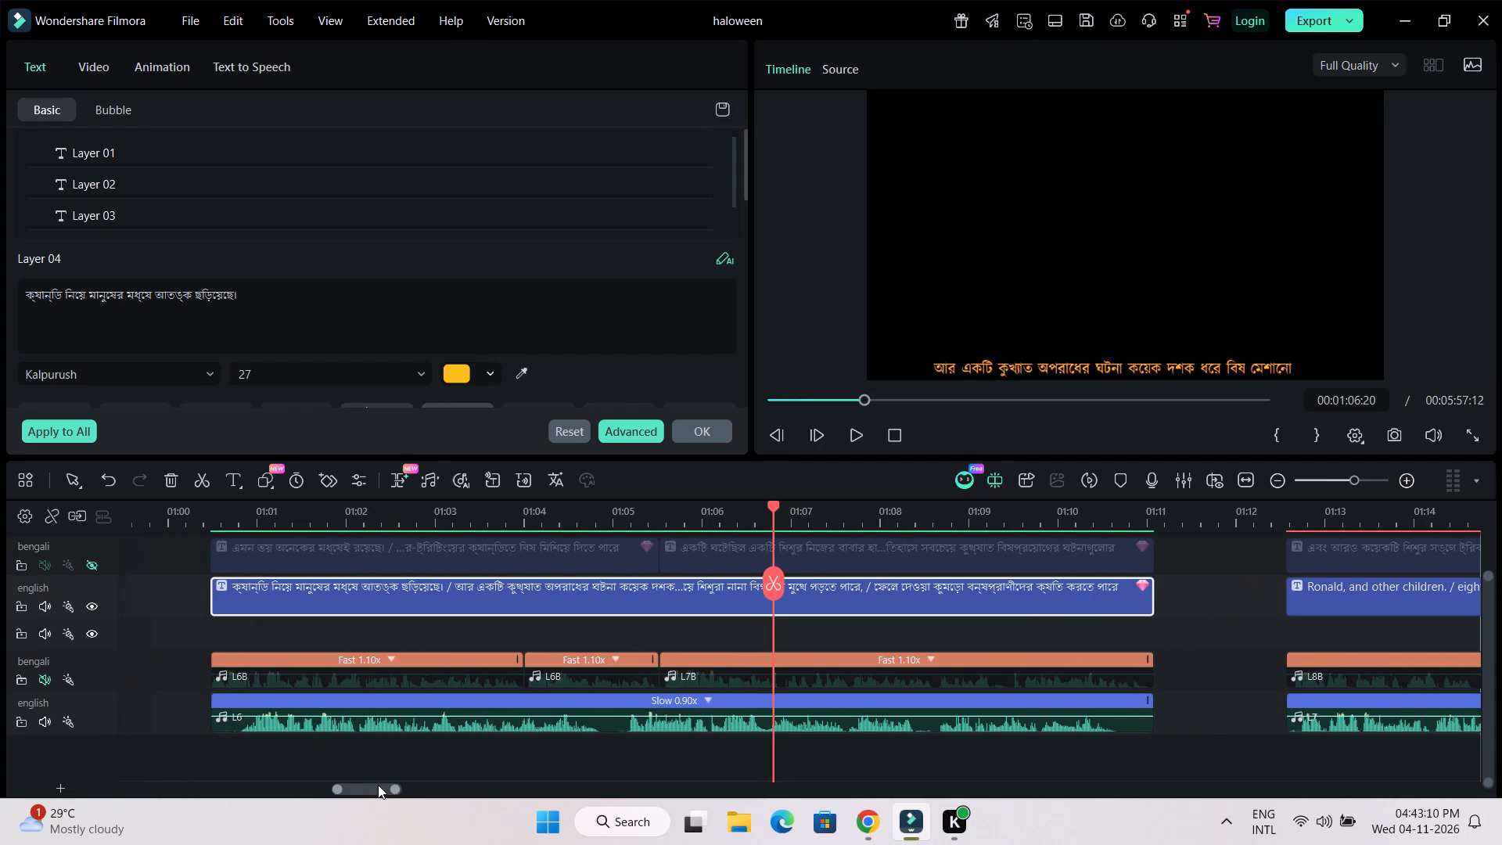
pyautogui.click(375, 784)
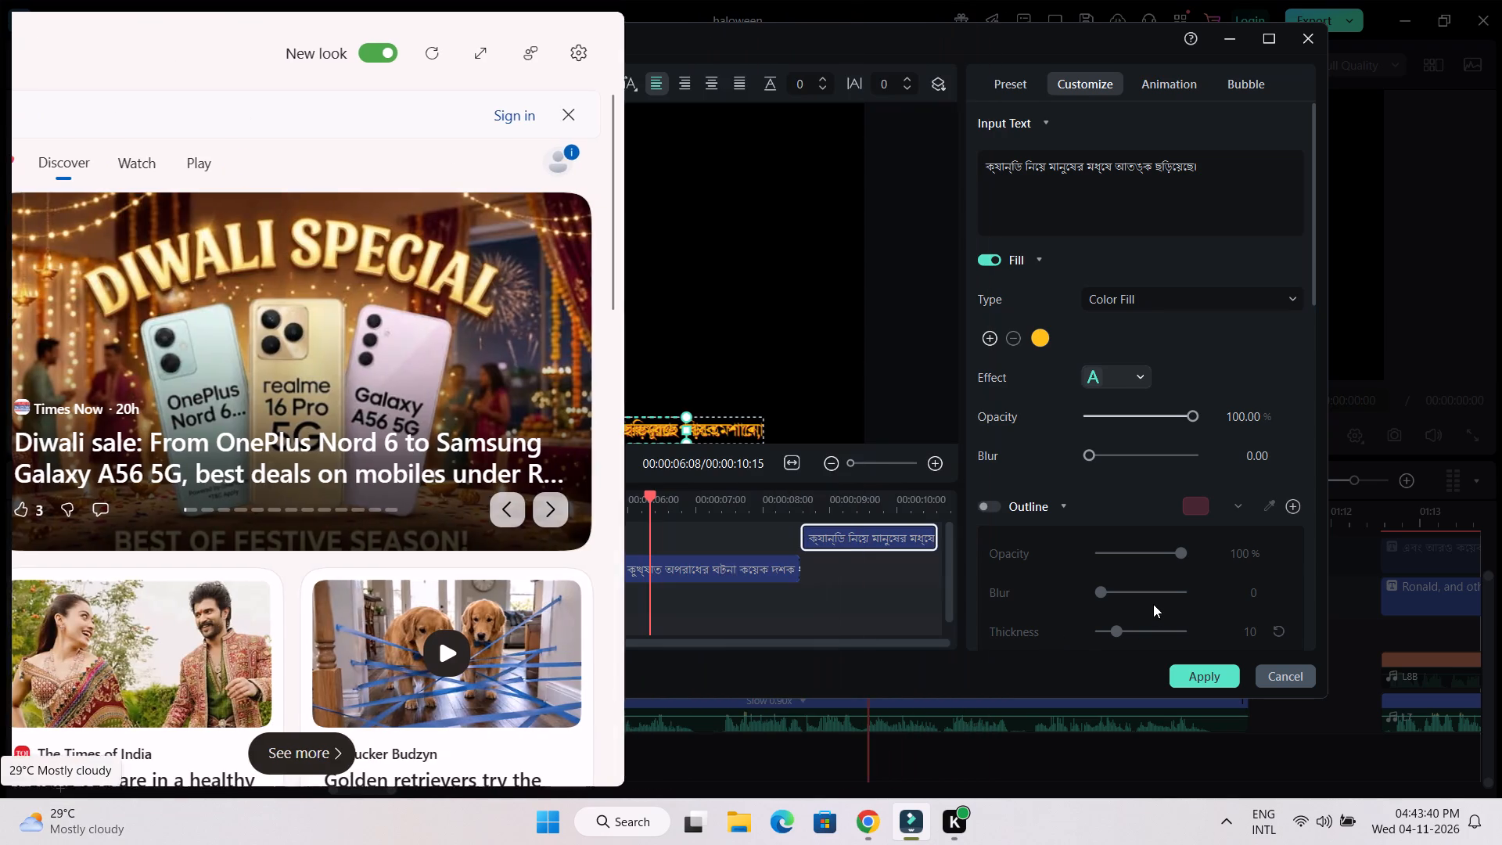
pyautogui.click(1270, 673)
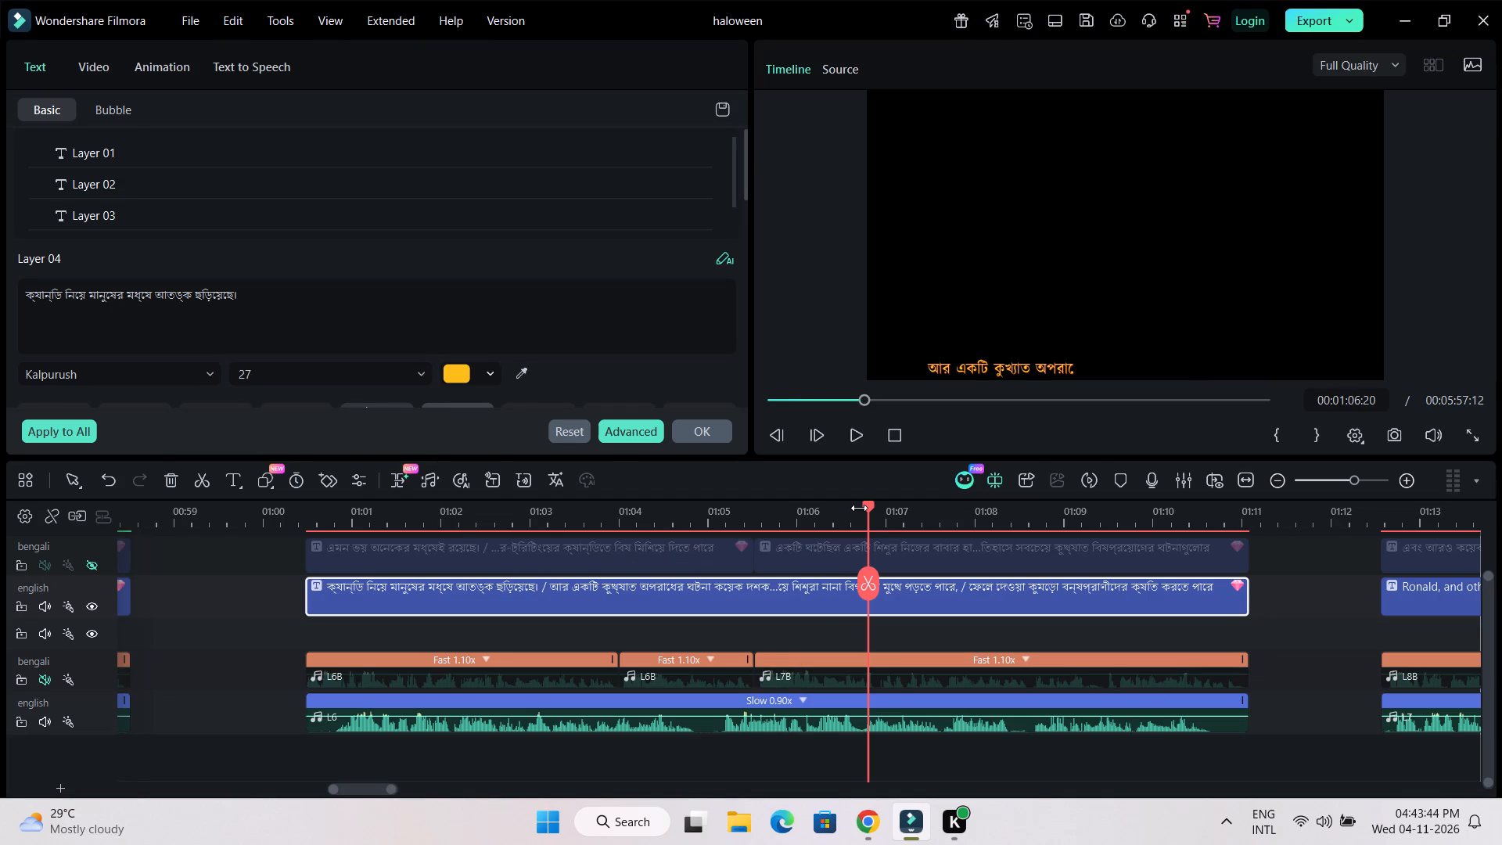
pyautogui.moveTo(869, 507); pyautogui.dragTo(226, 527)
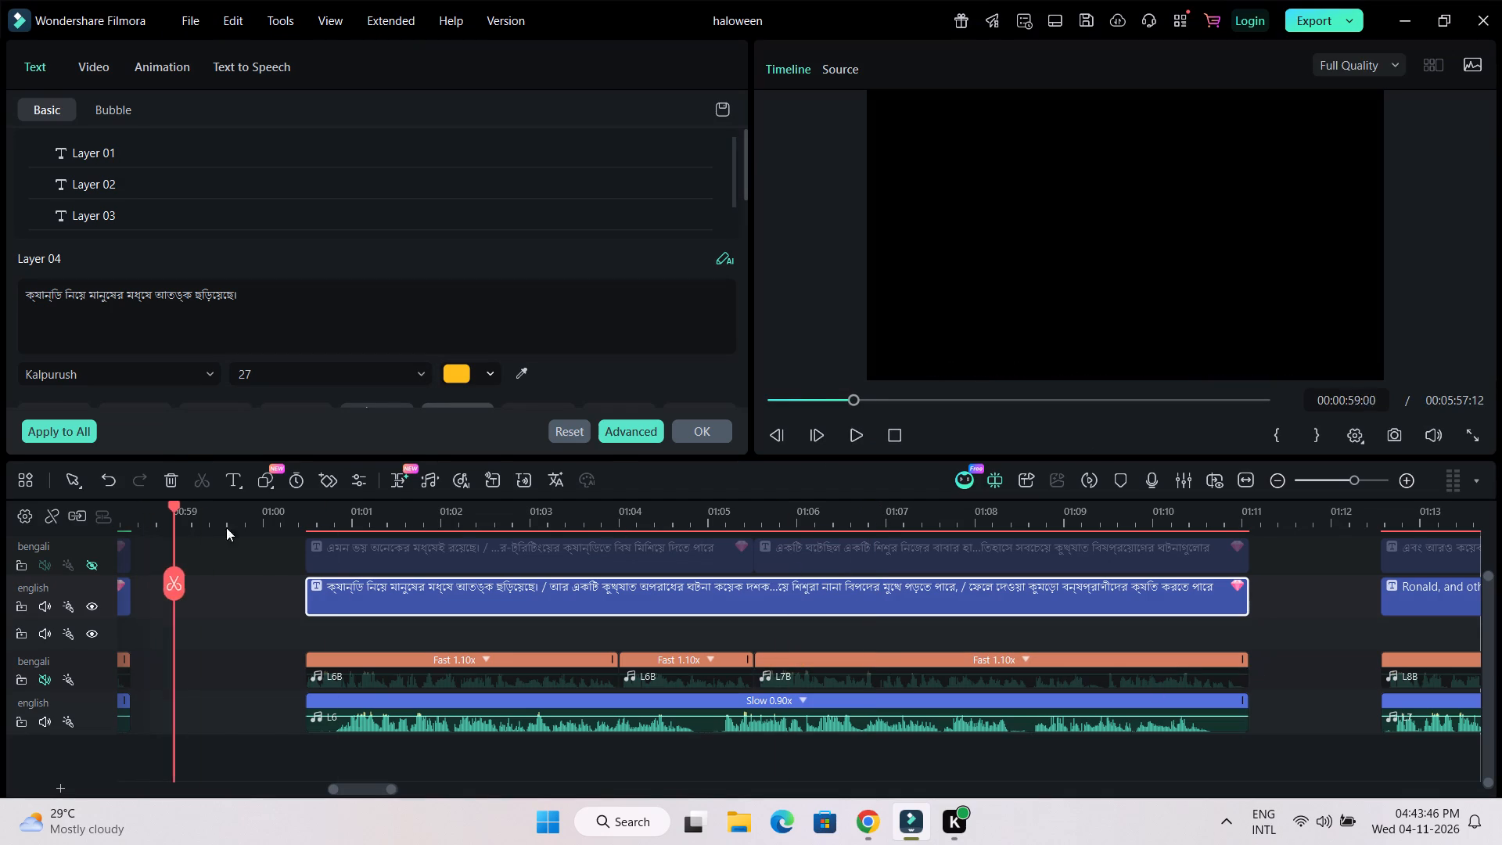
pyautogui.moveTo(226, 527); pyautogui.dragTo(293, 530)
pyautogui.press('space')
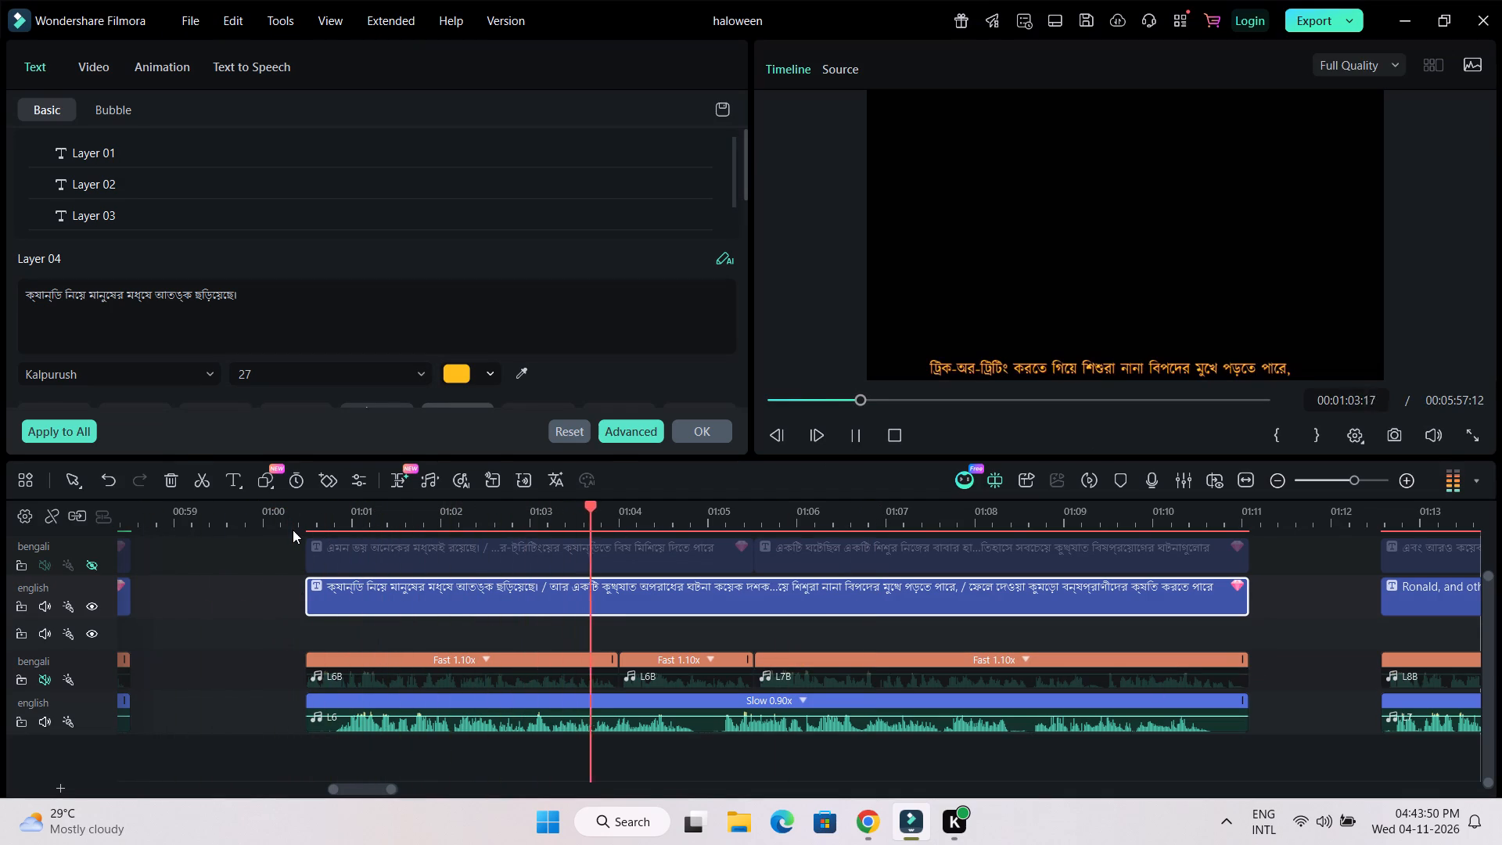
pyautogui.press('space')
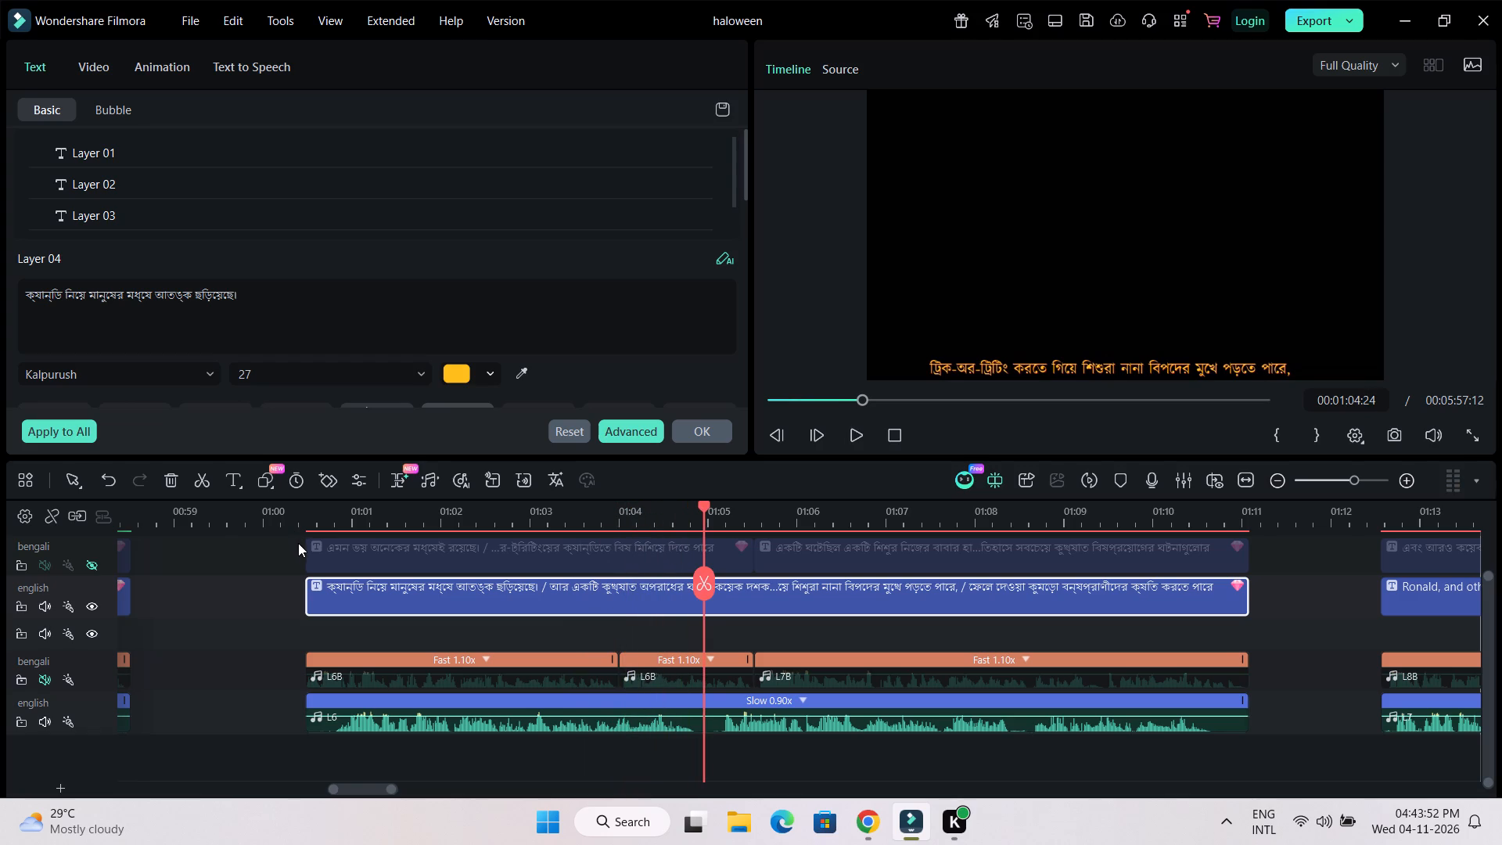
# In the advanced editor, extend the first layer to the playhead at 00:00:04:12, start the second layer there, and lengthen the first layer's text animation nearly to its end.
pyautogui.click(640, 425)
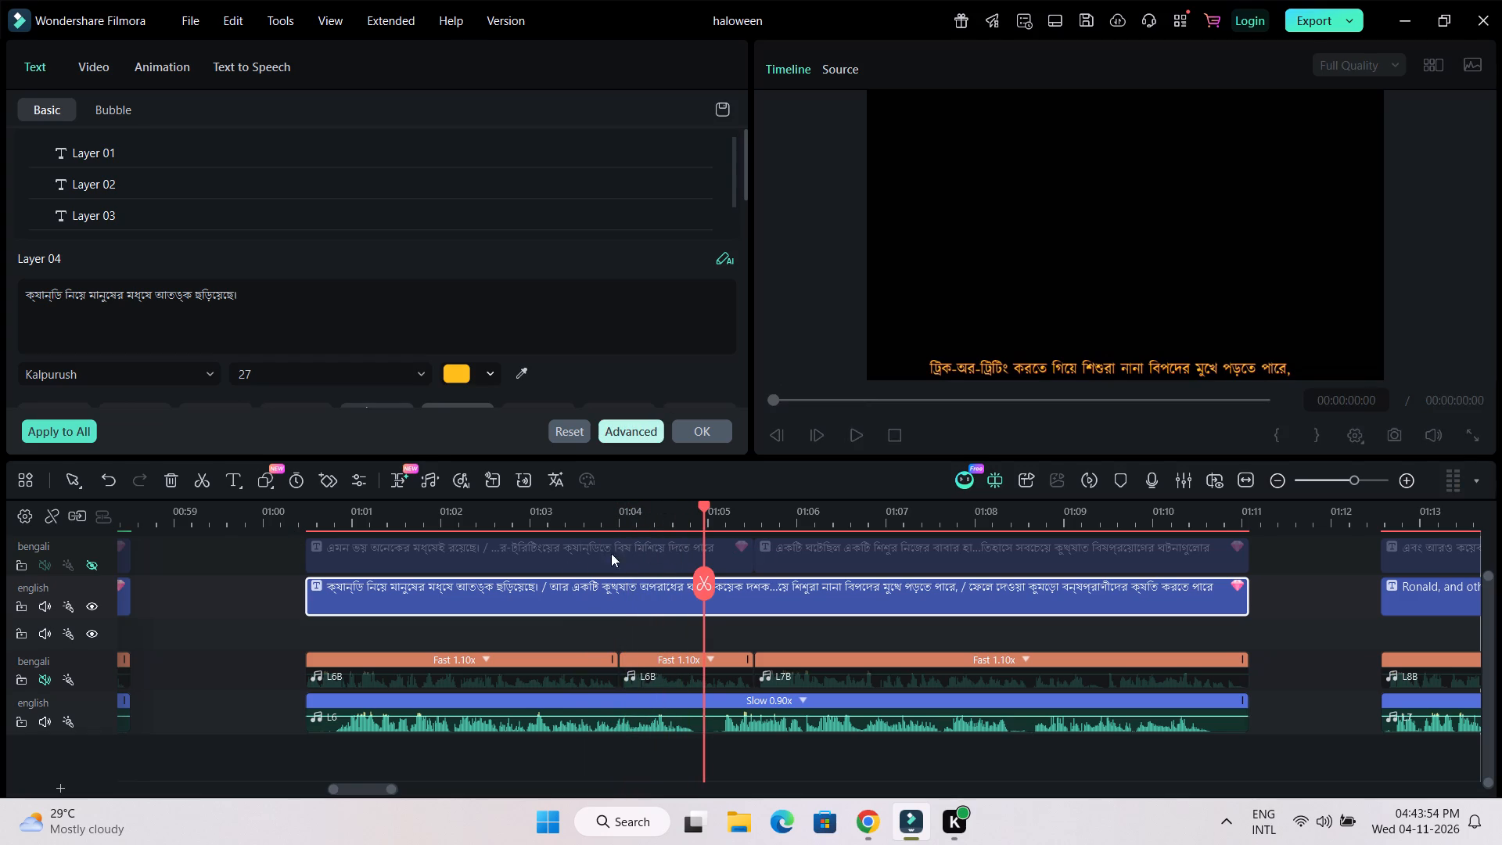
pyautogui.click(1273, 30)
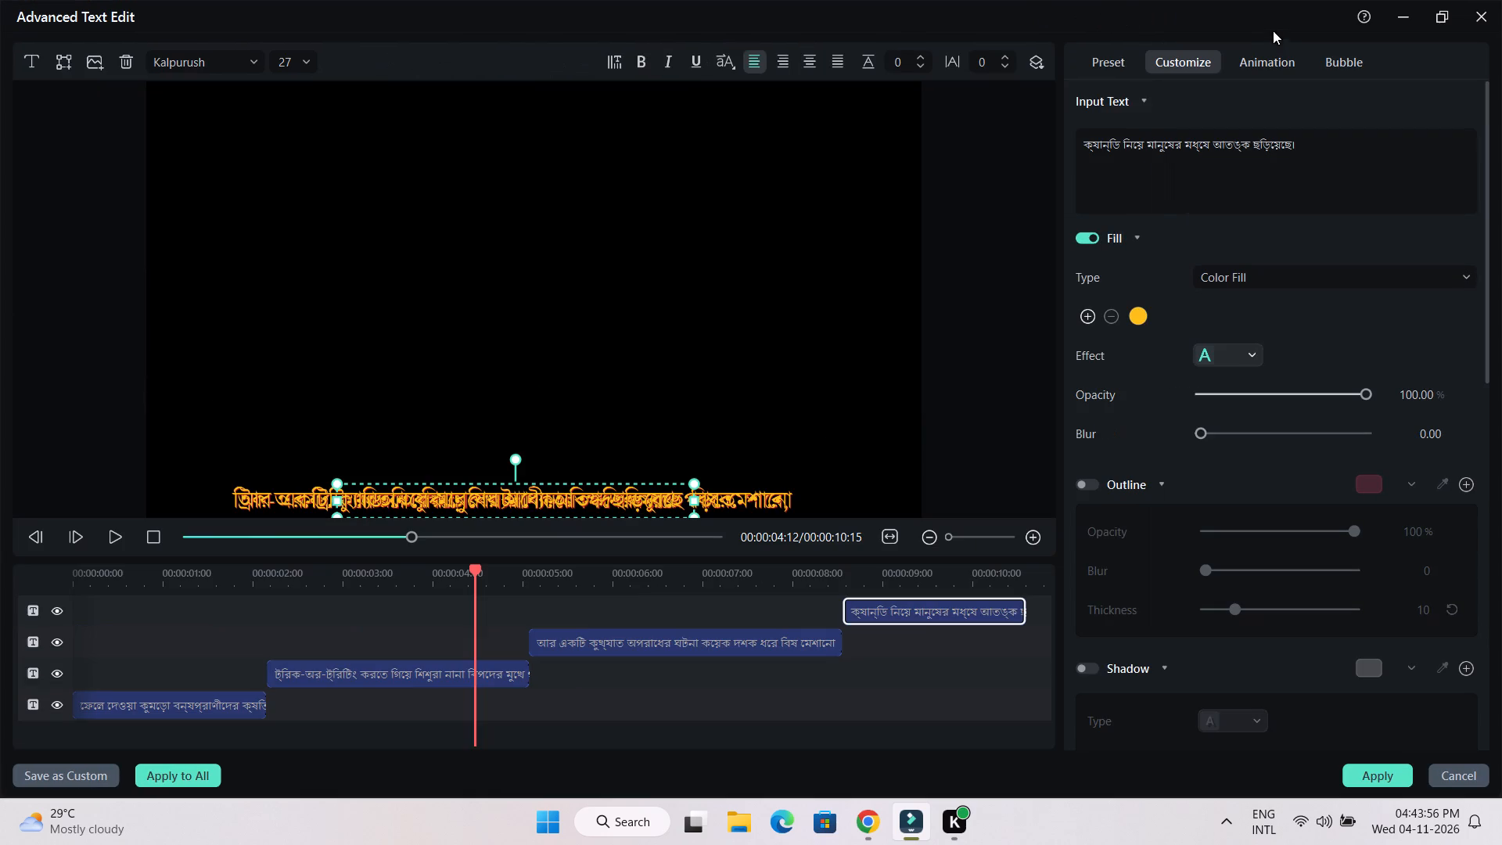
pyautogui.click(201, 707)
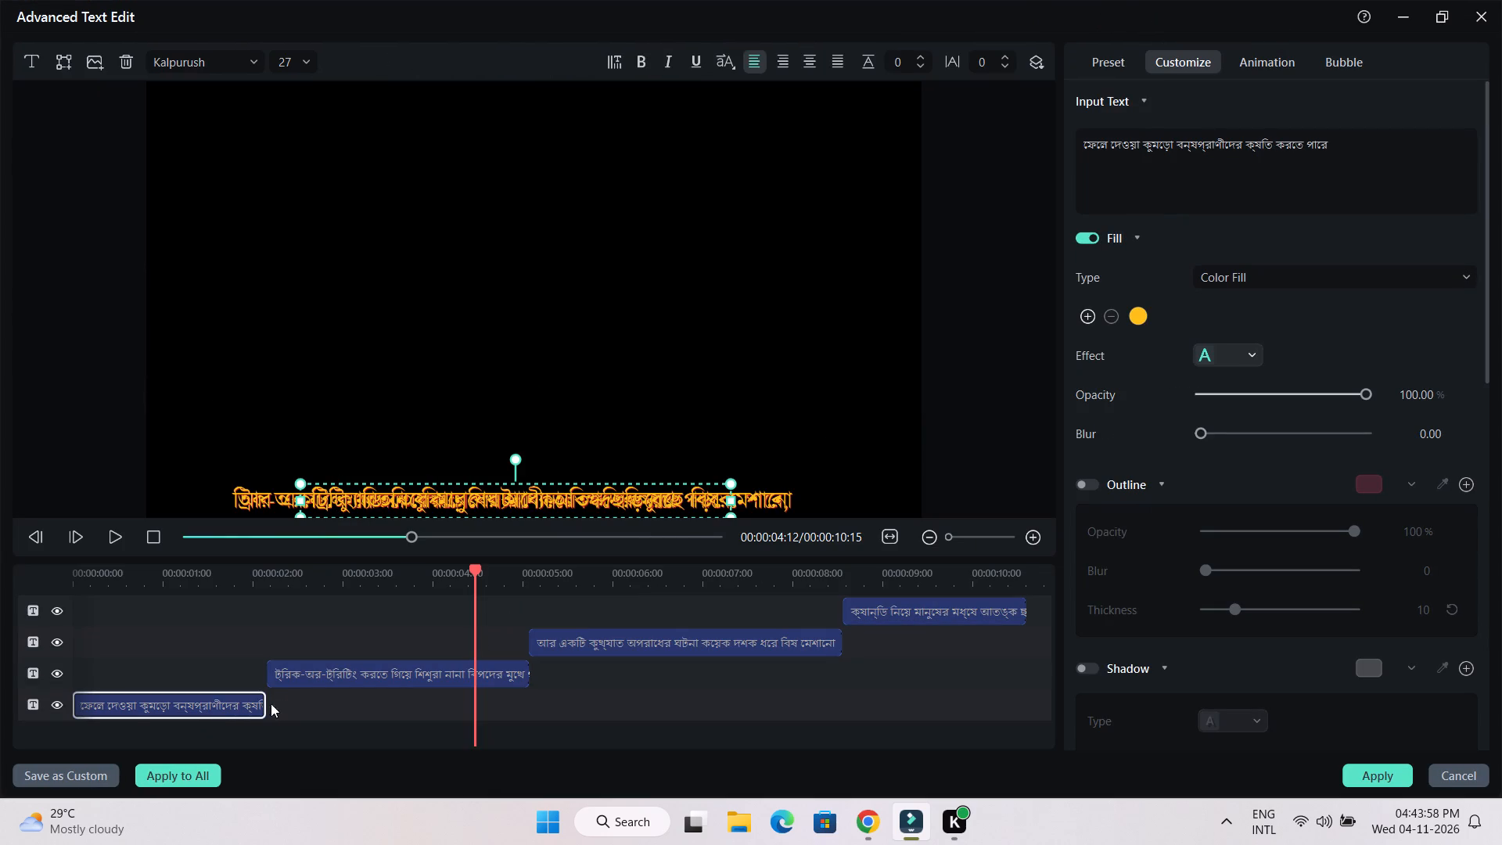
pyautogui.moveTo(261, 705); pyautogui.dragTo(465, 713)
pyautogui.moveTo(455, 670); pyautogui.dragTo(616, 673)
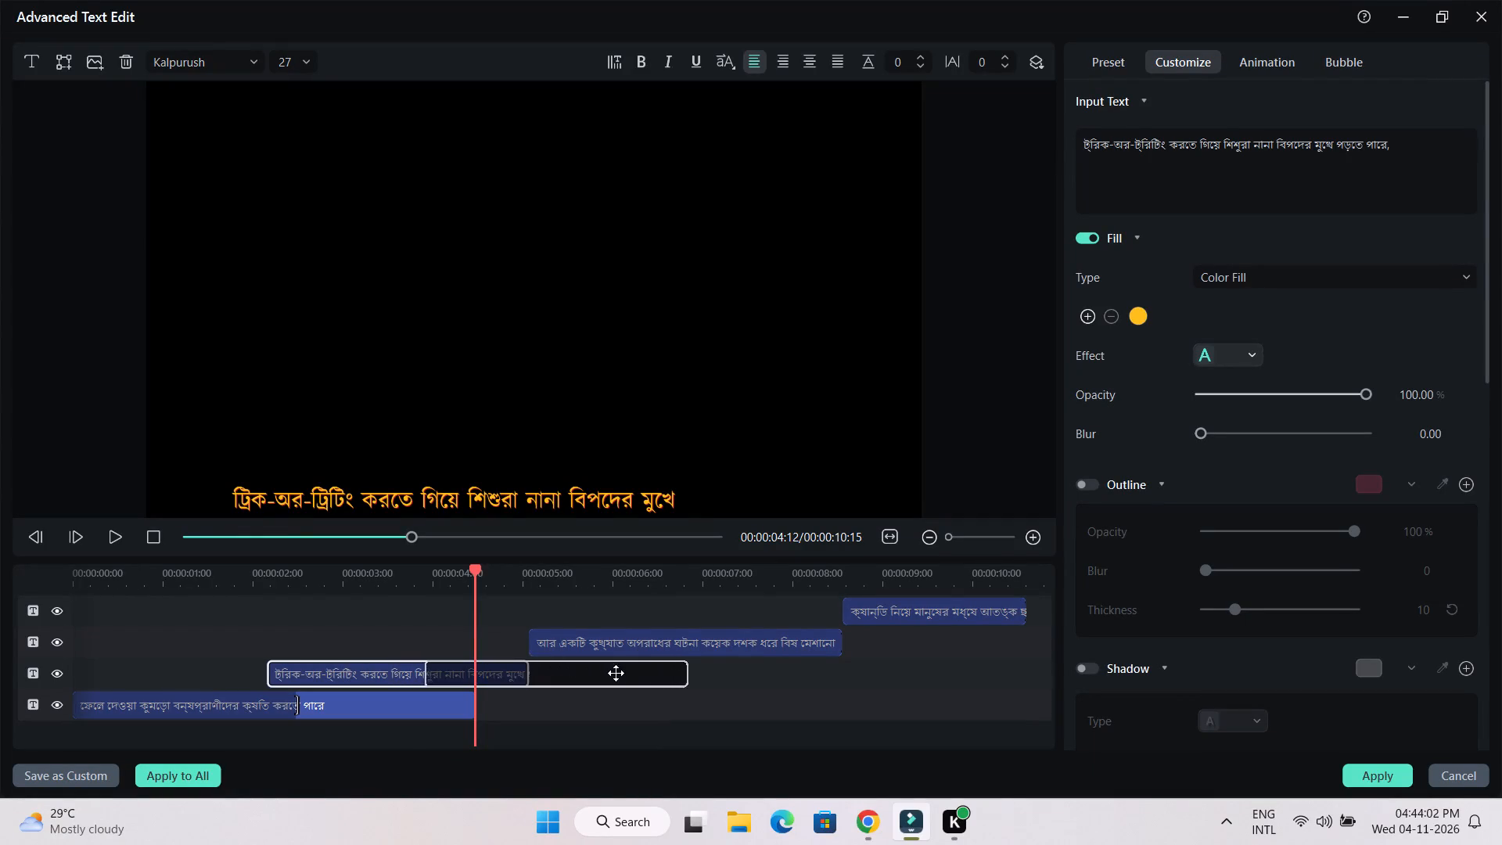
pyautogui.moveTo(616, 673); pyautogui.dragTo(663, 672)
pyautogui.moveTo(292, 710); pyautogui.dragTo(411, 714)
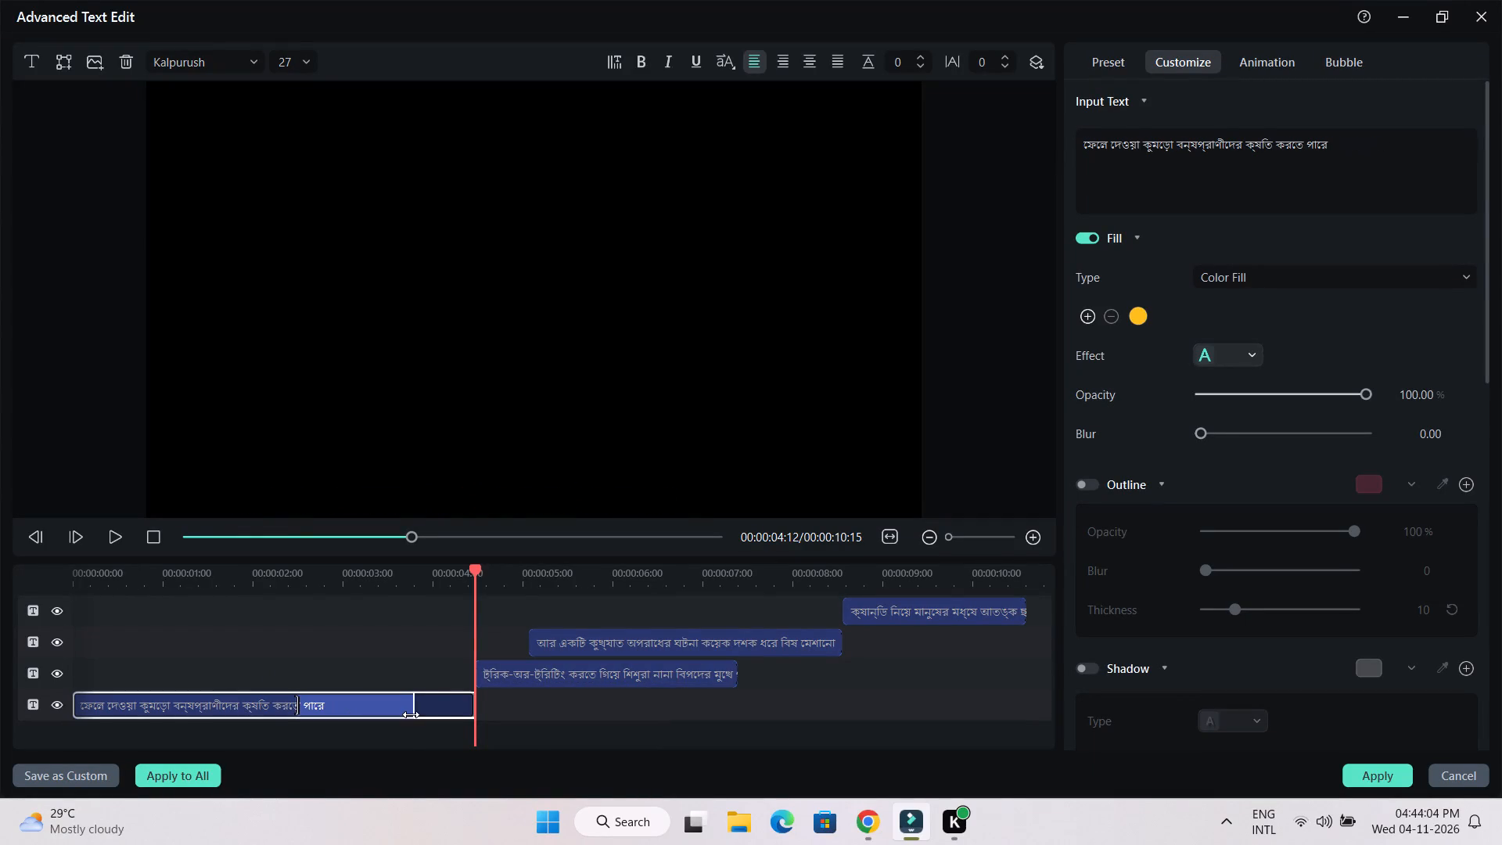
pyautogui.moveTo(411, 714); pyautogui.dragTo(451, 712)
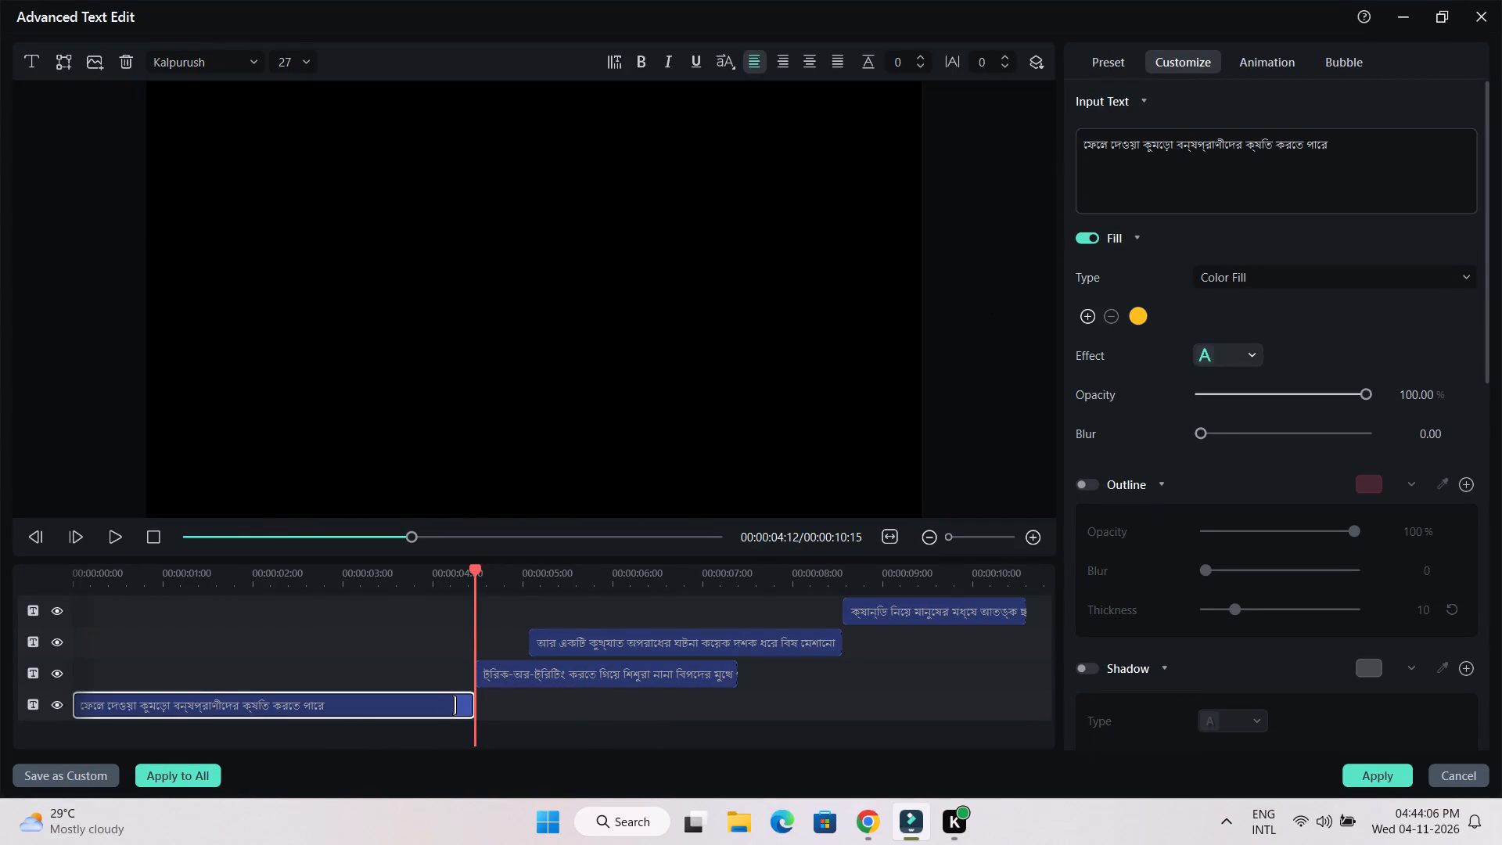
# Replace the first layer's Bengali text with the copied "Fears about strangers poisoning trick-or-treat candy" sentence.
pyautogui.moveTo(1345, 146); pyautogui.dragTo(1078, 146)
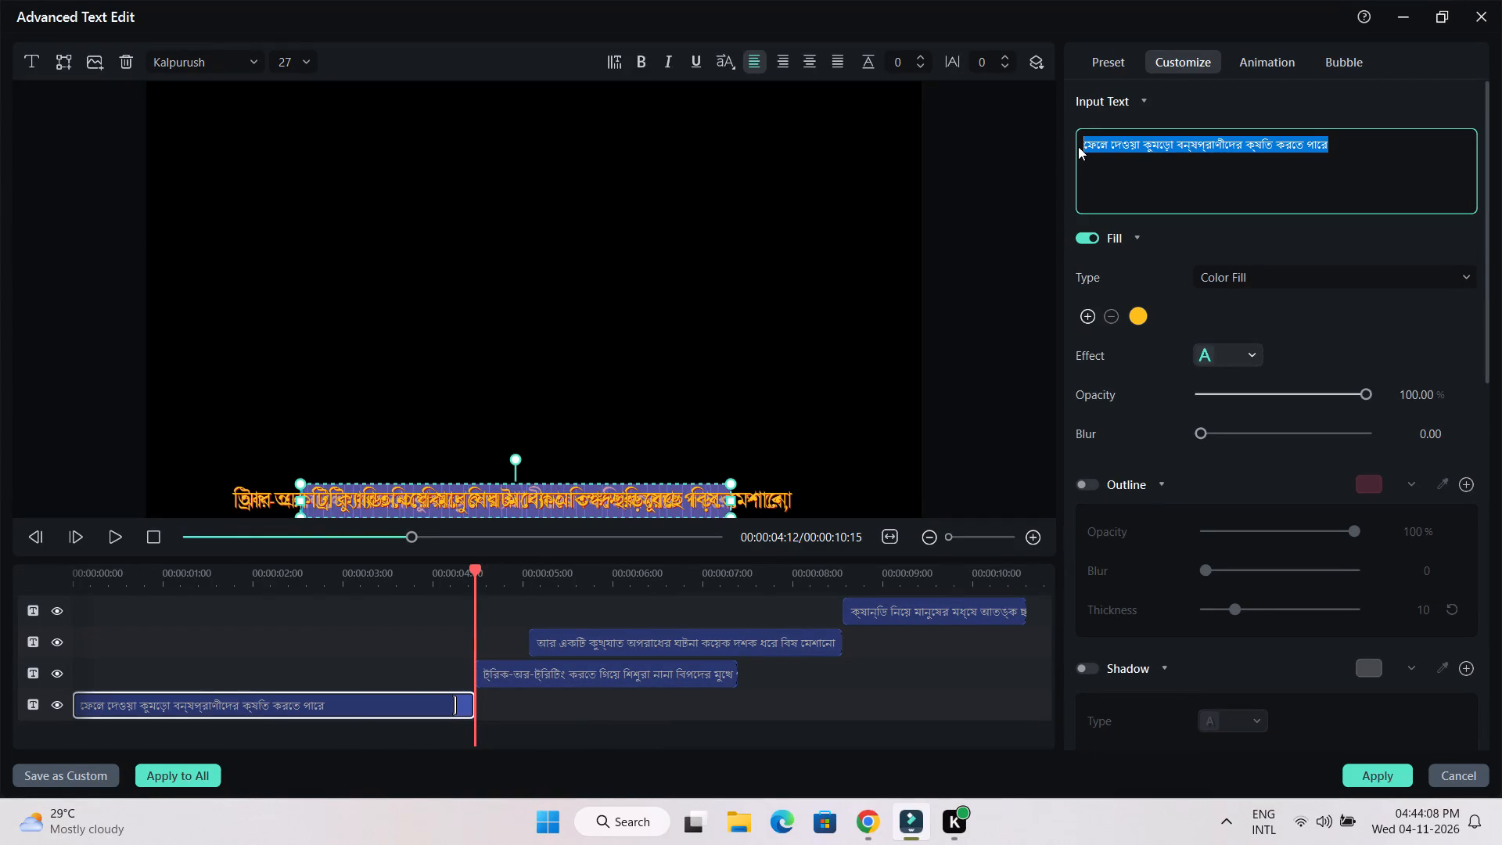
pyautogui.hotkey('ctrl', 'v')
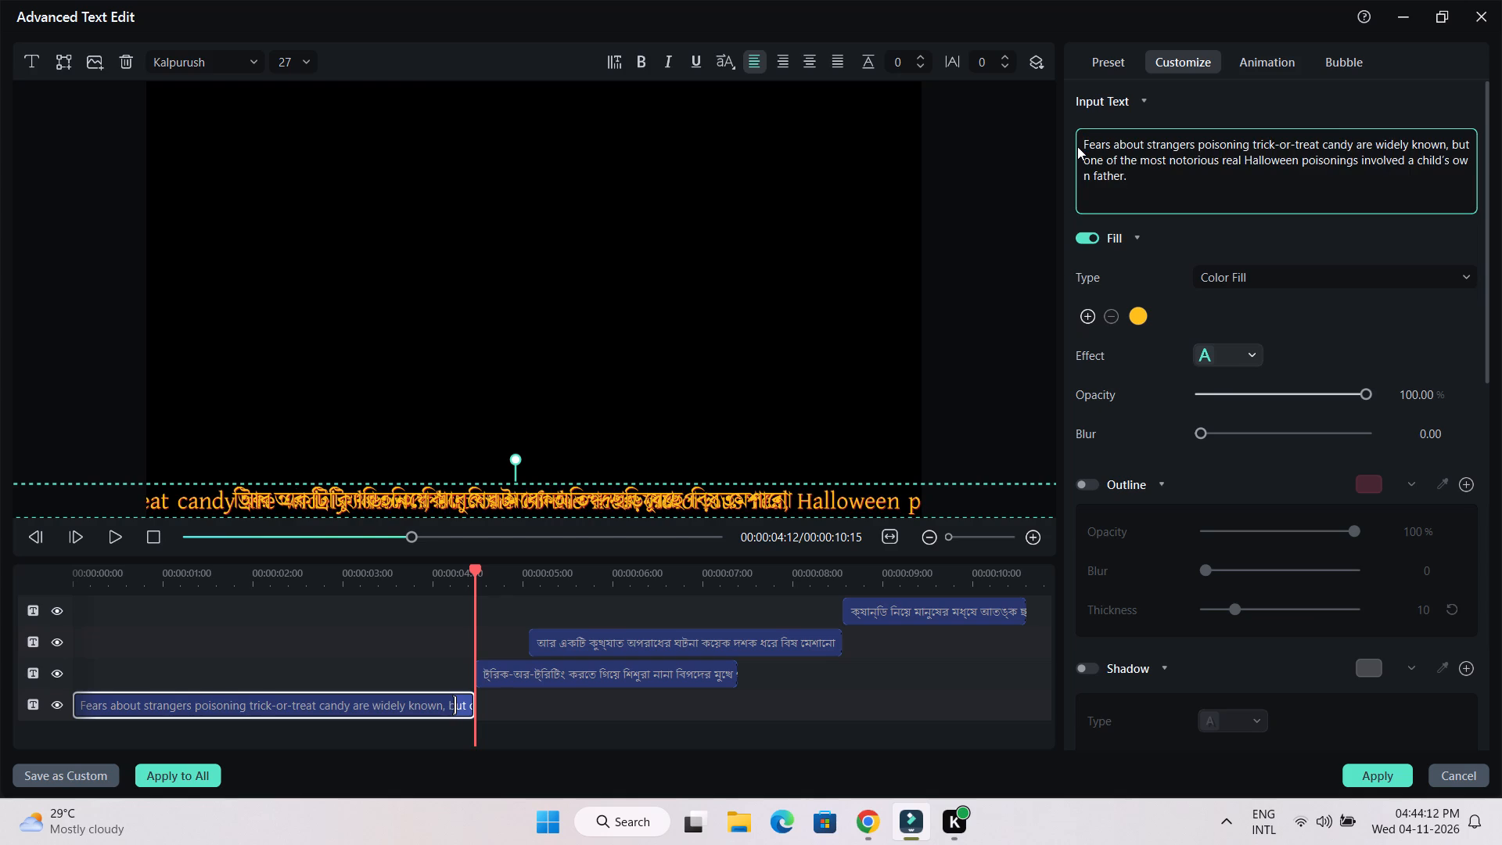
# Trim the first layer's text so it reads "Fears about strangers poisoning trick-or-treat candy are widely known".
pyautogui.moveTo(1450, 145); pyautogui.dragTo(1457, 152)
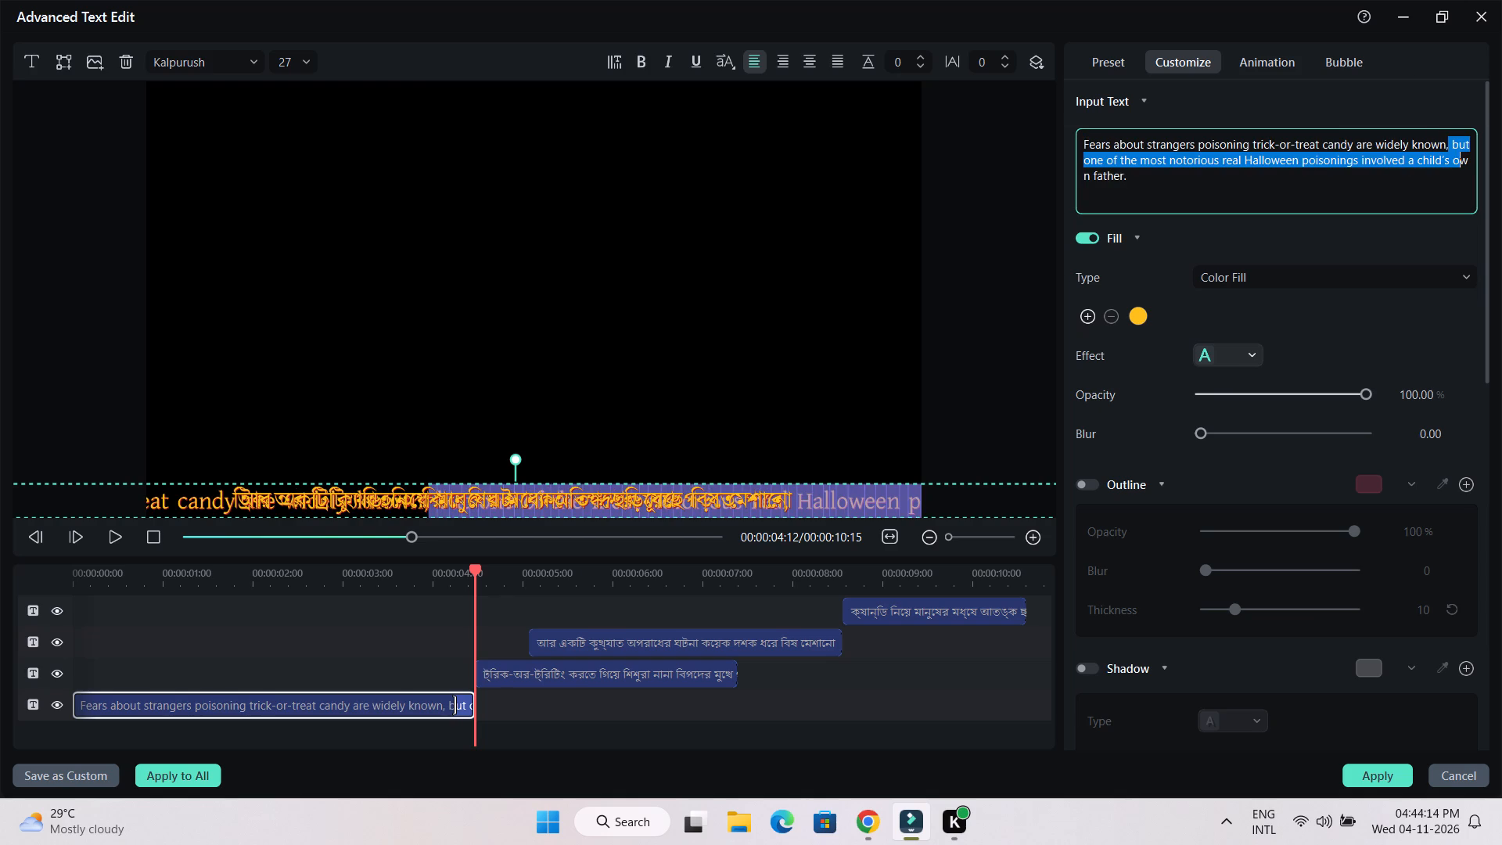
pyautogui.moveTo(1457, 152); pyautogui.dragTo(1457, 156)
pyautogui.press('F12')
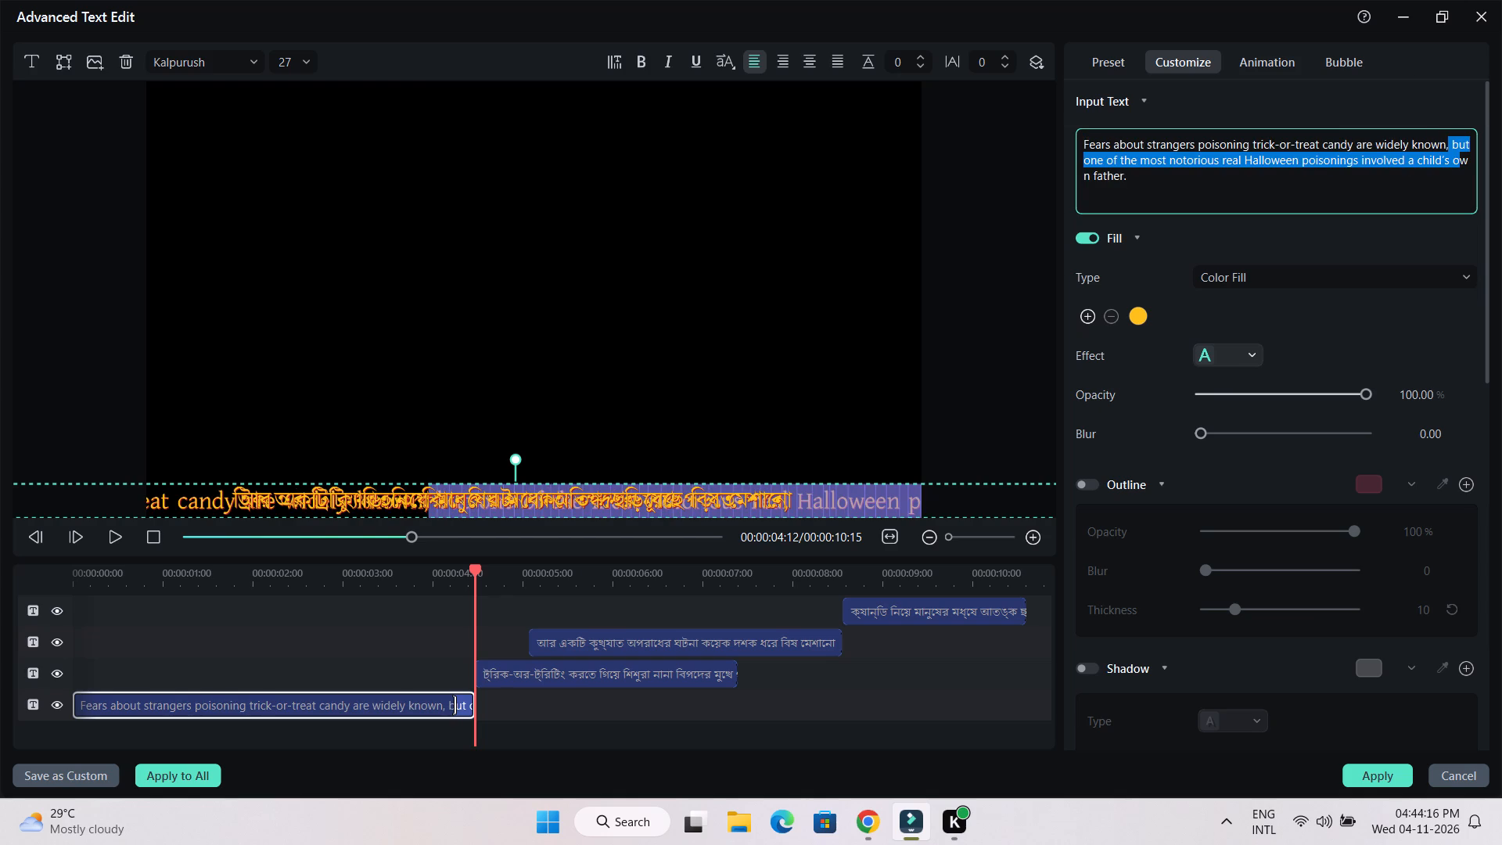
pyautogui.press('BackSpace')
pyautogui.click(1464, 149)
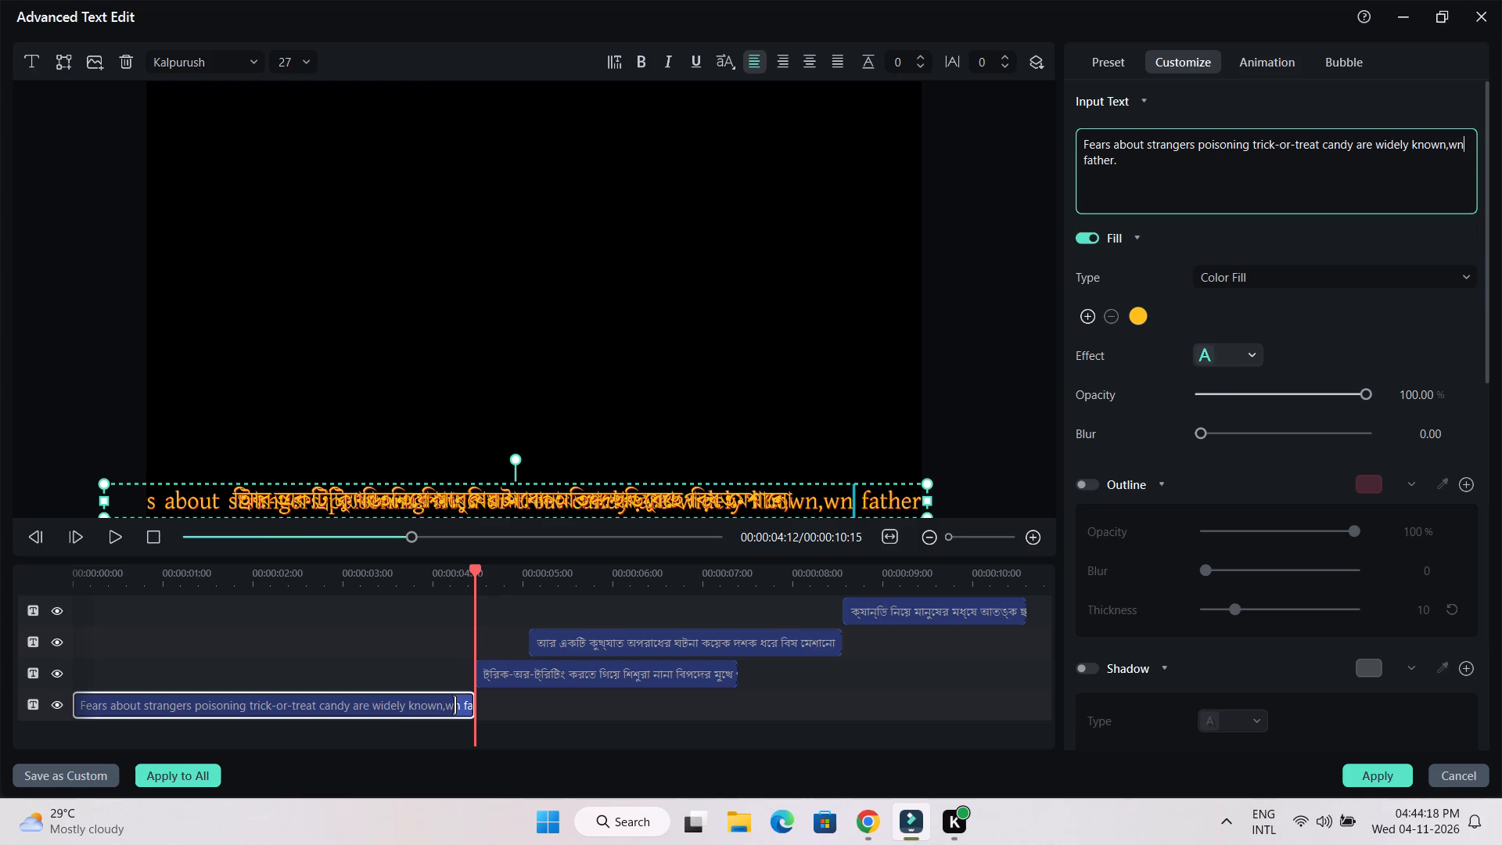
pyautogui.click(1168, 177)
pyautogui.press('BackSpace')
pyautogui.press('BackSpace')
pyautogui.press('BackSpace')
pyautogui.press('BackSpace')
pyautogui.press('BackSpace')
pyautogui.press('BackSpace')
pyautogui.press('BackSpace')
pyautogui.press('BackSpace')
pyautogui.press('BackSpace')
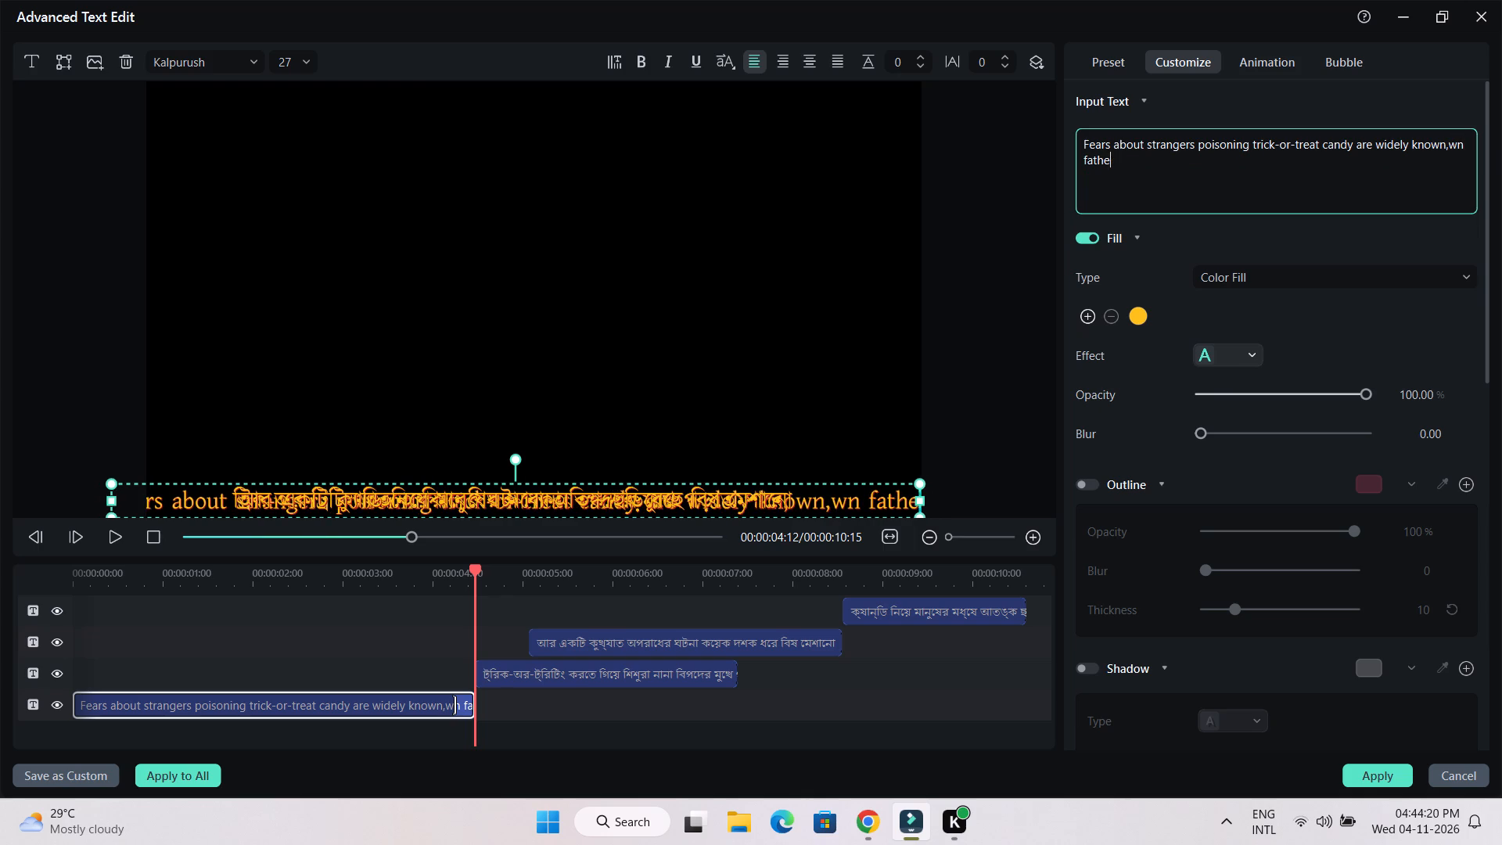
pyautogui.press('BackSpace')
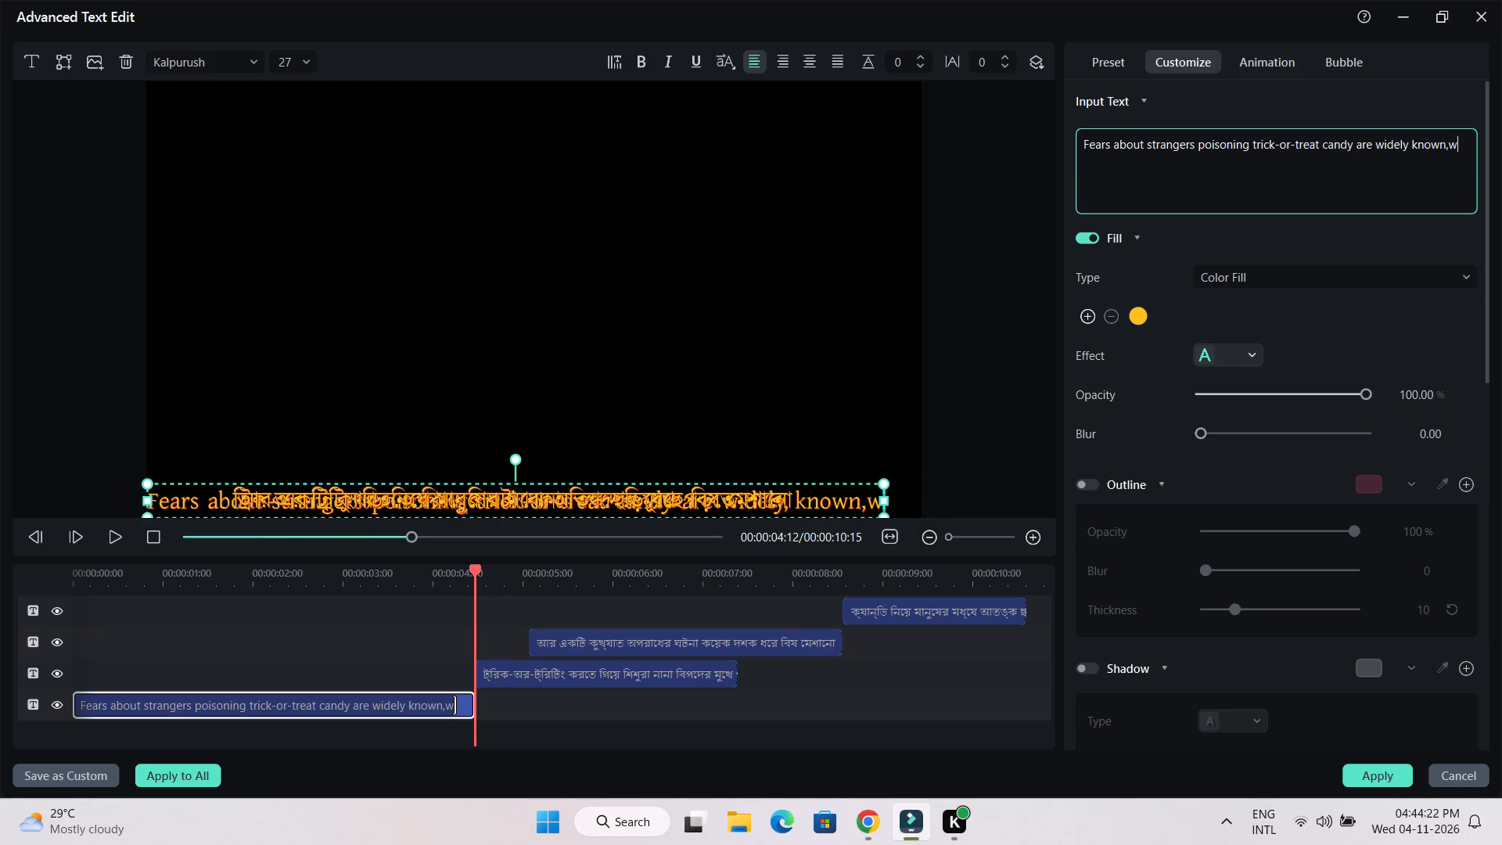
pyautogui.press('BackSpace')
pyautogui.press('BackSpace')
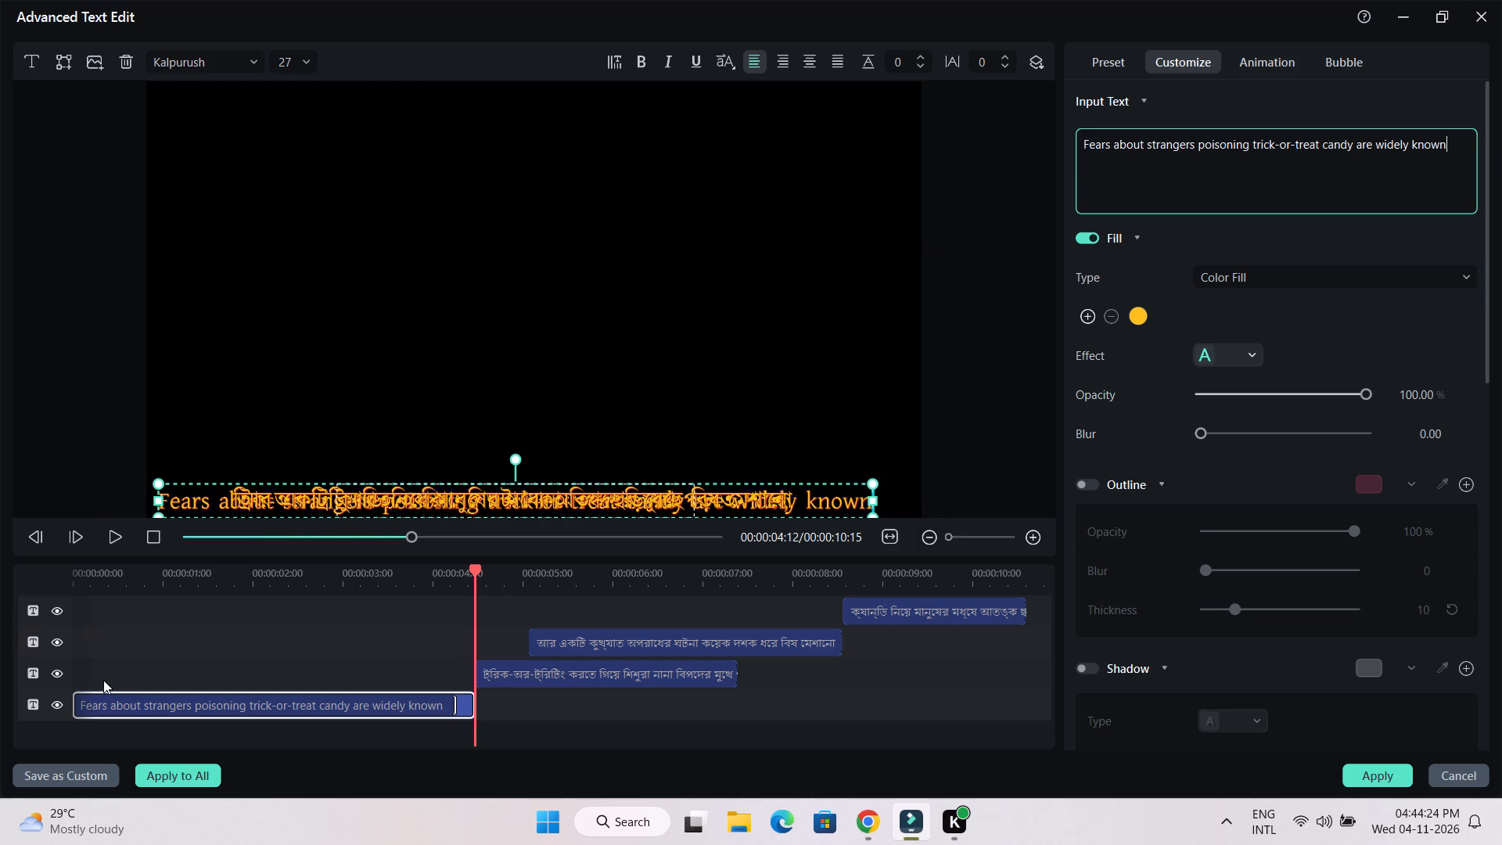
# Hide the other three layers and move the first layer's text slightly right to centre it horizontally in the frame.
pyautogui.click(55, 608)
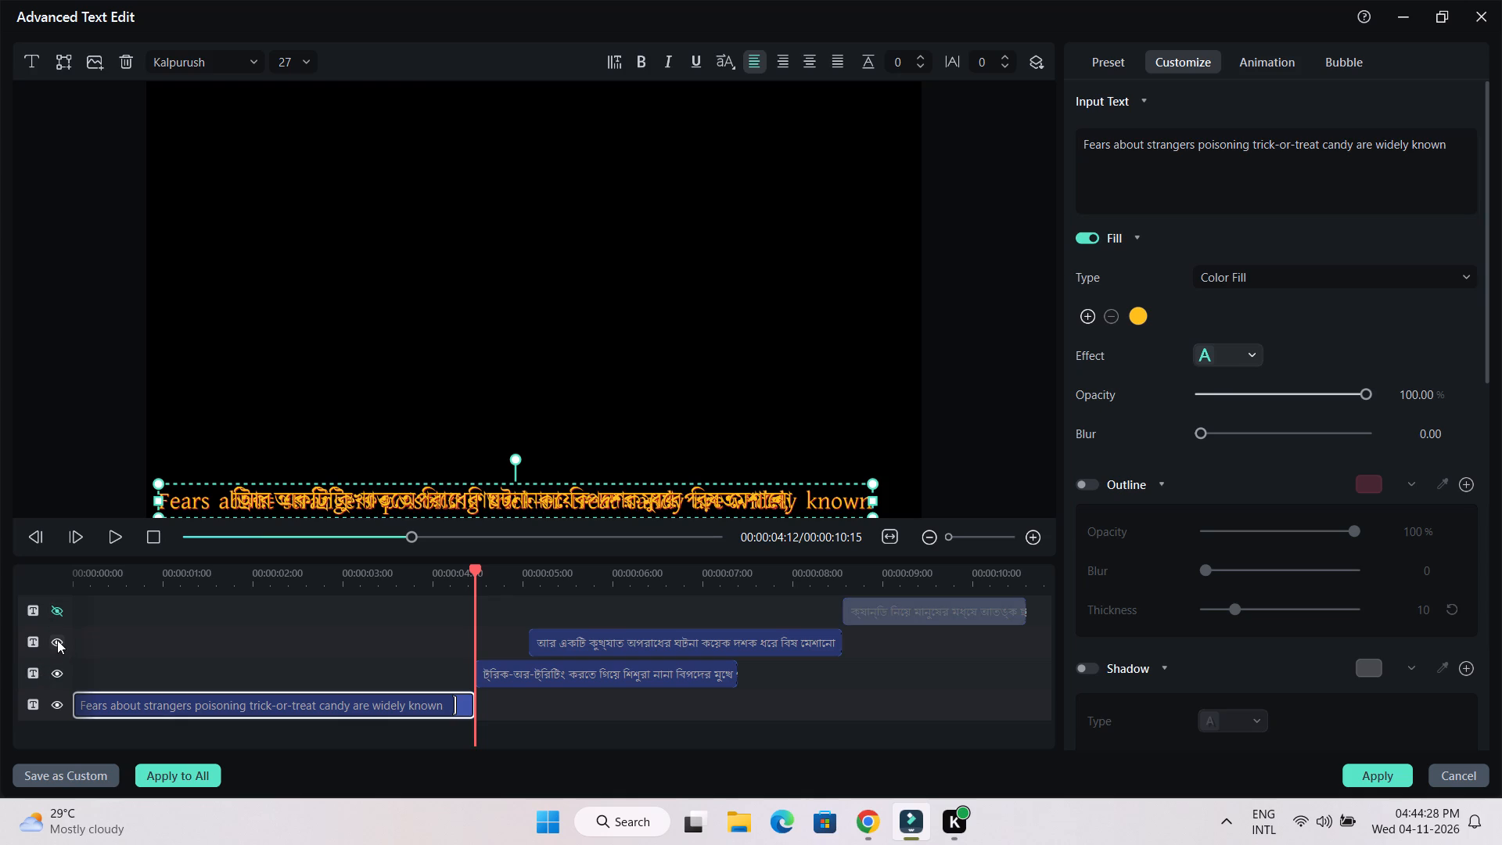
pyautogui.click(57, 640)
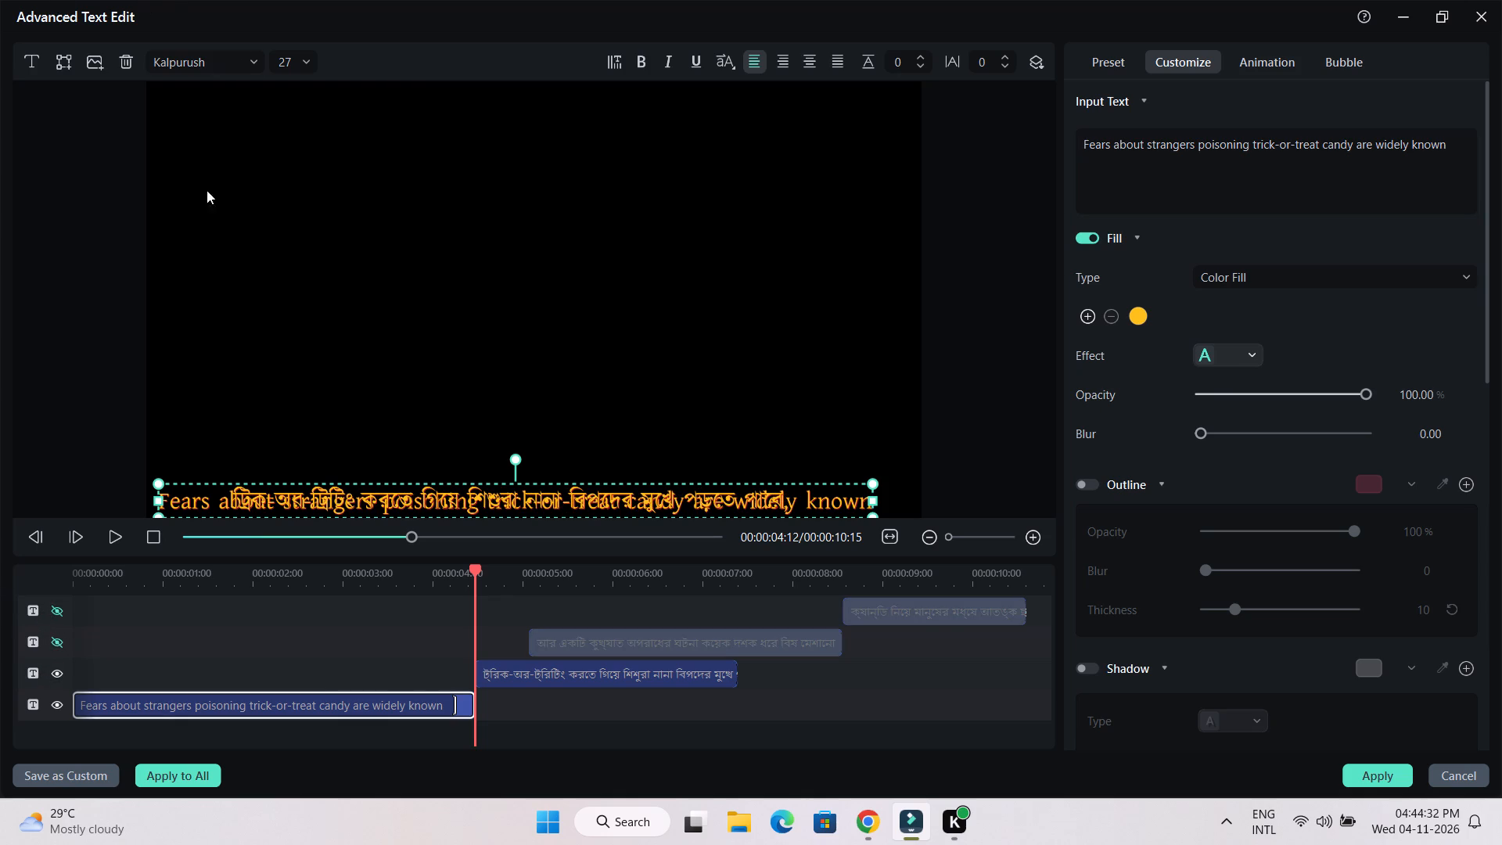
pyautogui.click(58, 673)
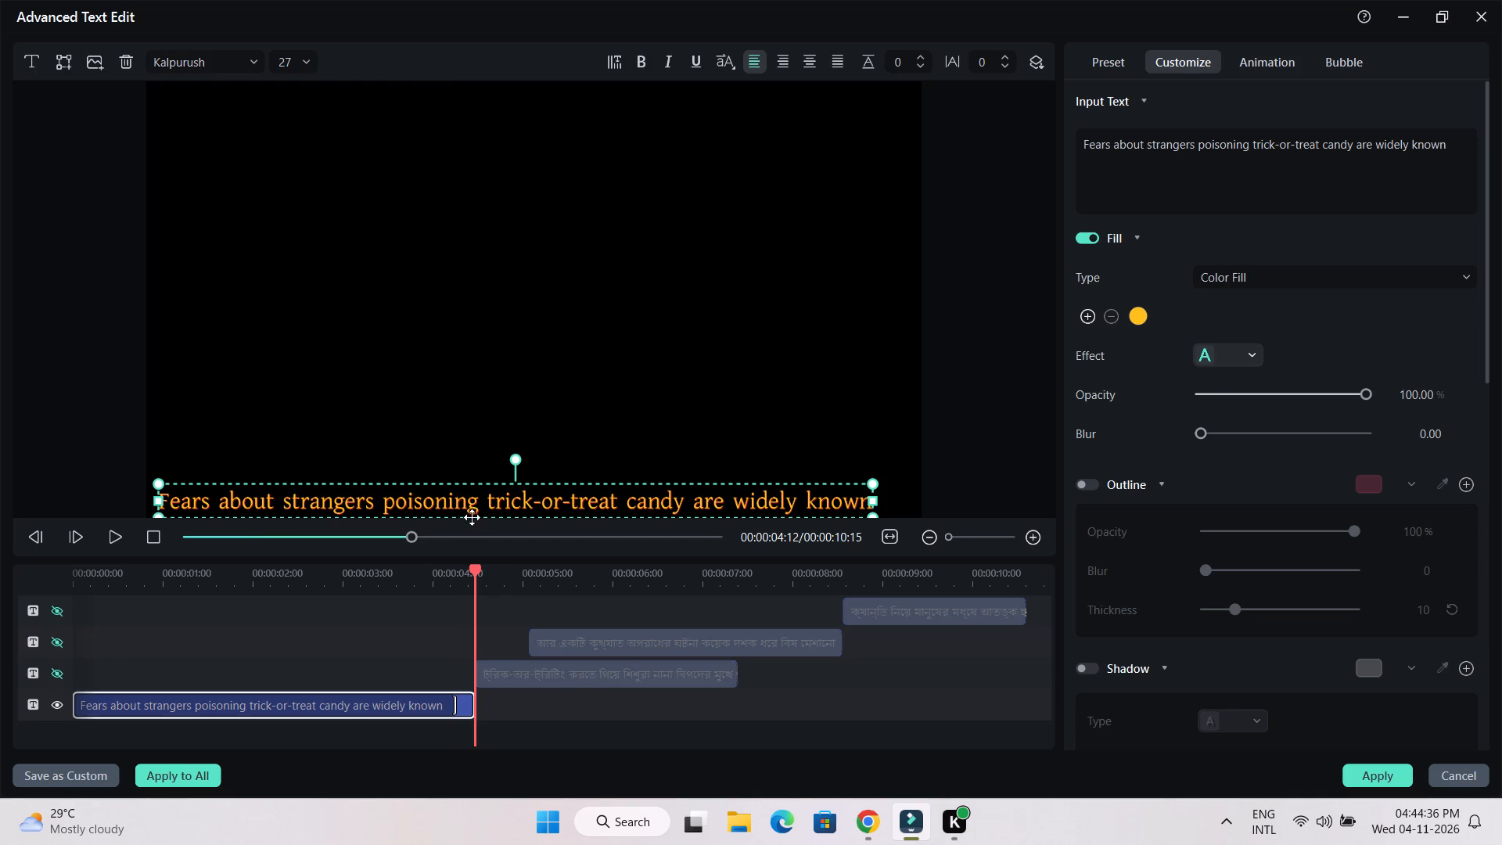
pyautogui.moveTo(475, 497); pyautogui.dragTo(487, 495)
# Preview the first layer's animation from the start and apply the title edits.
pyautogui.moveTo(476, 566); pyautogui.dragTo(236, 568)
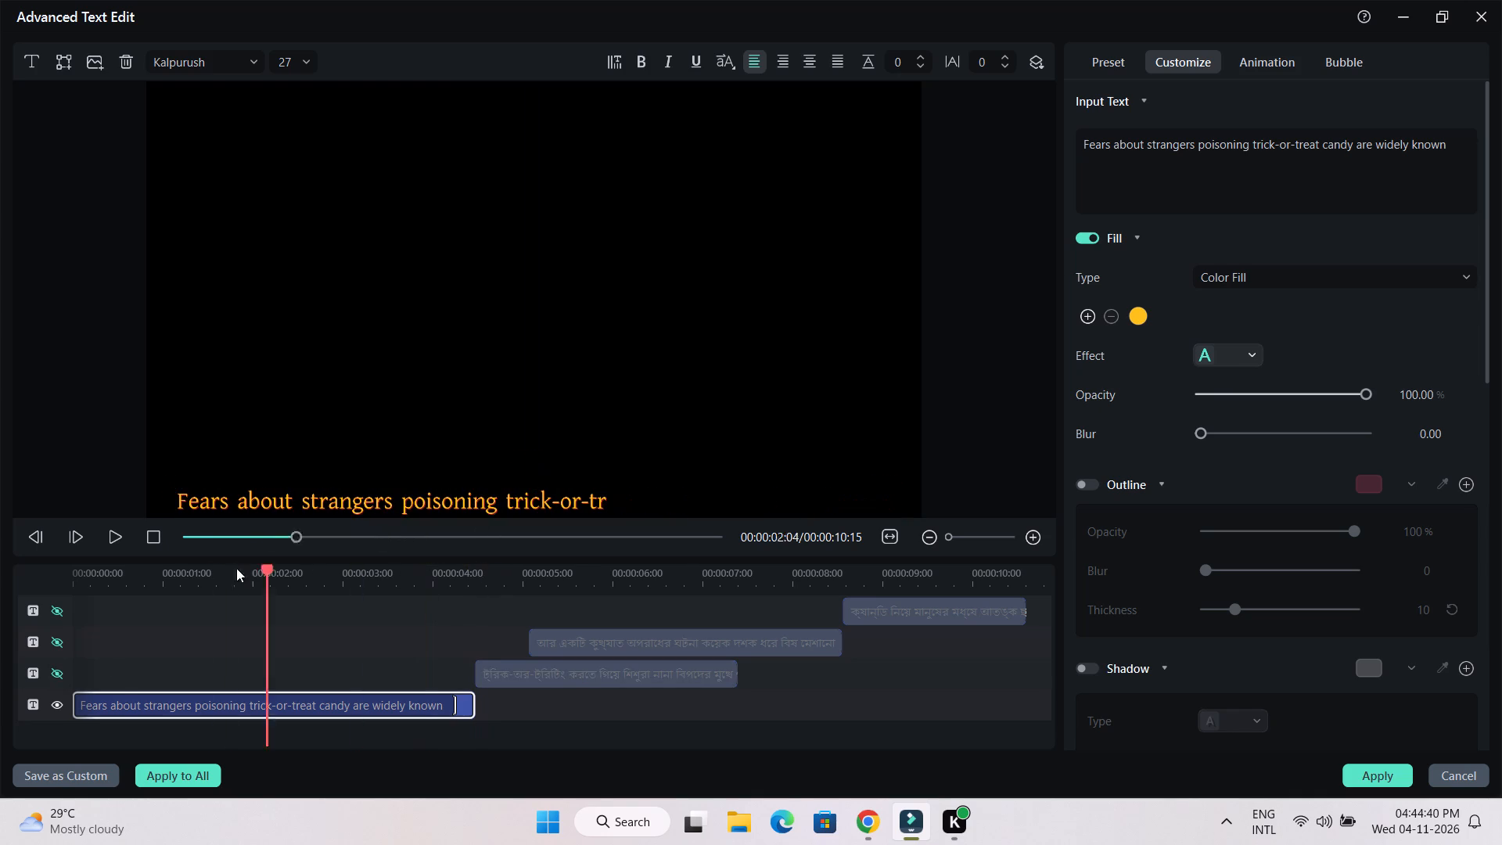
pyautogui.moveTo(236, 568); pyautogui.dragTo(7, 568)
pyautogui.press('space')
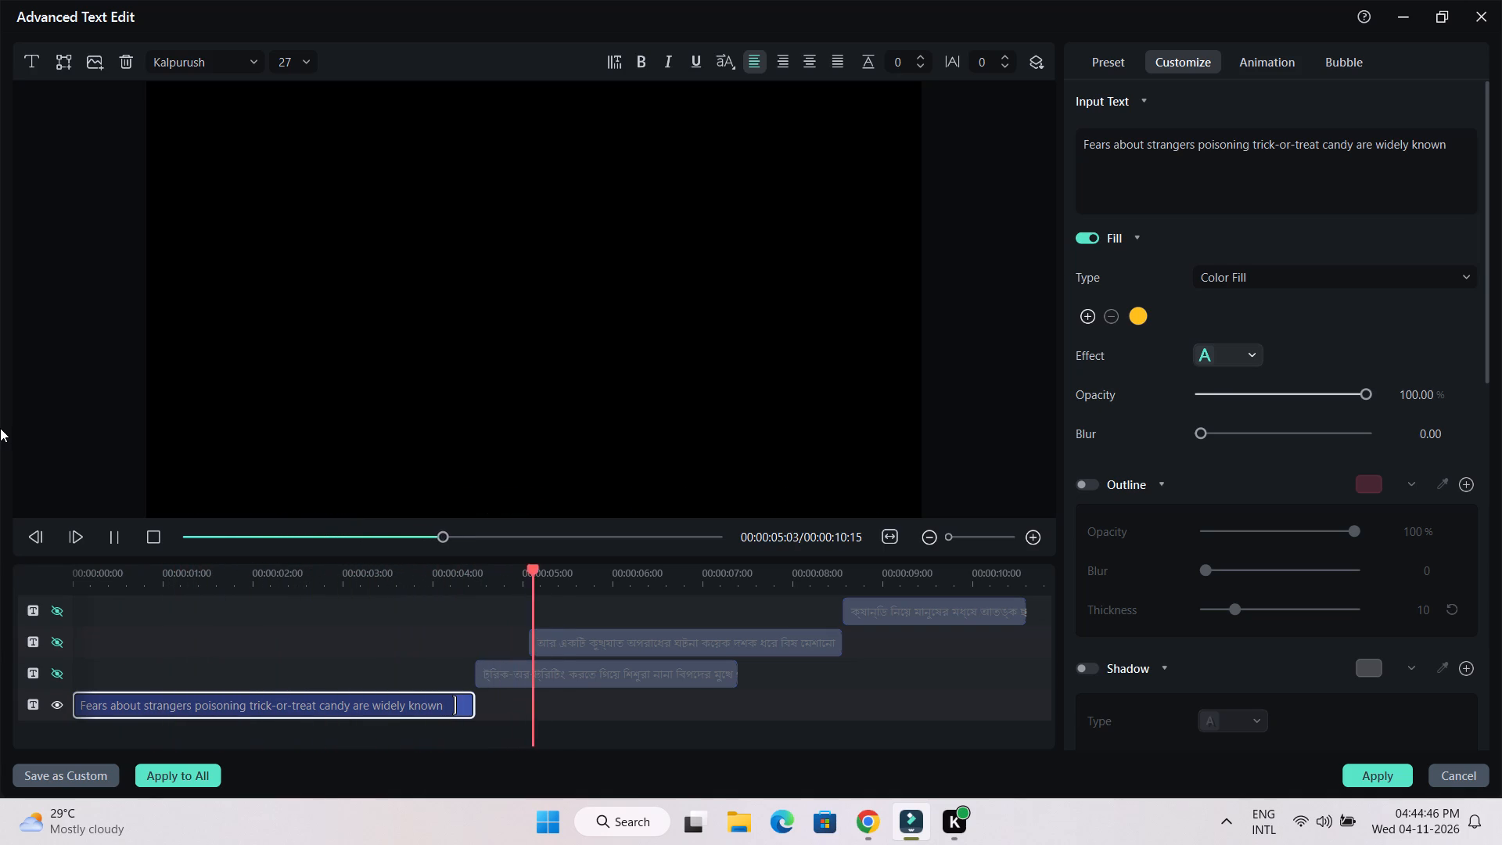
pyautogui.press('space')
pyautogui.click(1374, 771)
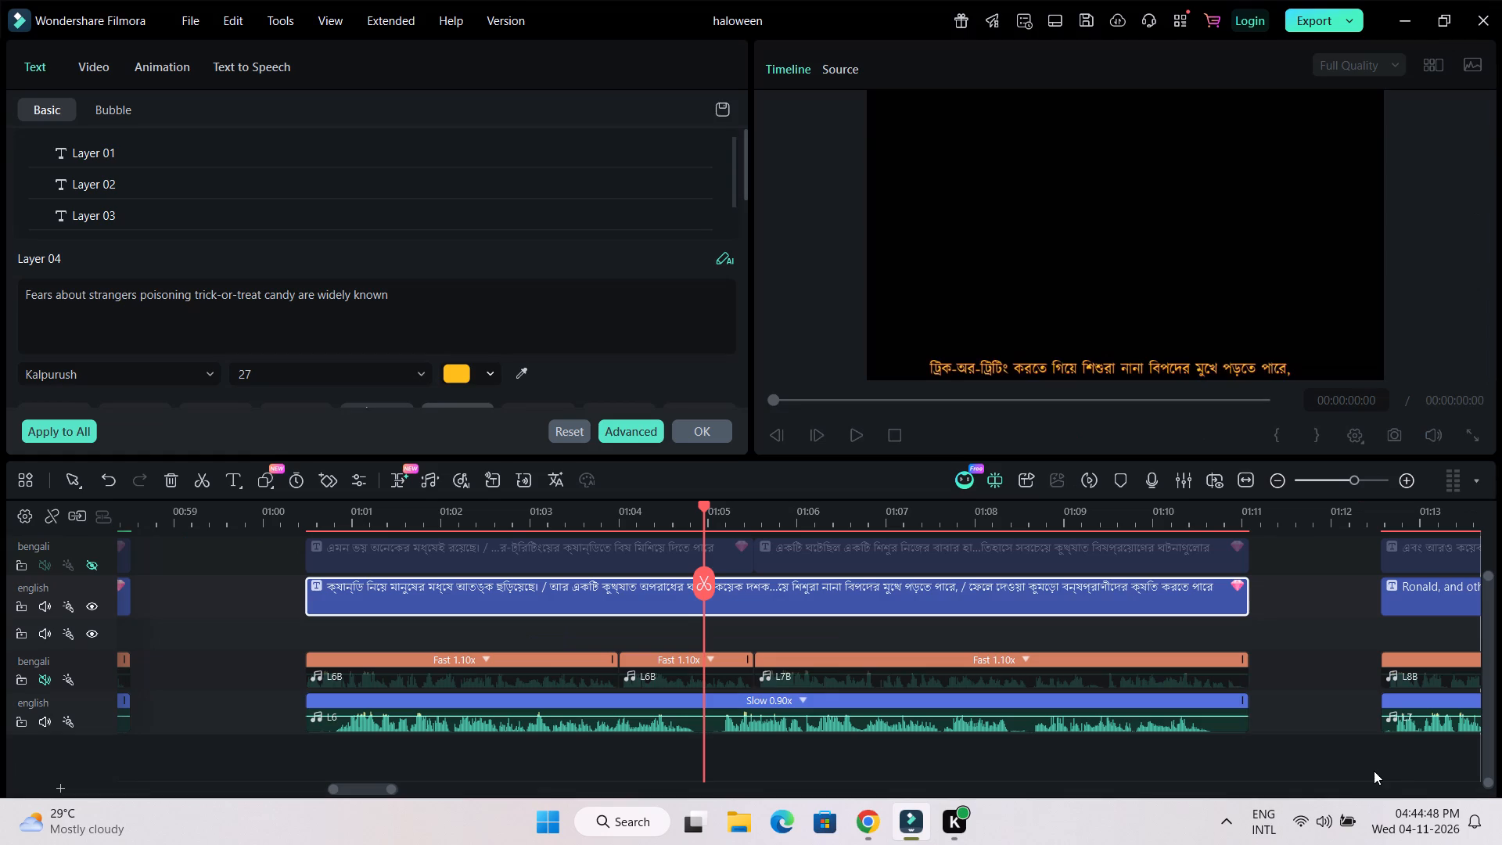
# Play the narration onward, stop after its second phrase at about 01:08:13, and check the sentence in the ChatGPT script in Chrome.
pyautogui.press('space')
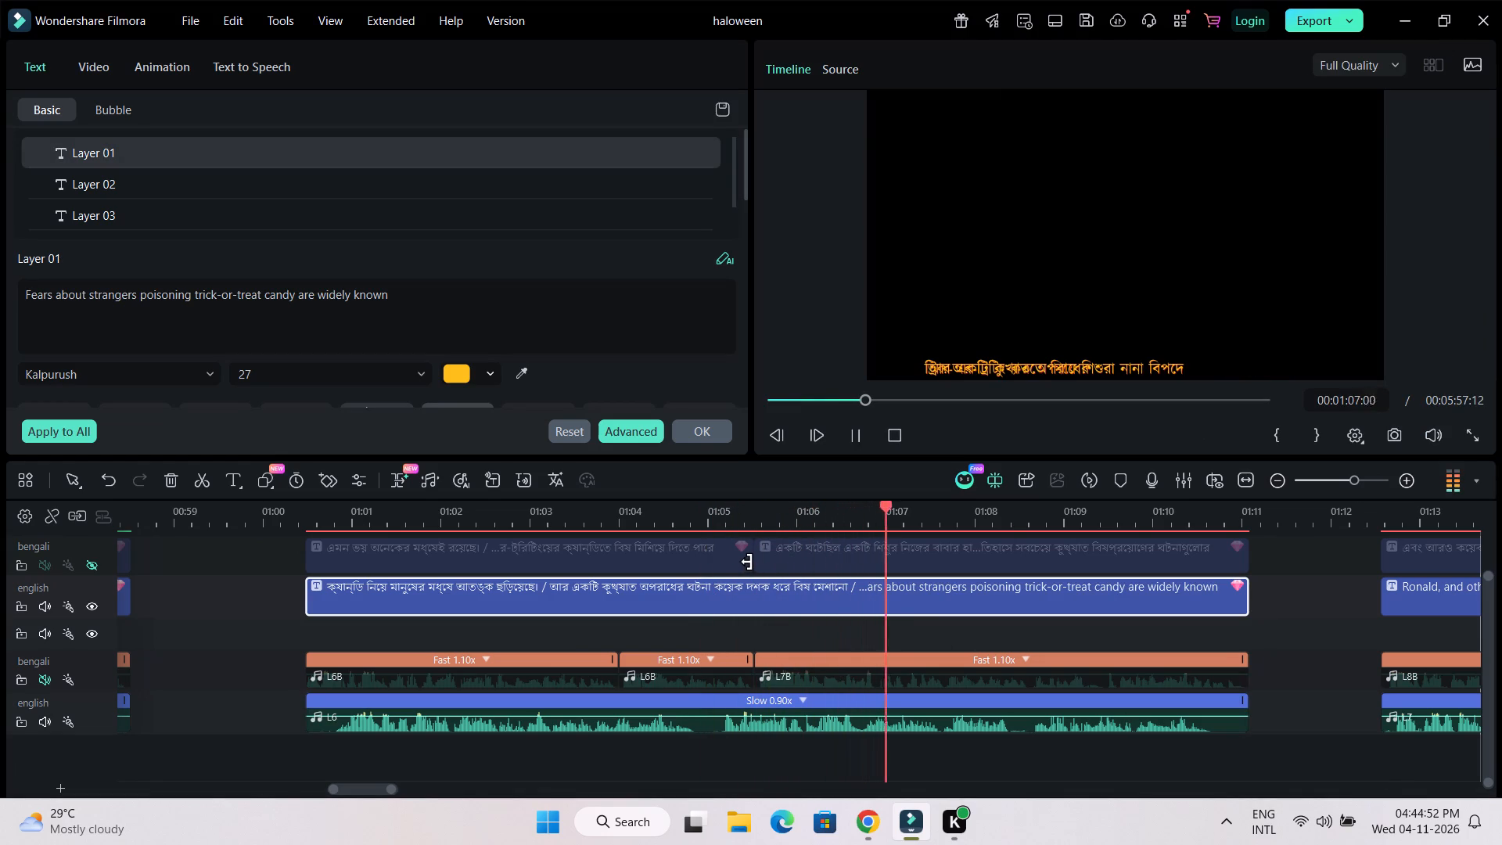
pyautogui.press('space')
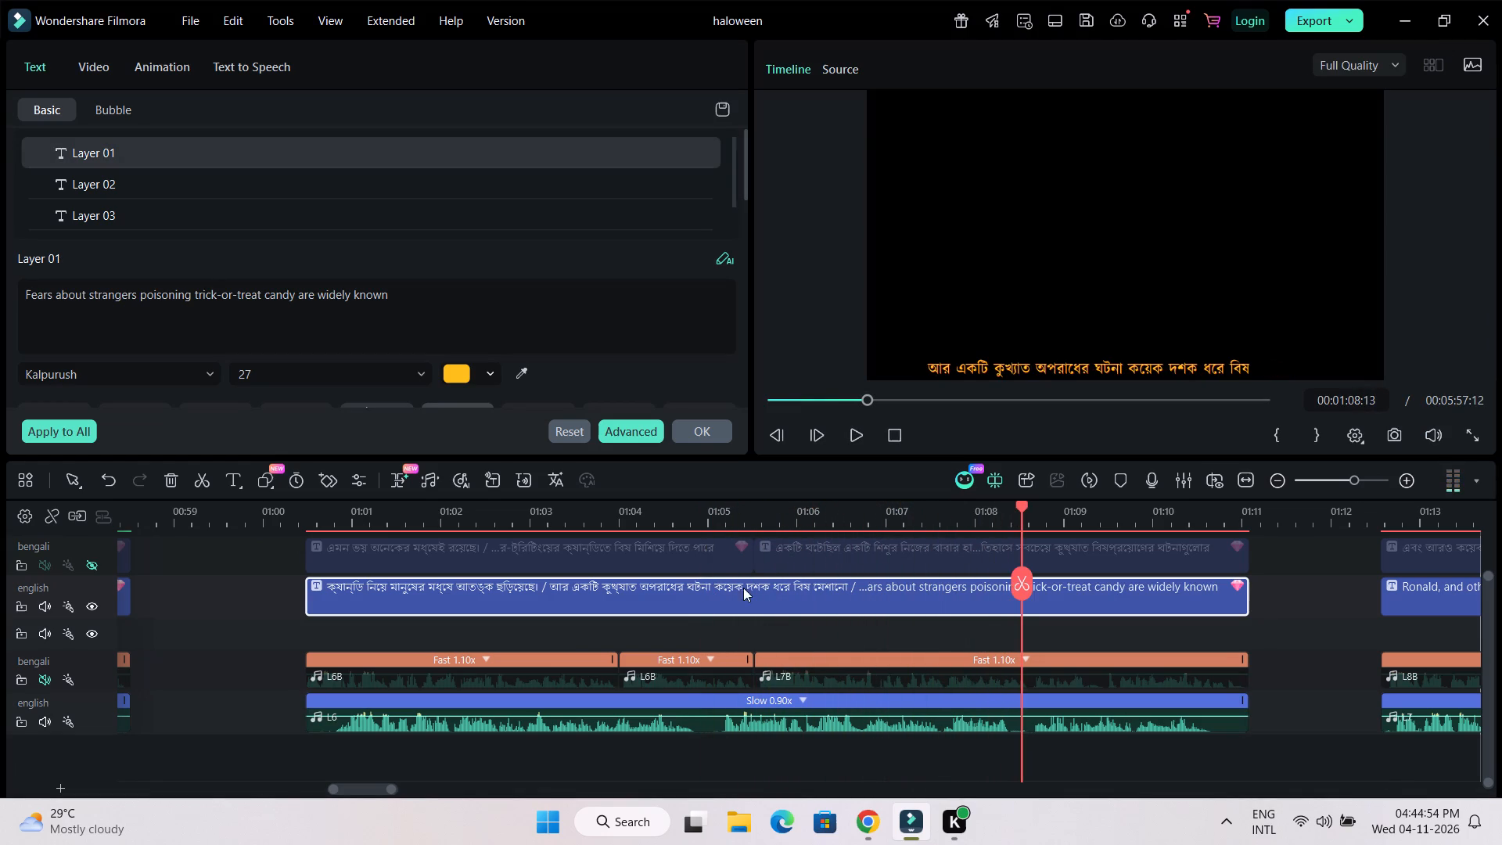
pyautogui.click(887, 833)
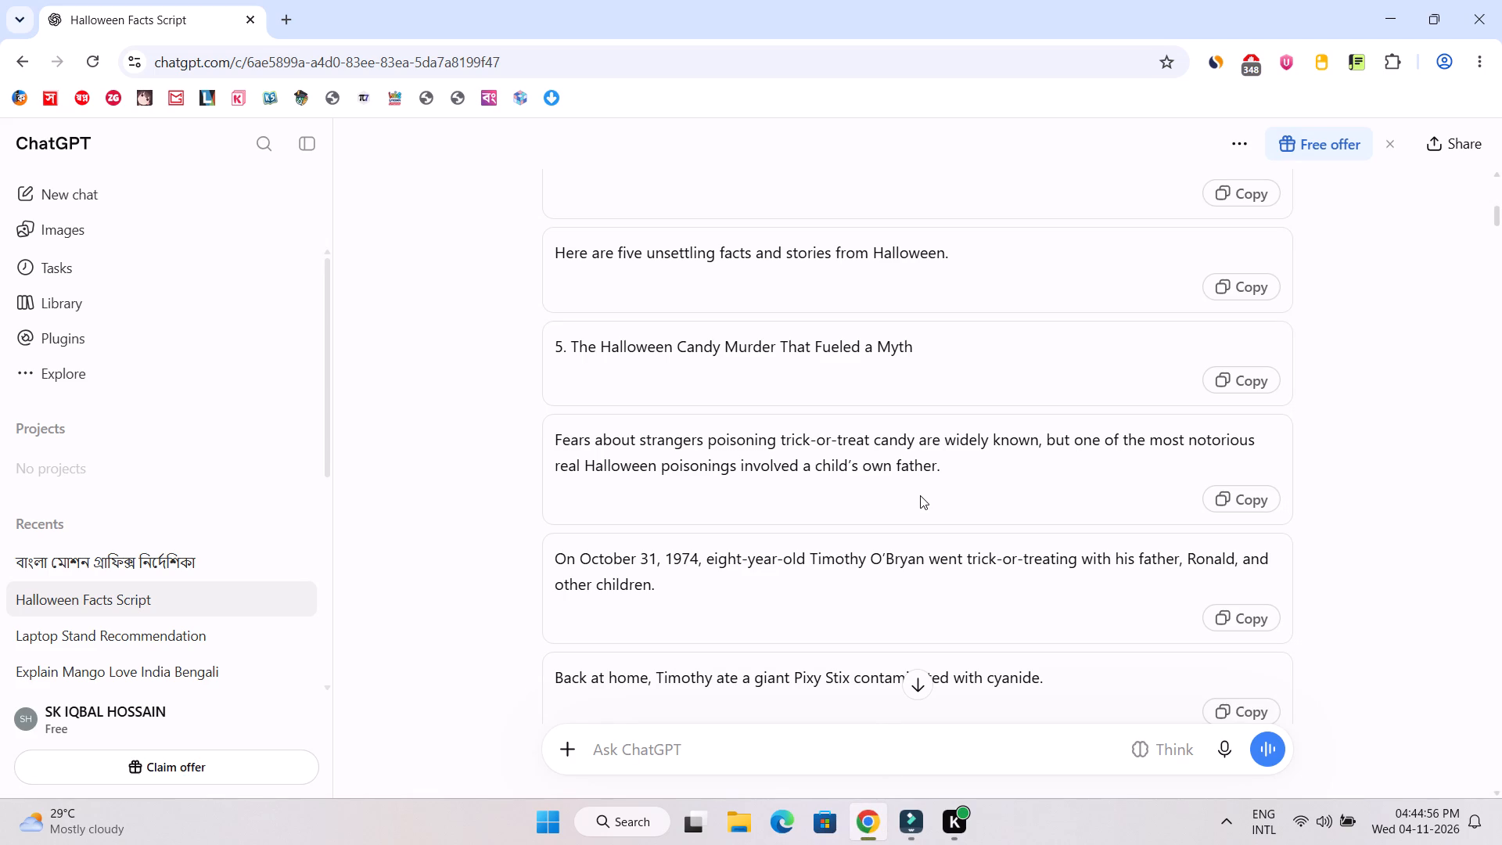
pyautogui.click(898, 831)
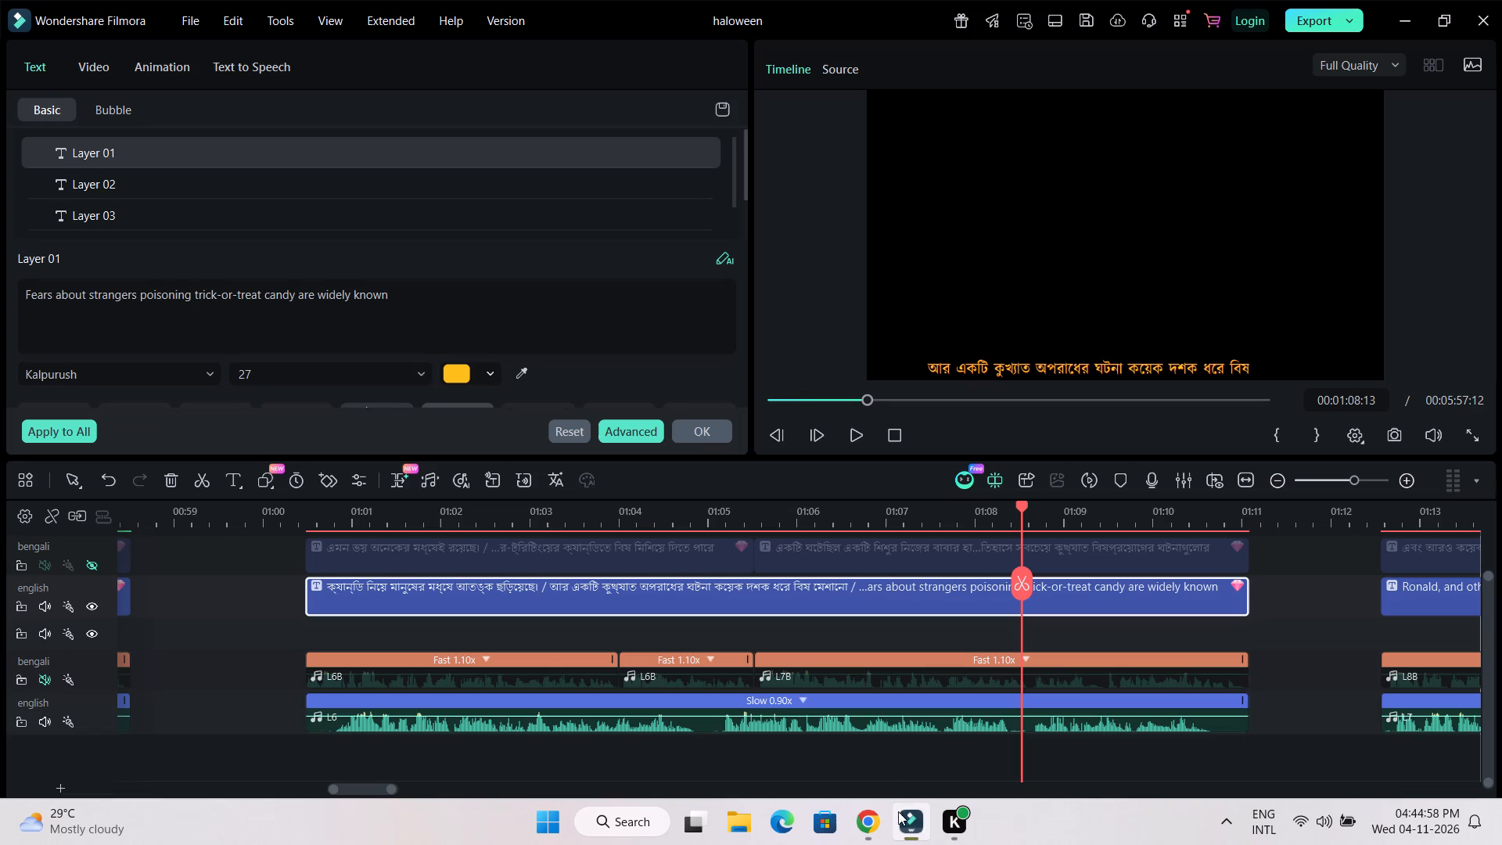
# Reopen the title in the maximized advanced editor and extend the second layer's end to the playhead at 00:00:08:01.
pyautogui.click(615, 432)
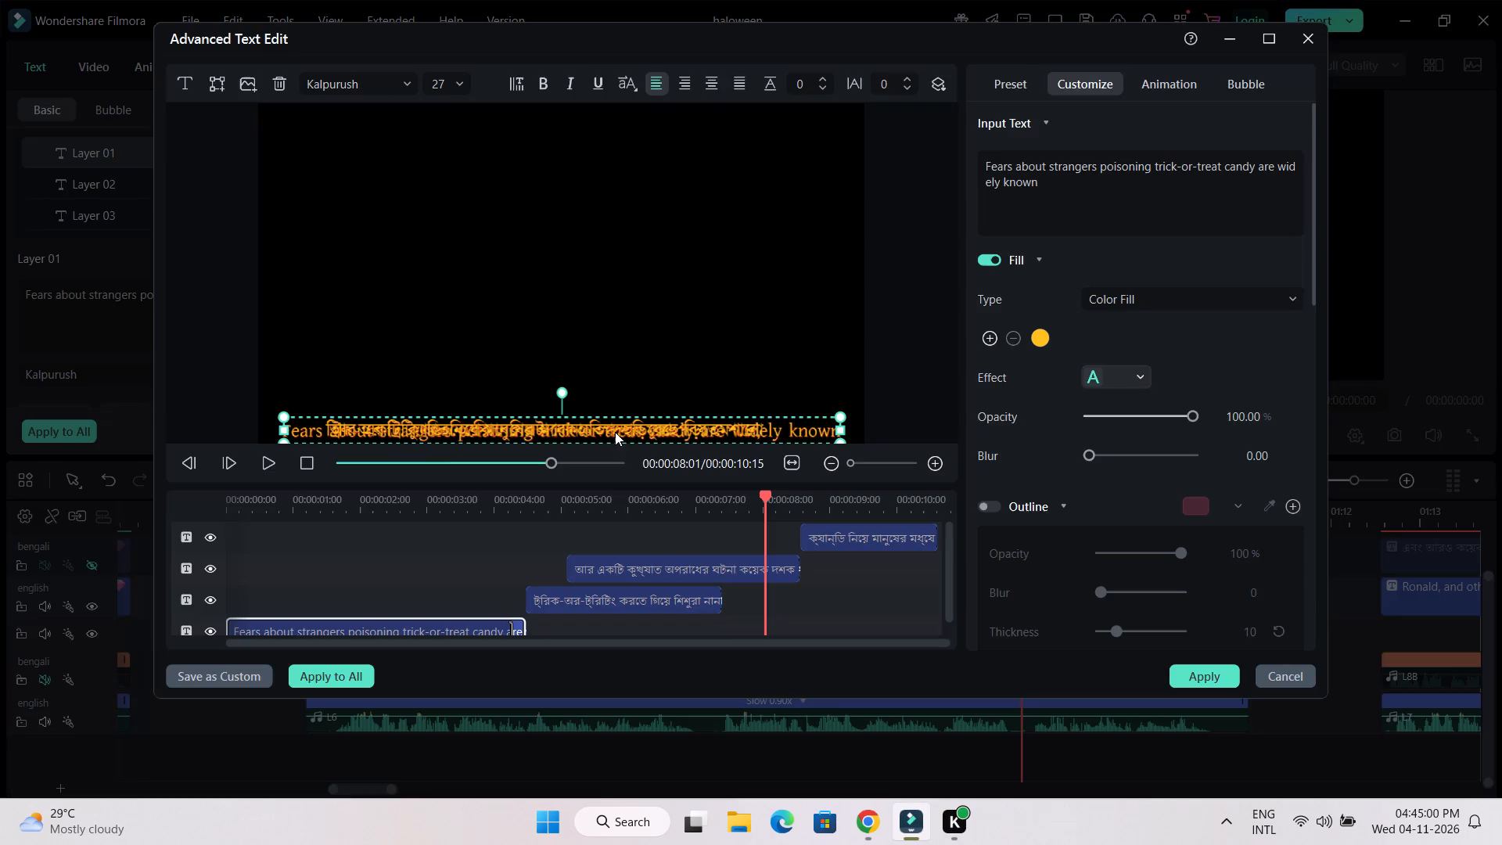
pyautogui.click(1275, 35)
pyautogui.click(671, 685)
pyautogui.moveTo(733, 674); pyautogui.dragTo(742, 674)
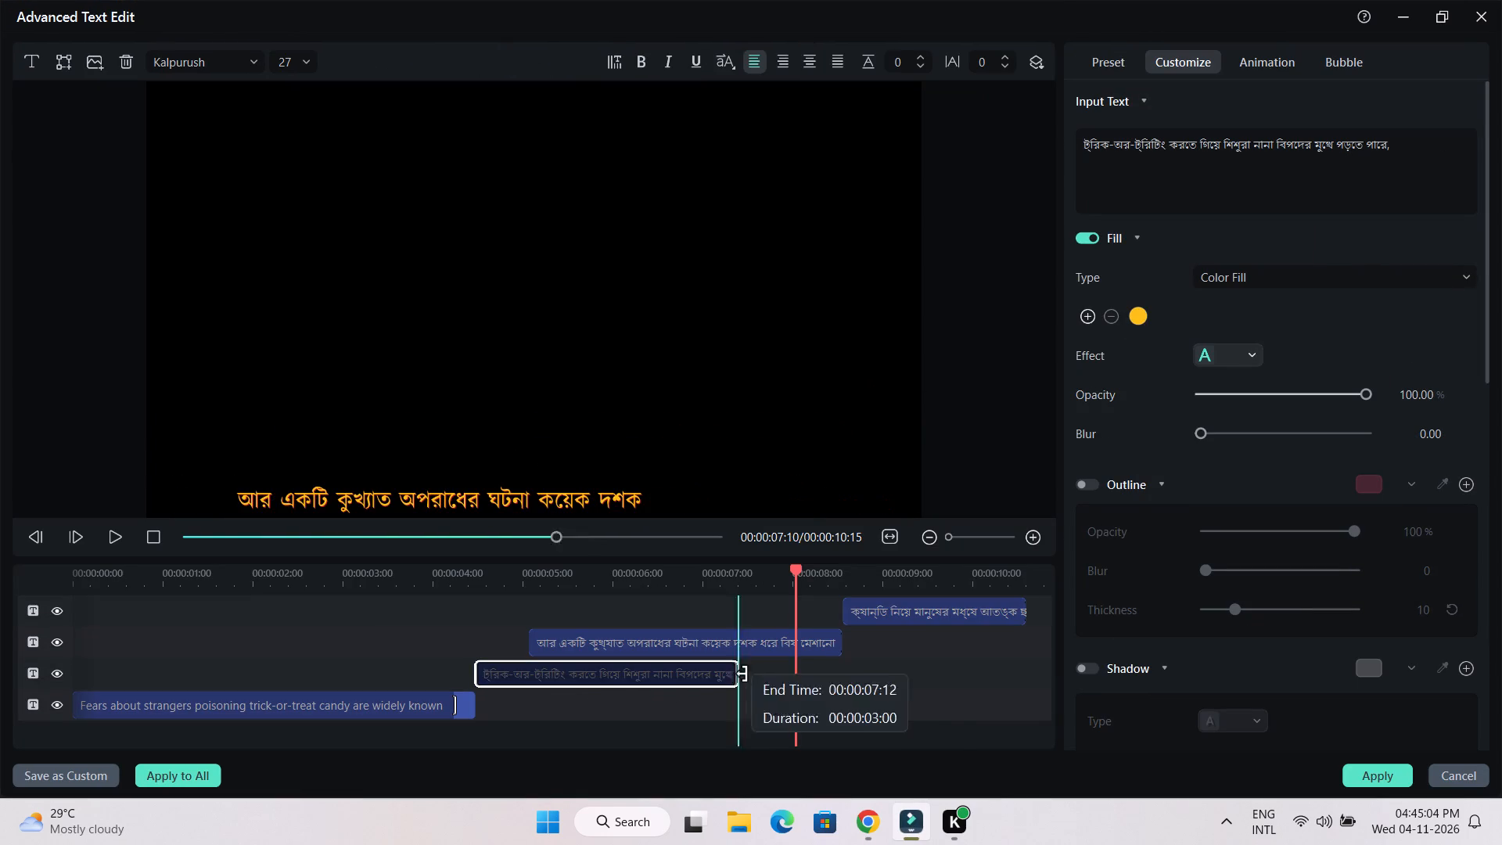
pyautogui.moveTo(742, 674); pyautogui.dragTo(789, 685)
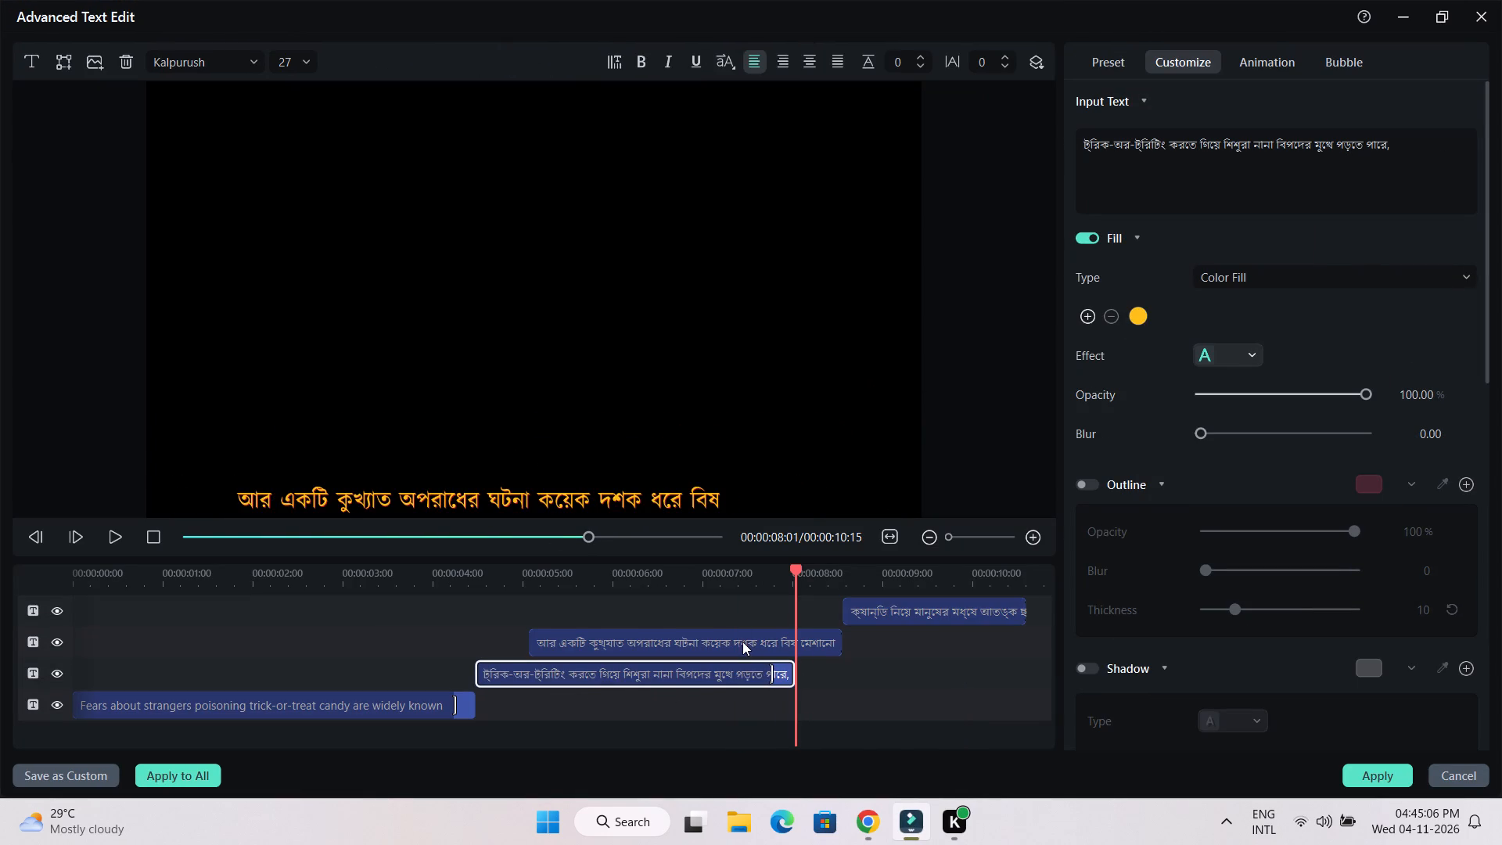
# Delete the third Bengali layer, which overlaps the second layer.
pyautogui.click(750, 635)
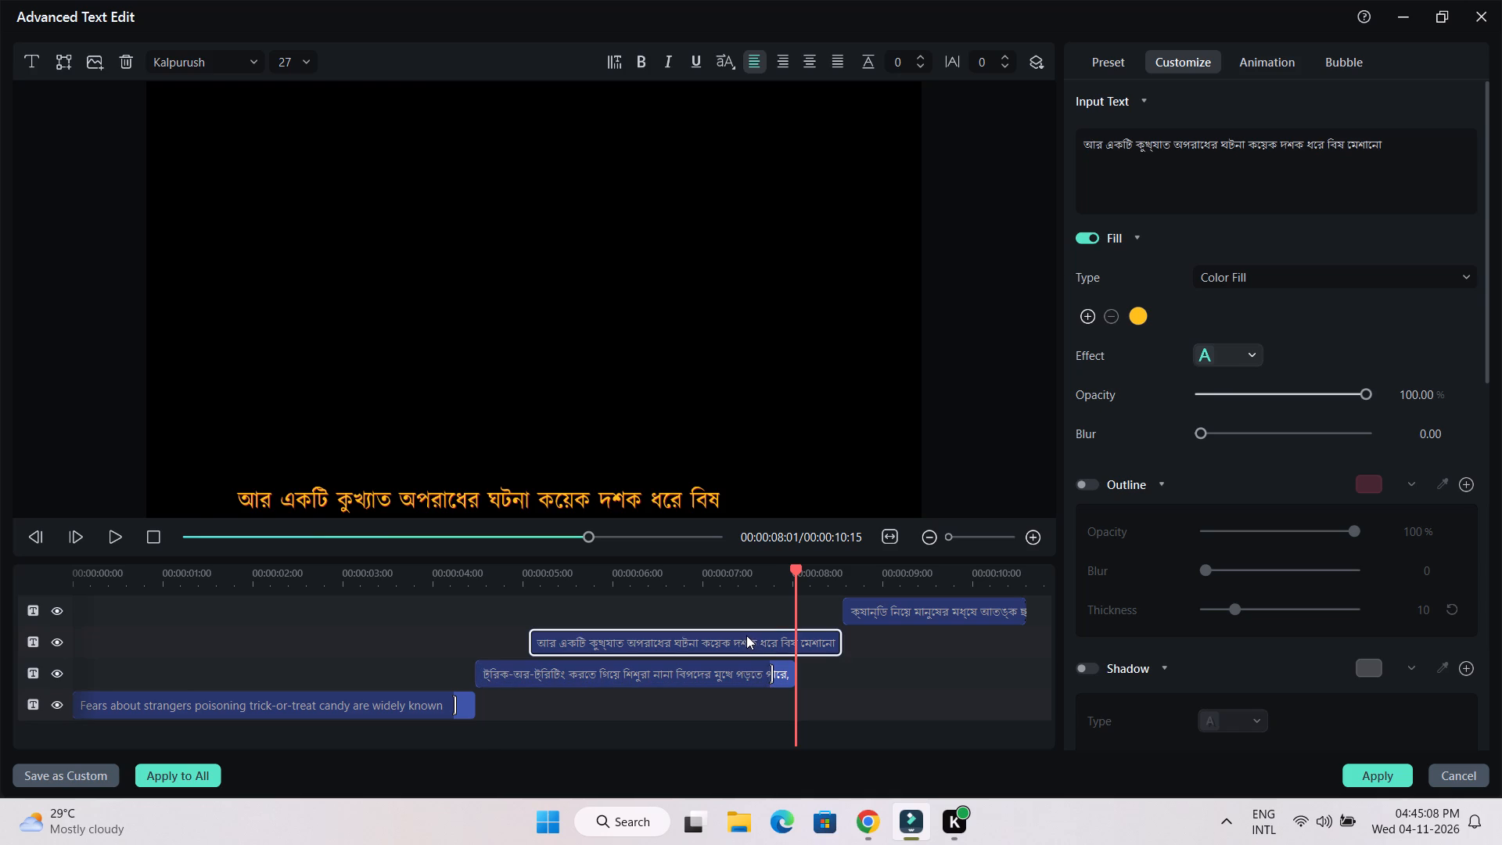
pyautogui.press('Delete')
# Start the last layer at 00:00:08:01 and lengthen its text animation nearly to the layer's end.
pyautogui.click(857, 615)
pyautogui.moveTo(847, 610); pyautogui.dragTo(802, 617)
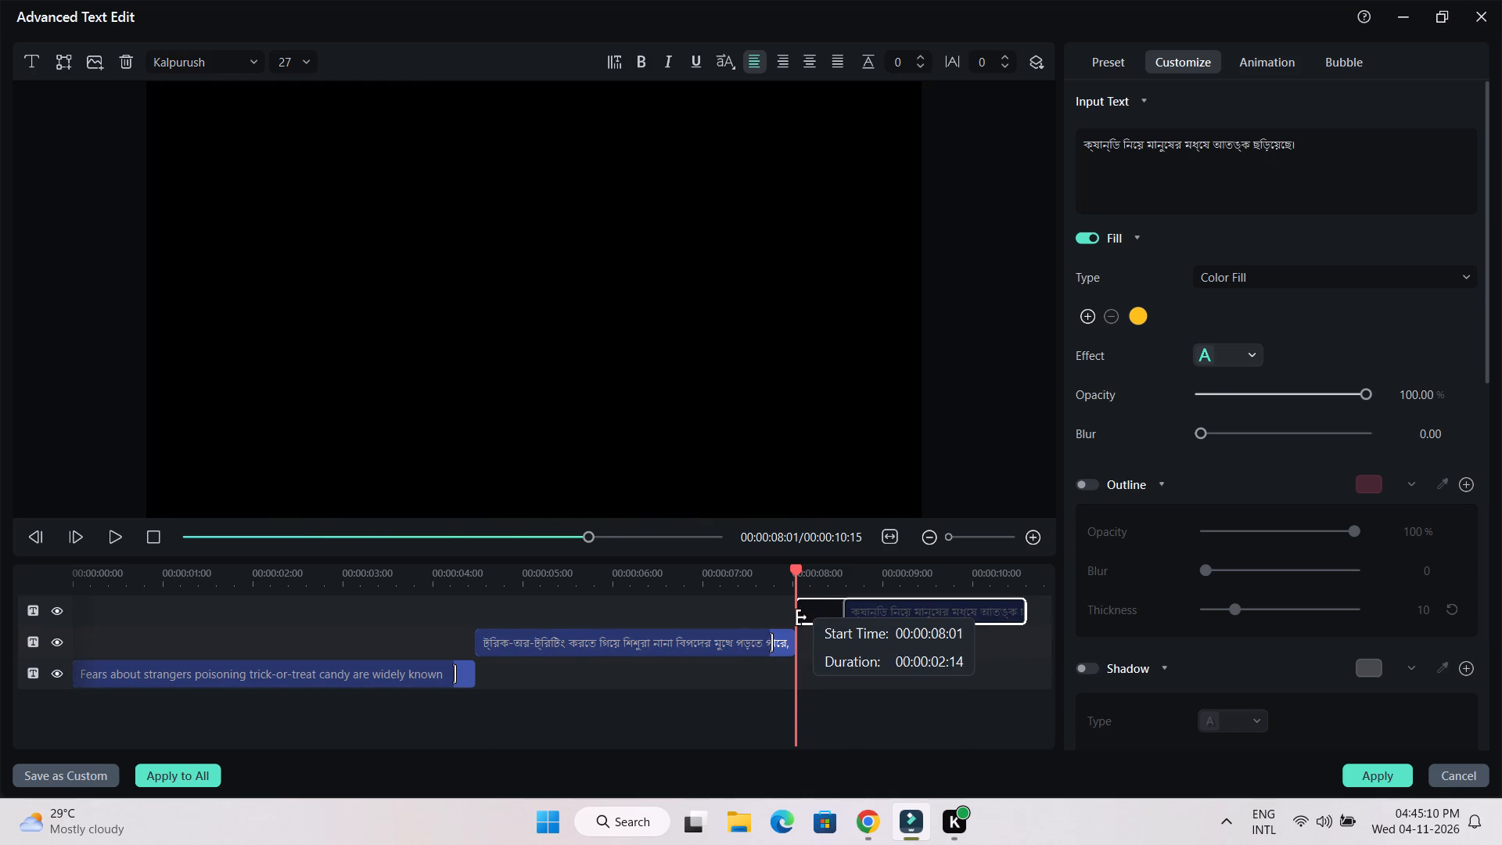
pyautogui.moveTo(802, 617); pyautogui.dragTo(799, 618)
pyautogui.moveTo(868, 612); pyautogui.dragTo(963, 610)
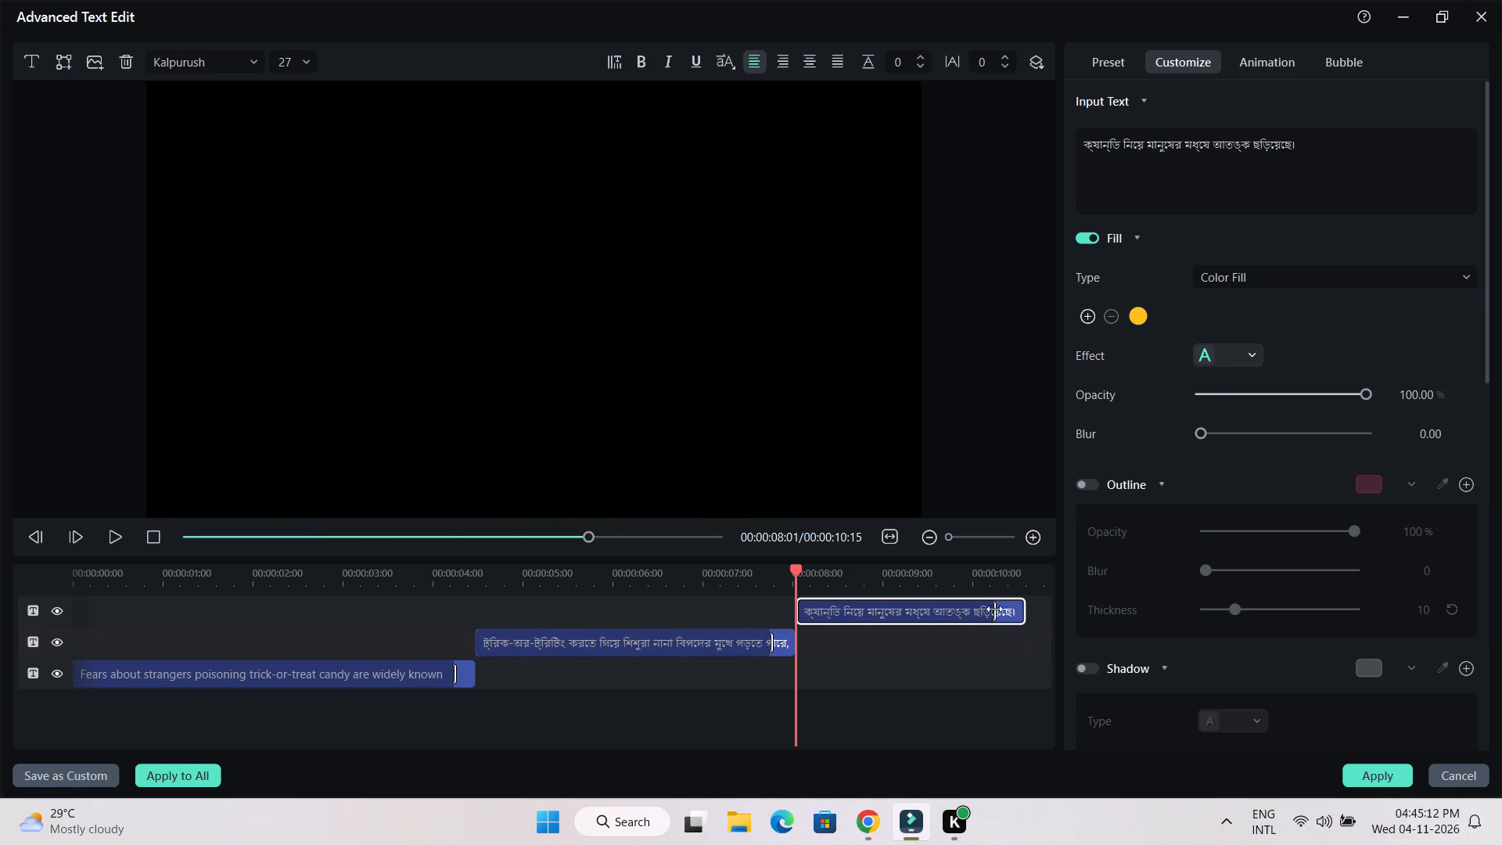
pyautogui.moveTo(997, 609); pyautogui.dragTo(1012, 609)
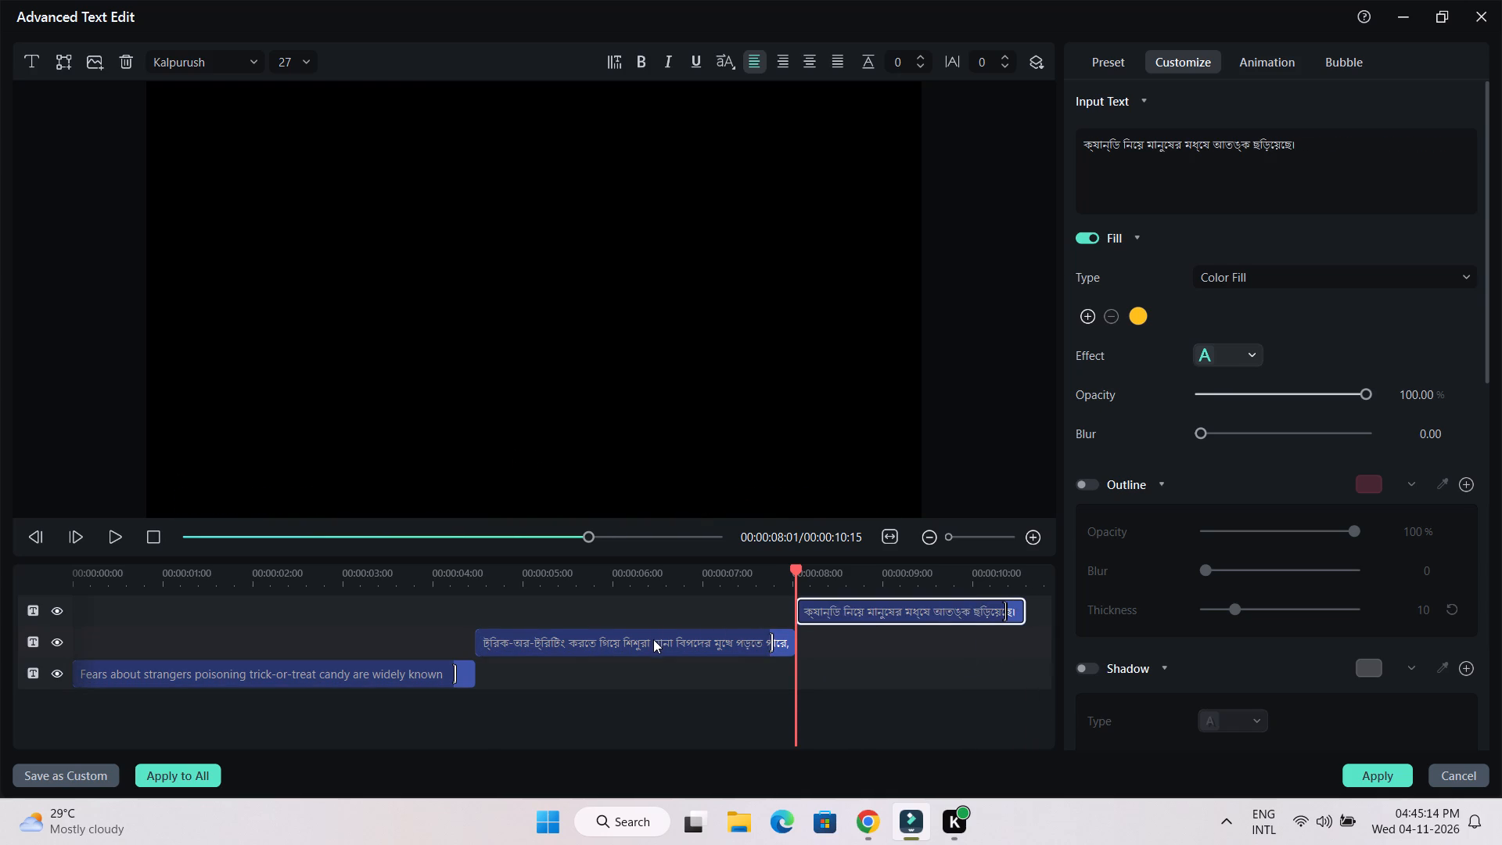
# Replace the second layer's Bengali text with the copied sentence, trimmed to "but one of the most notorious real Halloween poisonings".
pyautogui.doubleClick(653, 639)
pyautogui.moveTo(1422, 152); pyautogui.dragTo(1070, 137)
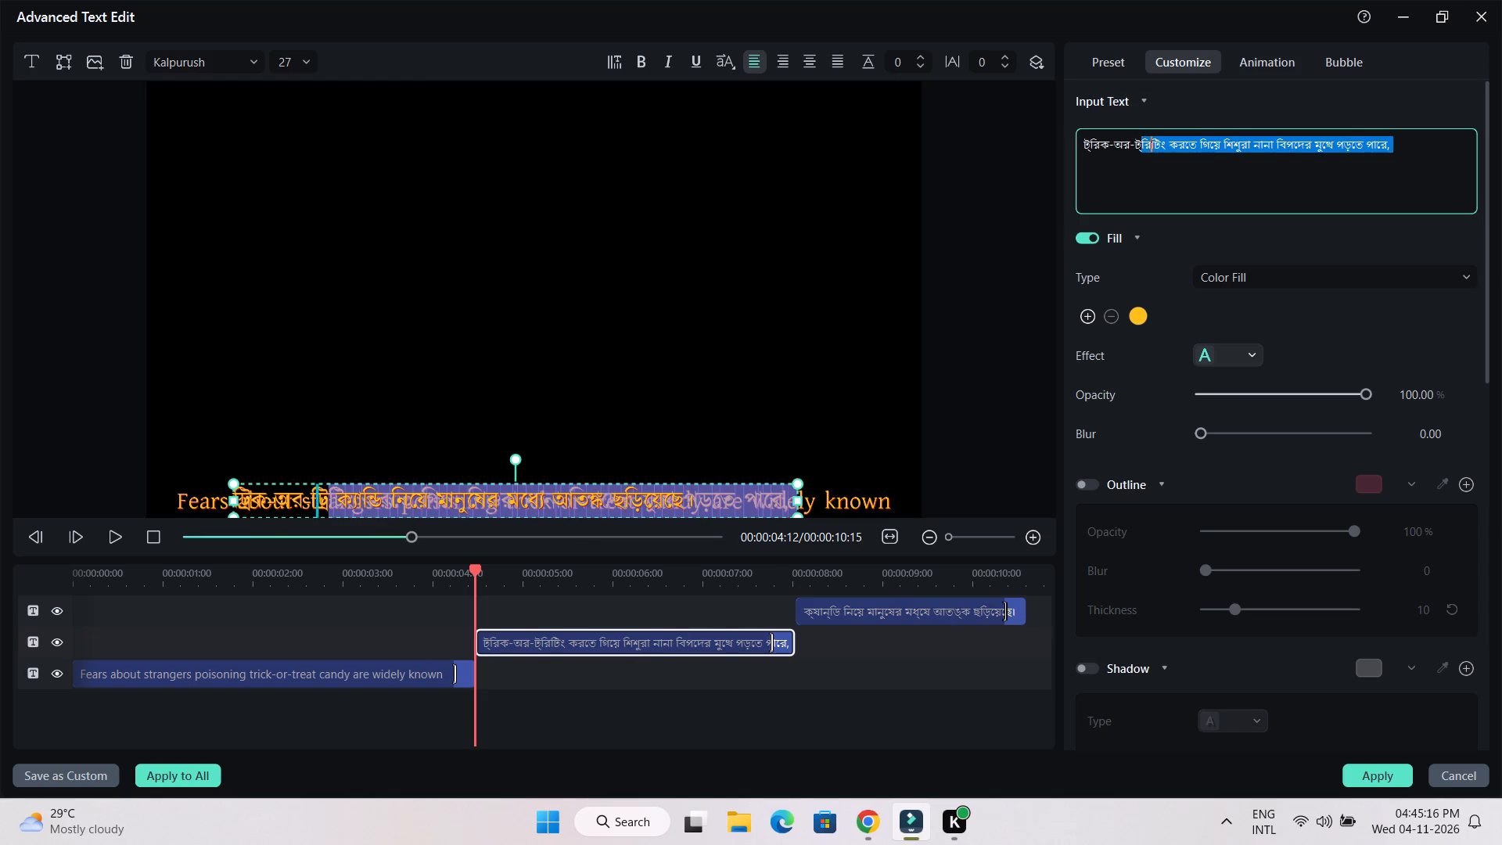
pyautogui.moveTo(1070, 137); pyautogui.dragTo(1064, 137)
pyautogui.hotkey('ctrl', 'v')
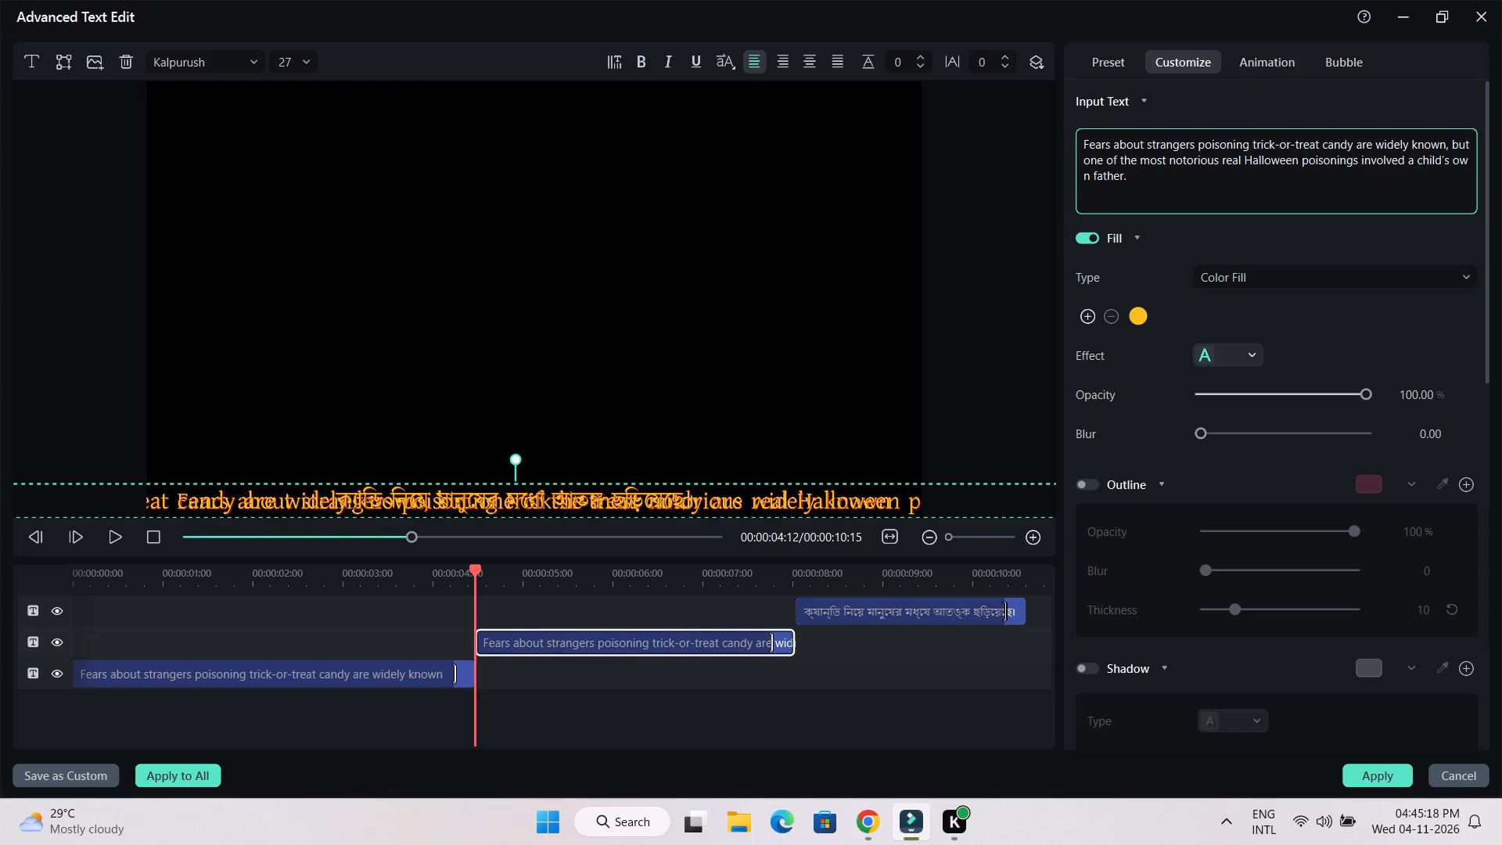
pyautogui.moveTo(1450, 147); pyautogui.dragTo(995, 147)
pyautogui.press('BackSpace')
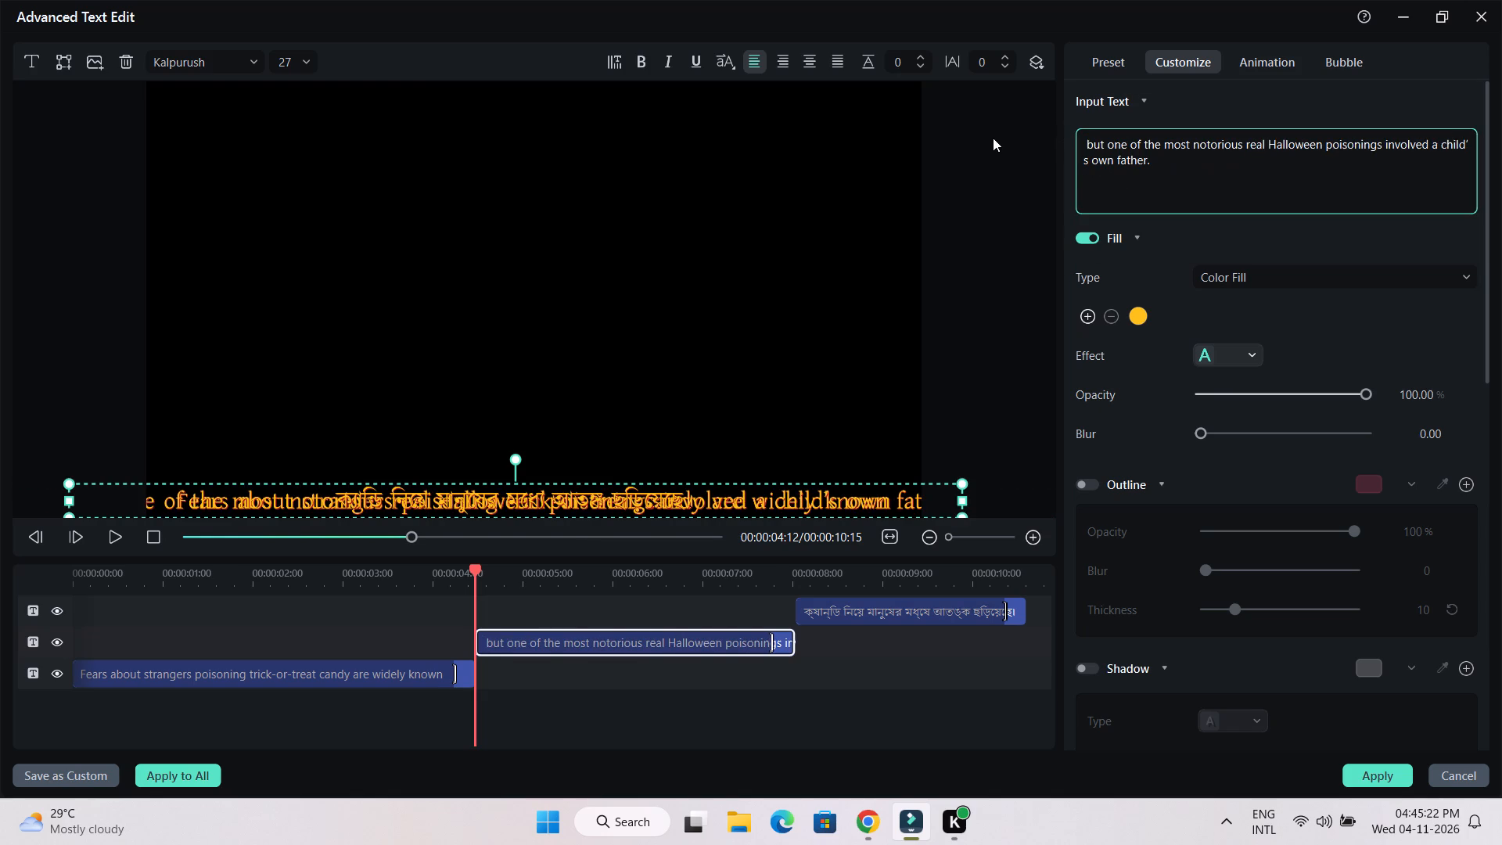
pyautogui.press('Right')
pyautogui.press('BackSpace')
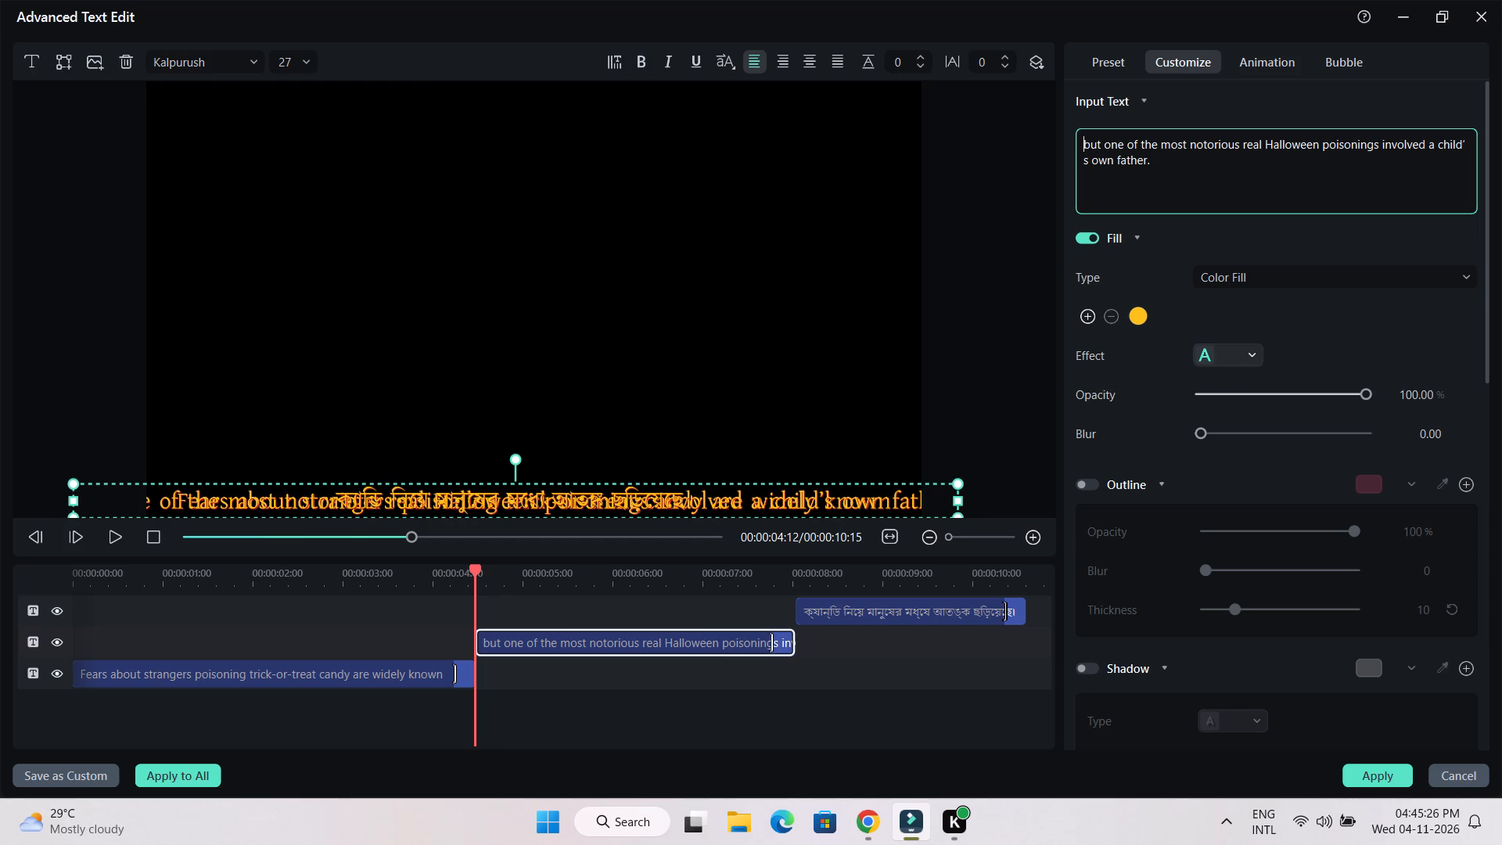
pyautogui.moveTo(1380, 145); pyautogui.dragTo(1428, 188)
pyautogui.press('BackSpace')
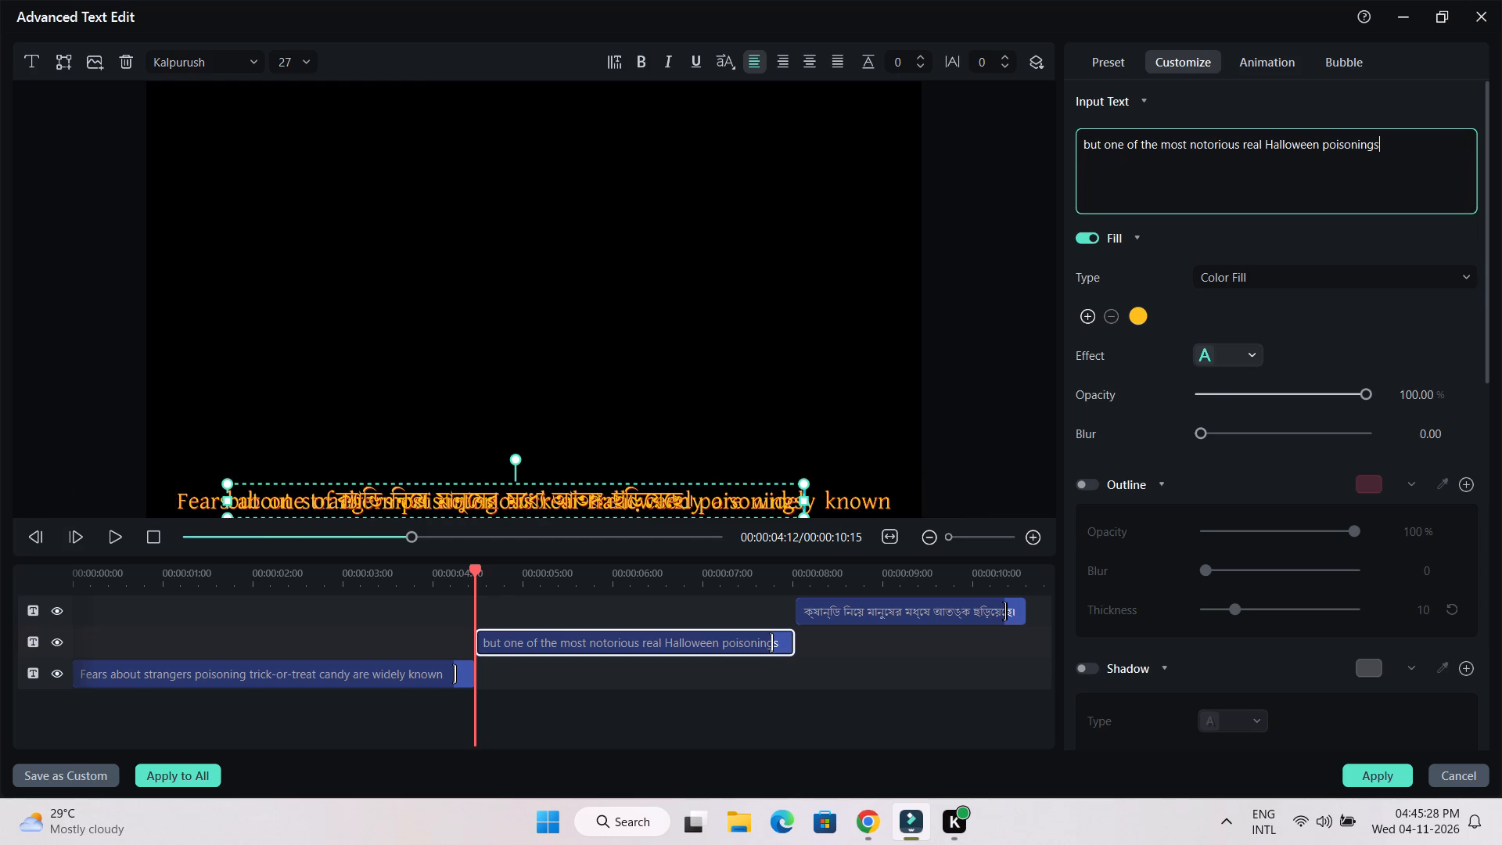
pyautogui.press('BackSpace')
pyautogui.press('s')
# Hide the first and last layers so only the second layer's text shows in the preview.
pyautogui.click(59, 672)
pyautogui.click(58, 610)
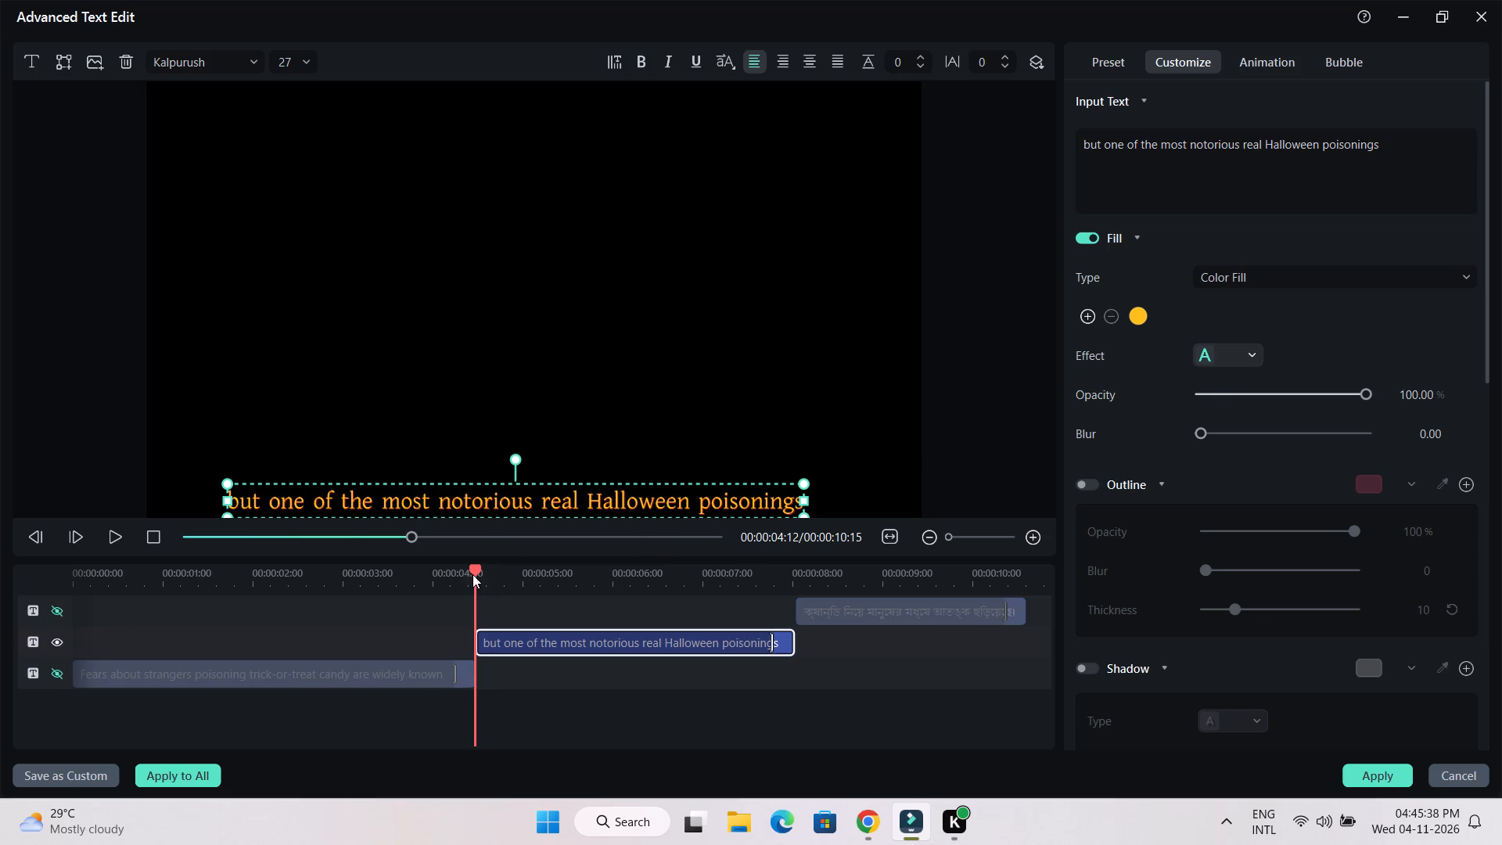
# Replace the last layer's Bengali text with the copied sentence, trimmed to "involved a child's own father.".
pyautogui.moveTo(473, 570); pyautogui.dragTo(828, 563)
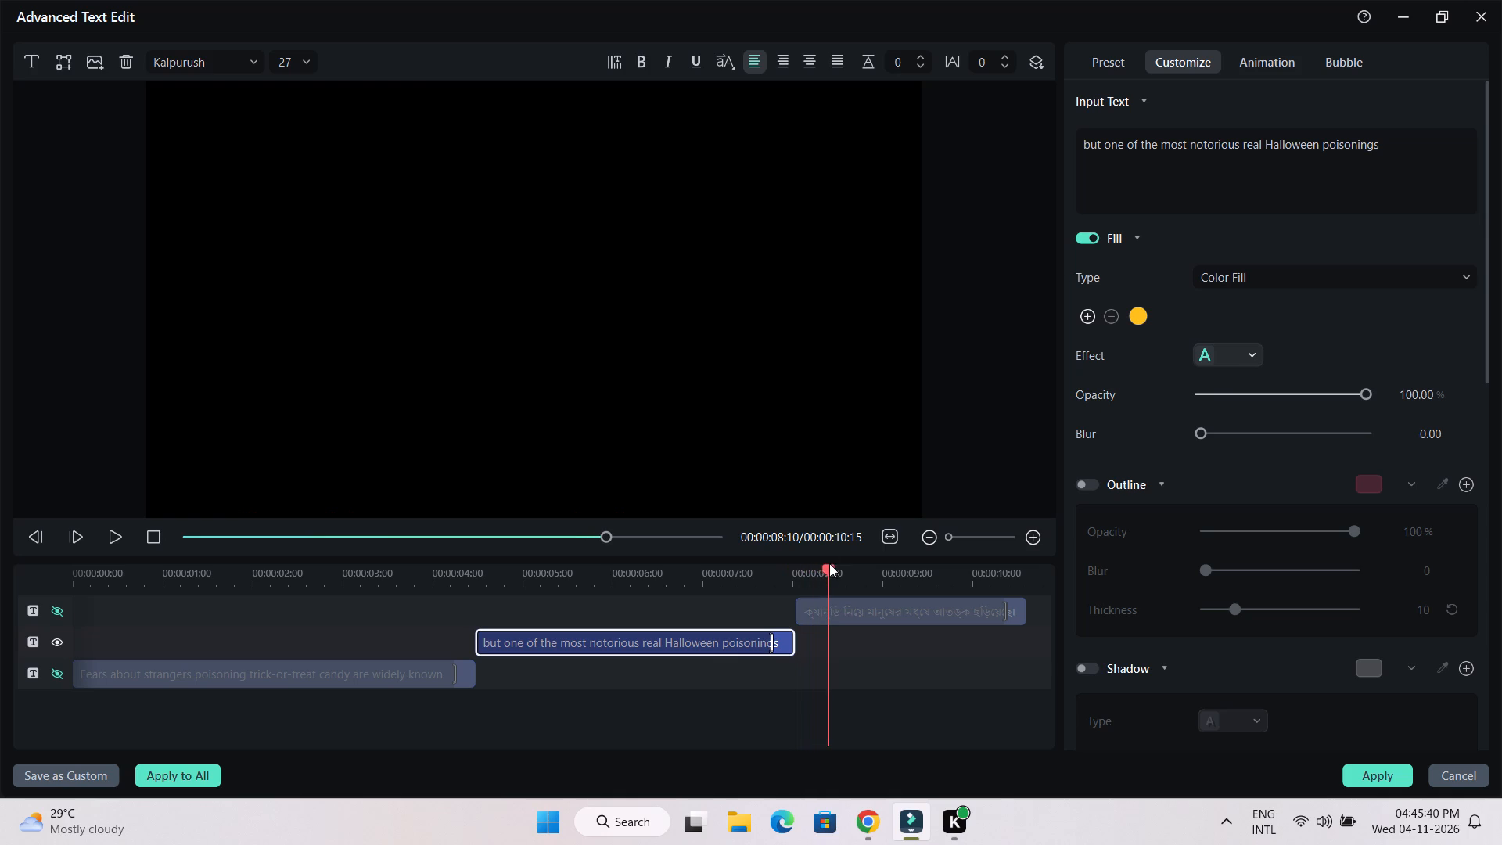
pyautogui.doubleClick(857, 607)
pyautogui.moveTo(1304, 147); pyautogui.dragTo(1141, 145)
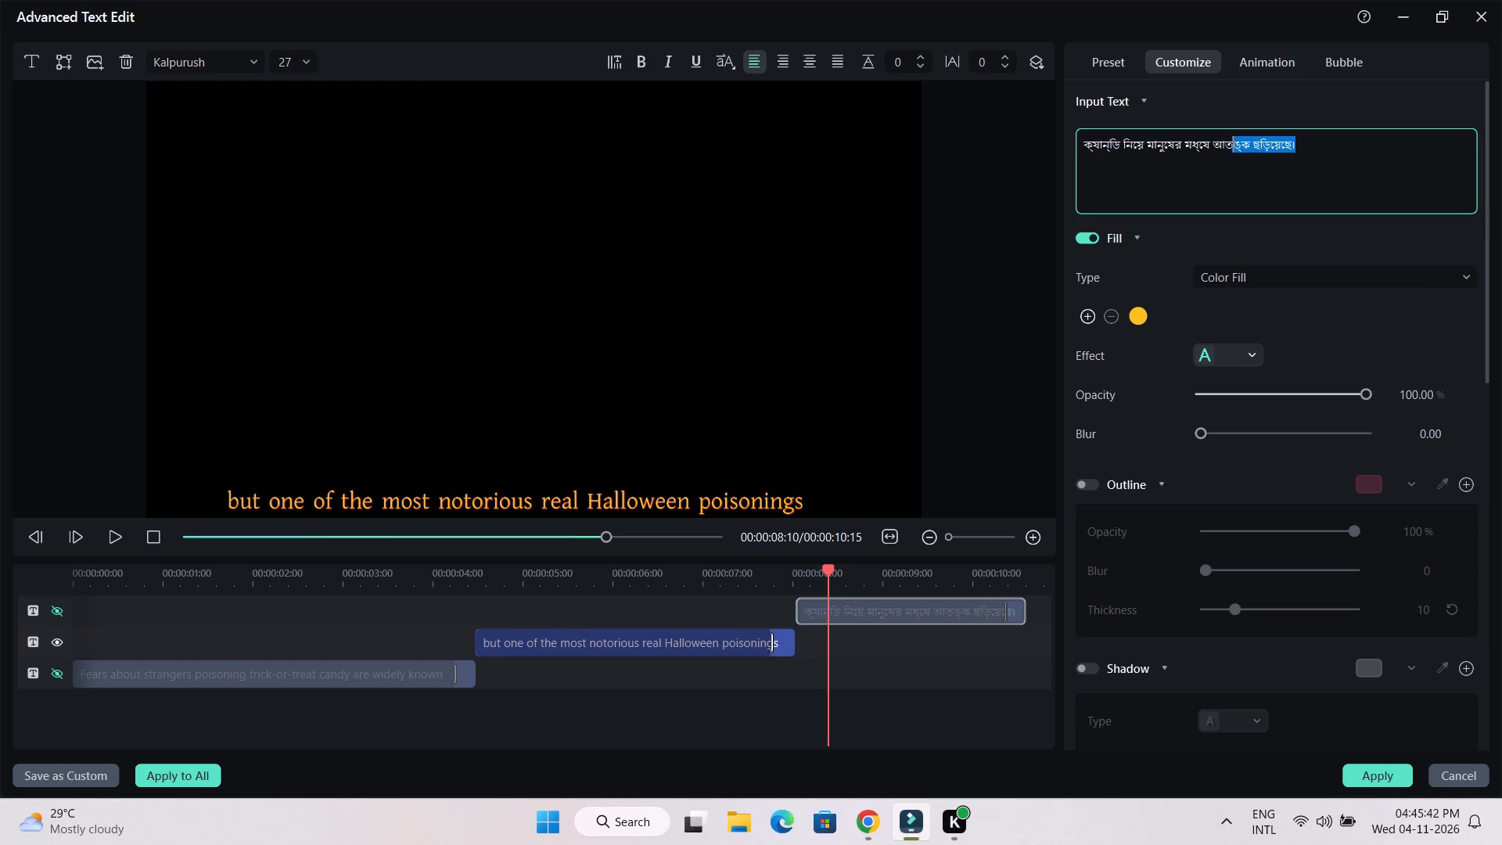
pyautogui.moveTo(1141, 145); pyautogui.dragTo(1051, 145)
pyautogui.hotkey('ctrl', 'v')
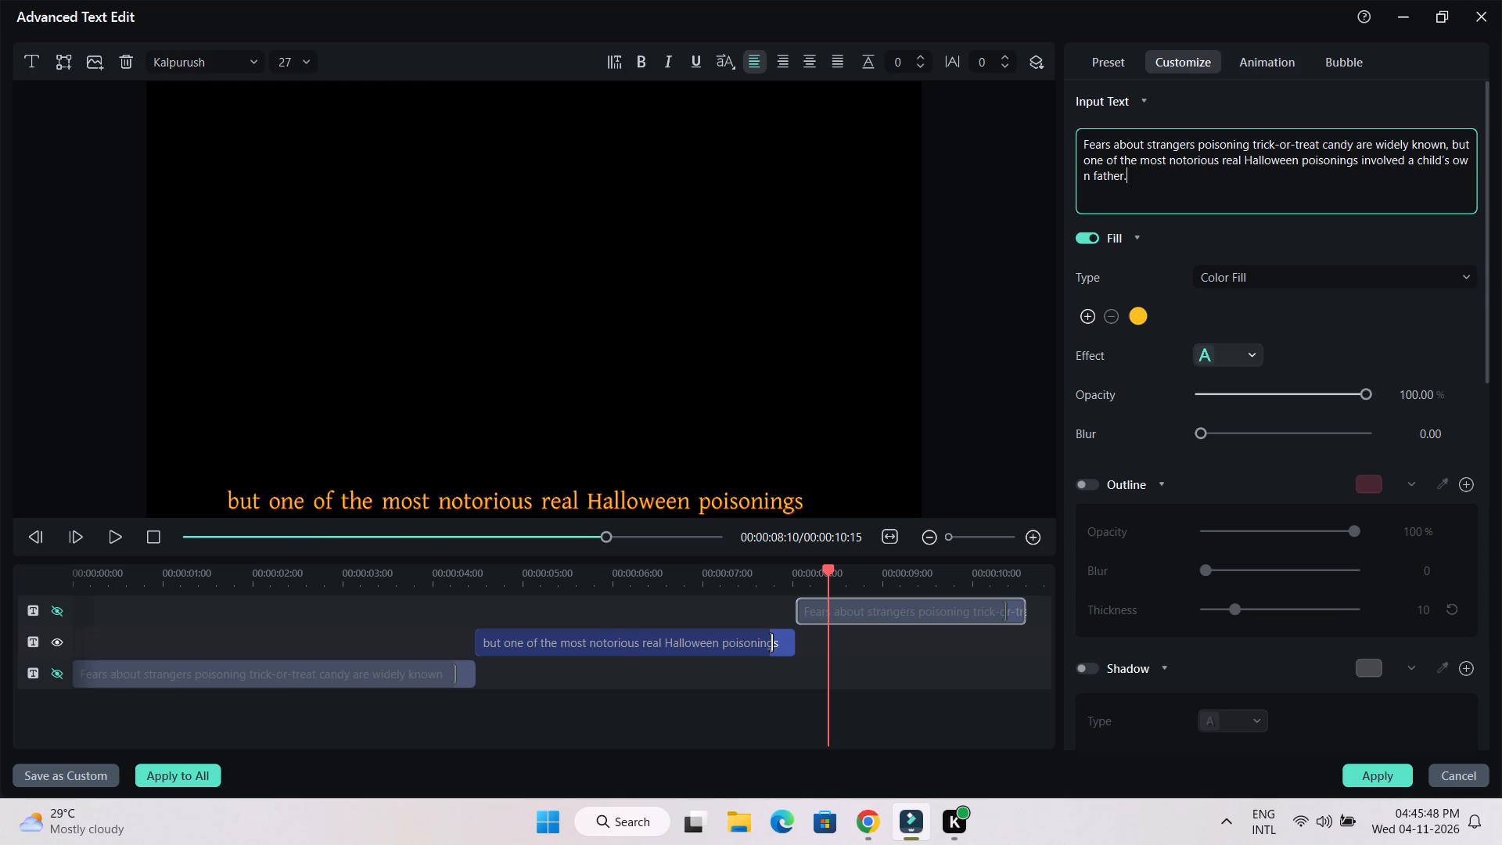
pyautogui.moveTo(1359, 162); pyautogui.dragTo(1048, 120)
pyautogui.press('BackSpace')
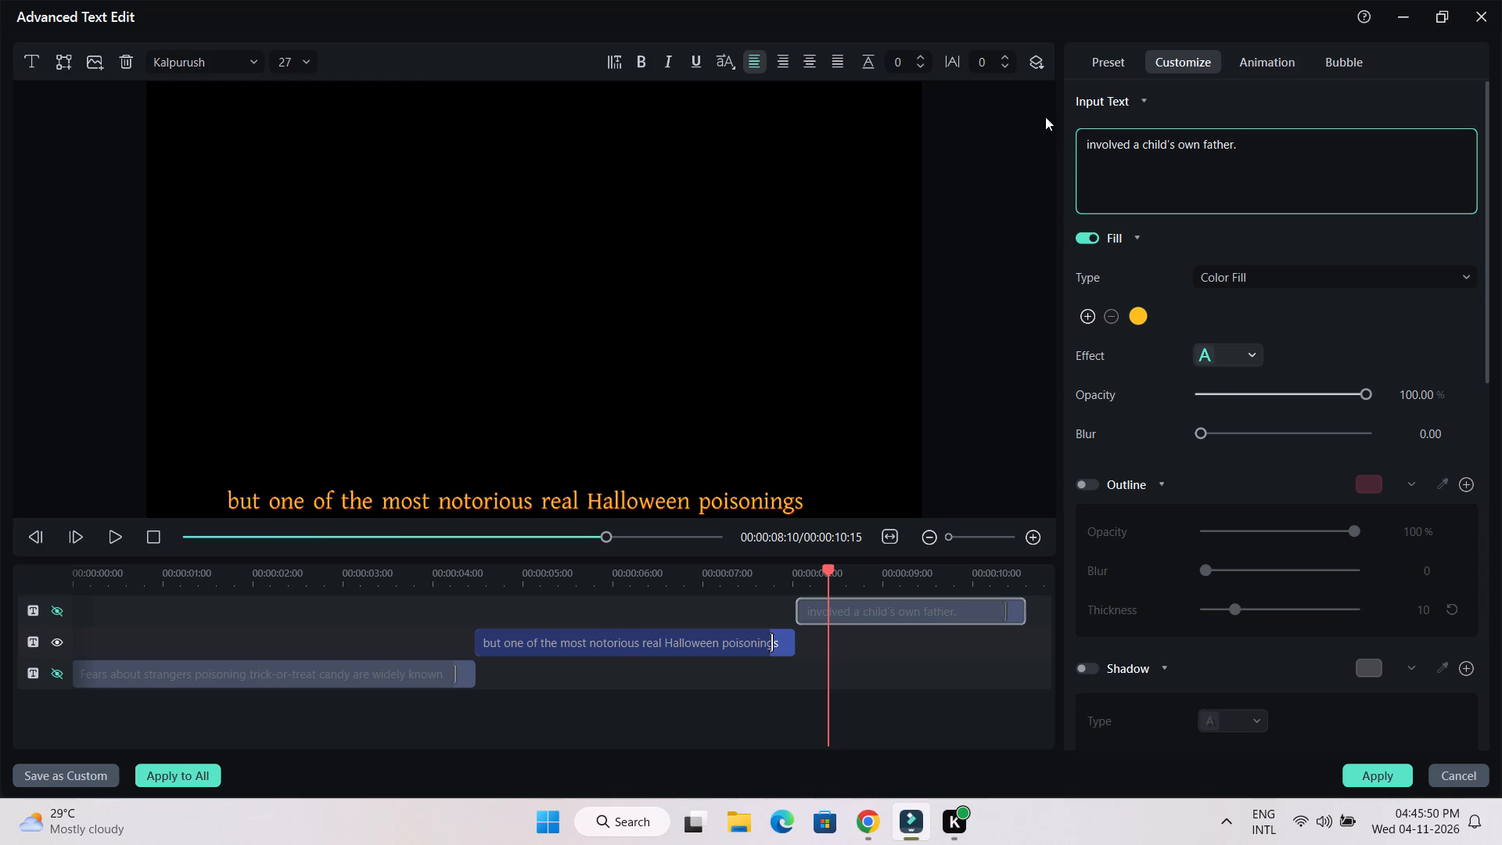
# Remove the leftover space before "involved a child's own father." in the last layer.
pyautogui.press('Right')
pyautogui.press('BackSpace')
pyautogui.press('BackSpace')
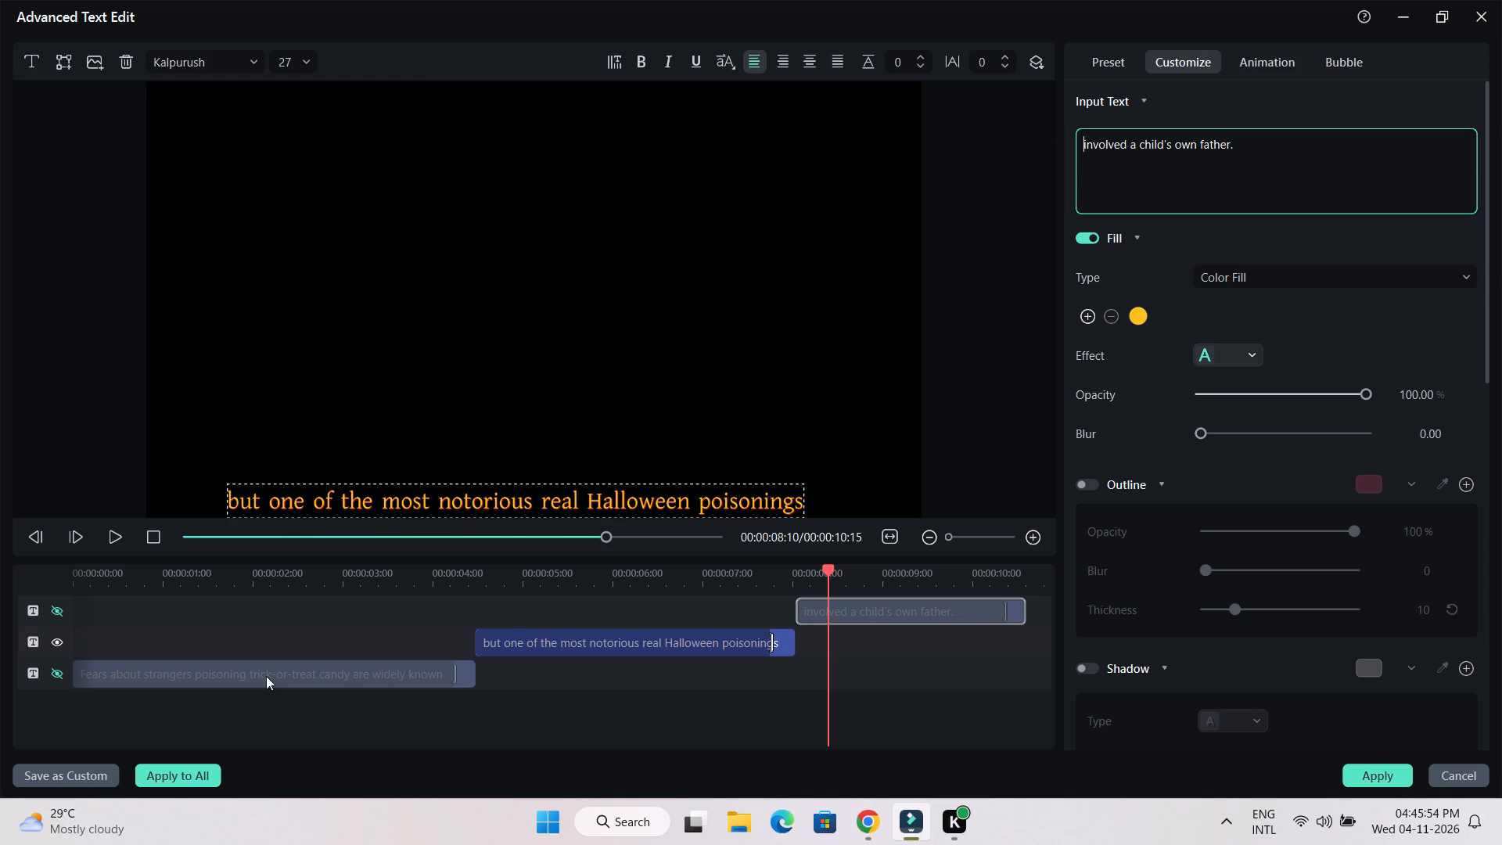
# Show the first and last layers again and apply the title edits after previewing it from the start.
pyautogui.click(55, 674)
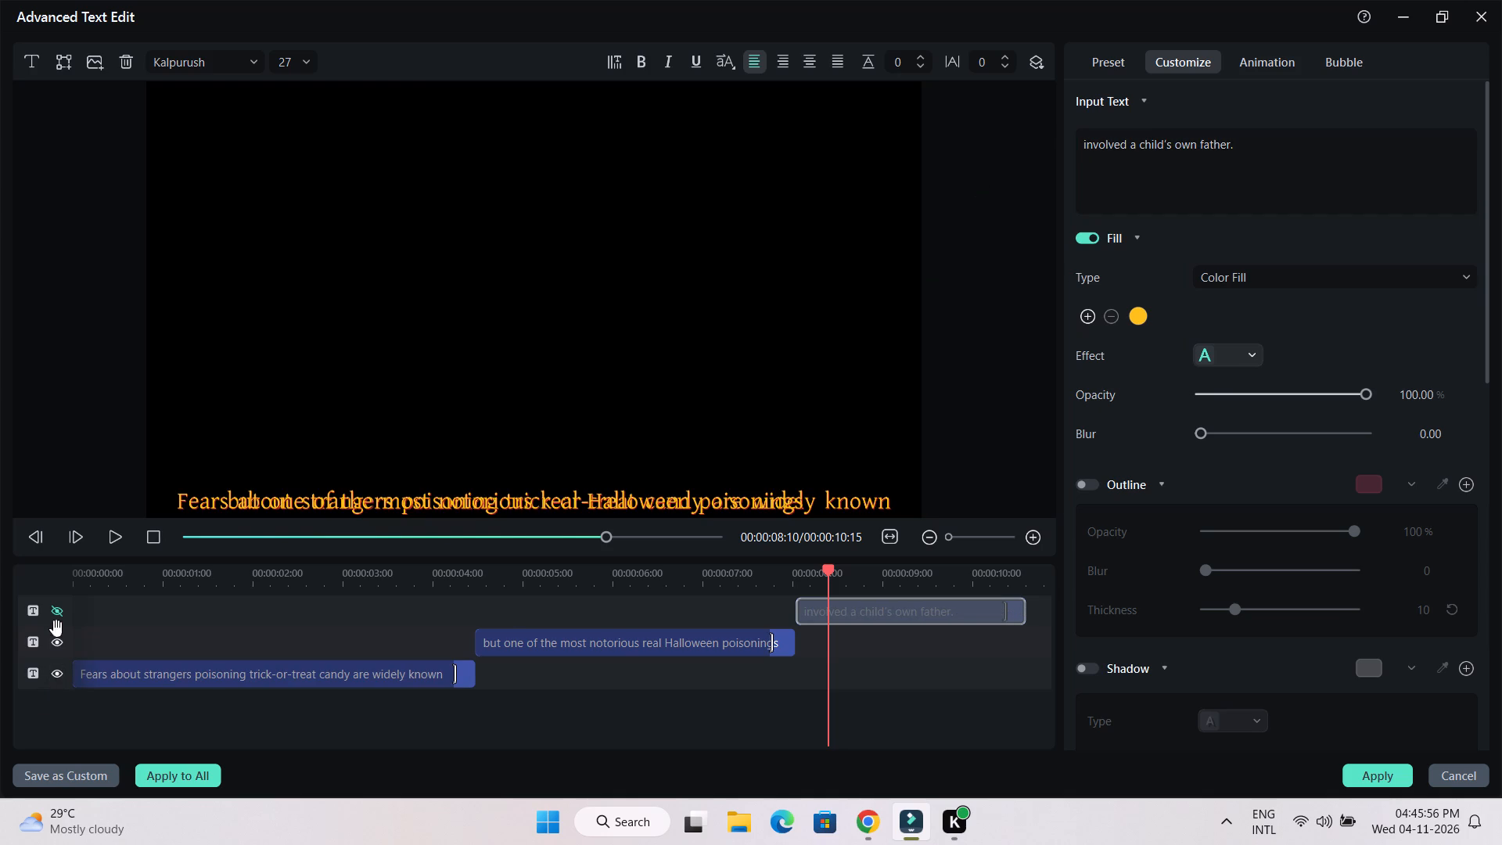
pyautogui.click(56, 612)
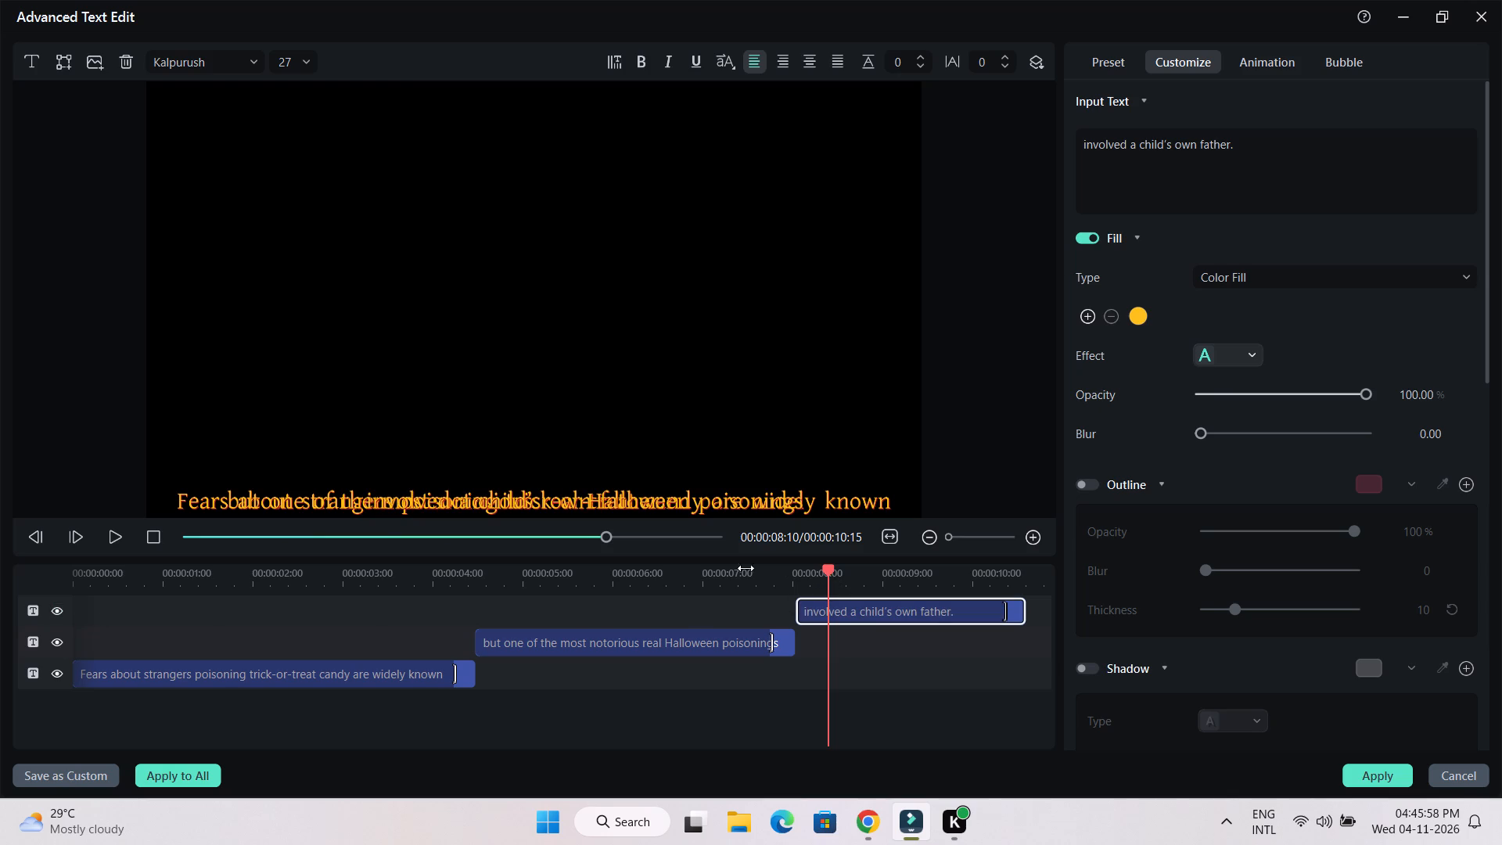
pyautogui.moveTo(607, 537); pyautogui.dragTo(96, 545)
pyautogui.click(110, 532)
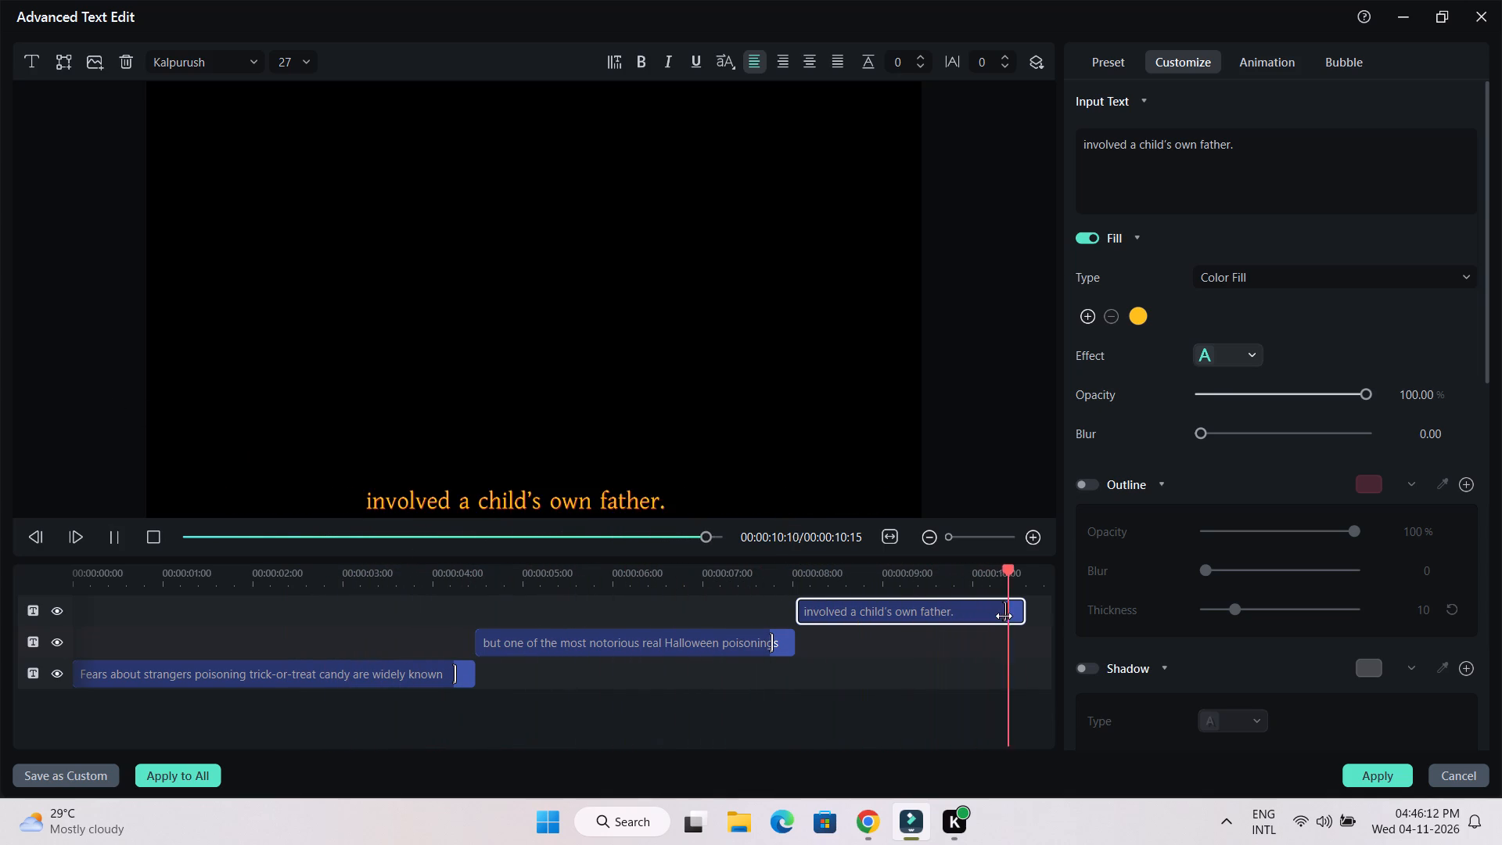
pyautogui.click(1367, 780)
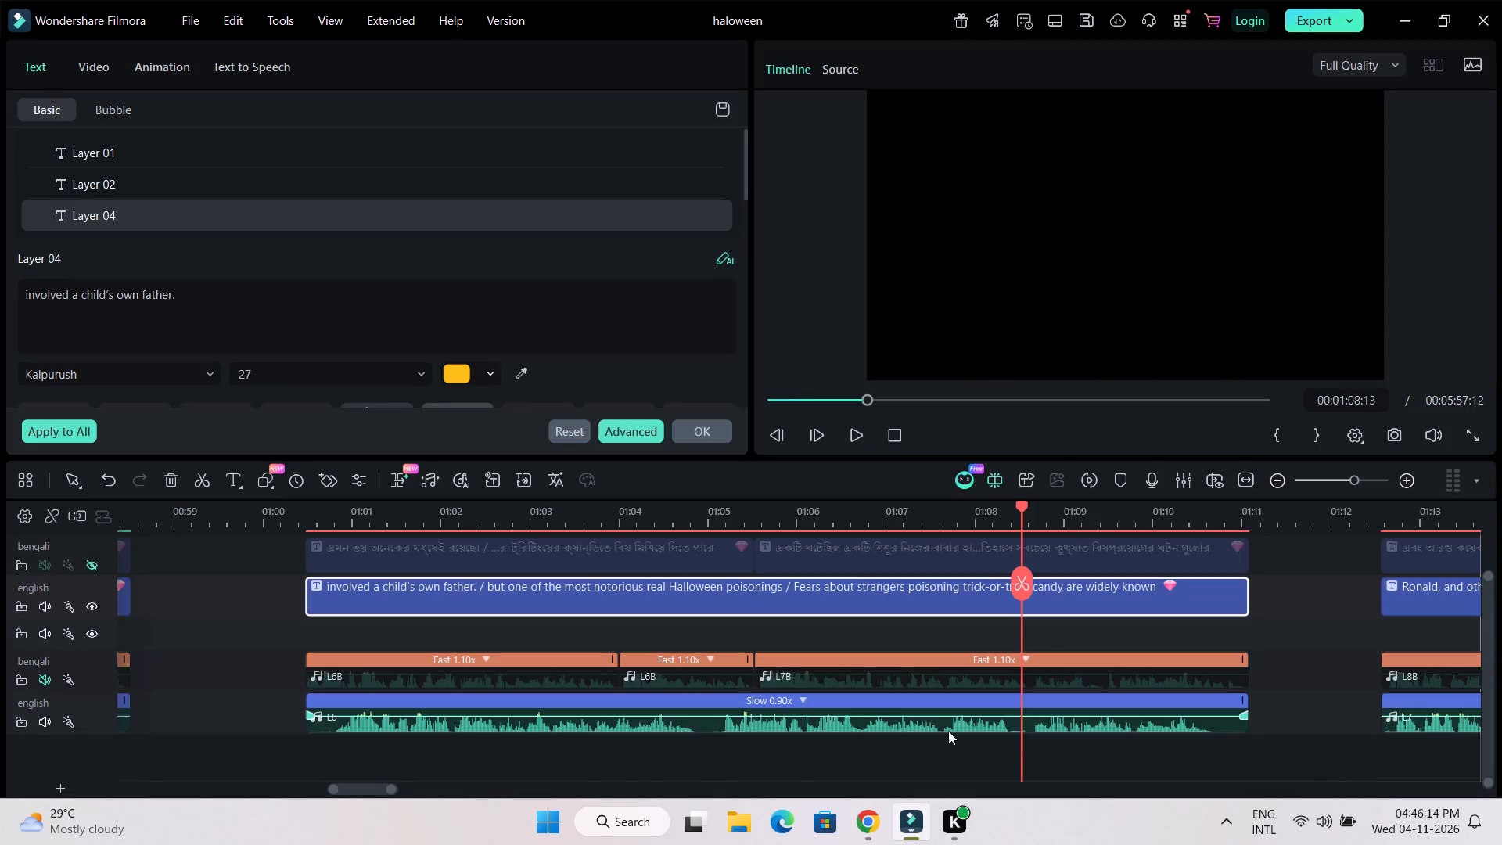
# Play the narration of the clip starting near 00:53 and copy its line "5. The Halloween Candy Murder That Fueled a Myth" from the ChatGPT script.
pyautogui.moveTo(774, 522); pyautogui.dragTo(566, 523)
pyautogui.click(641, 519)
pyautogui.moveTo(655, 515); pyautogui.dragTo(810, 522)
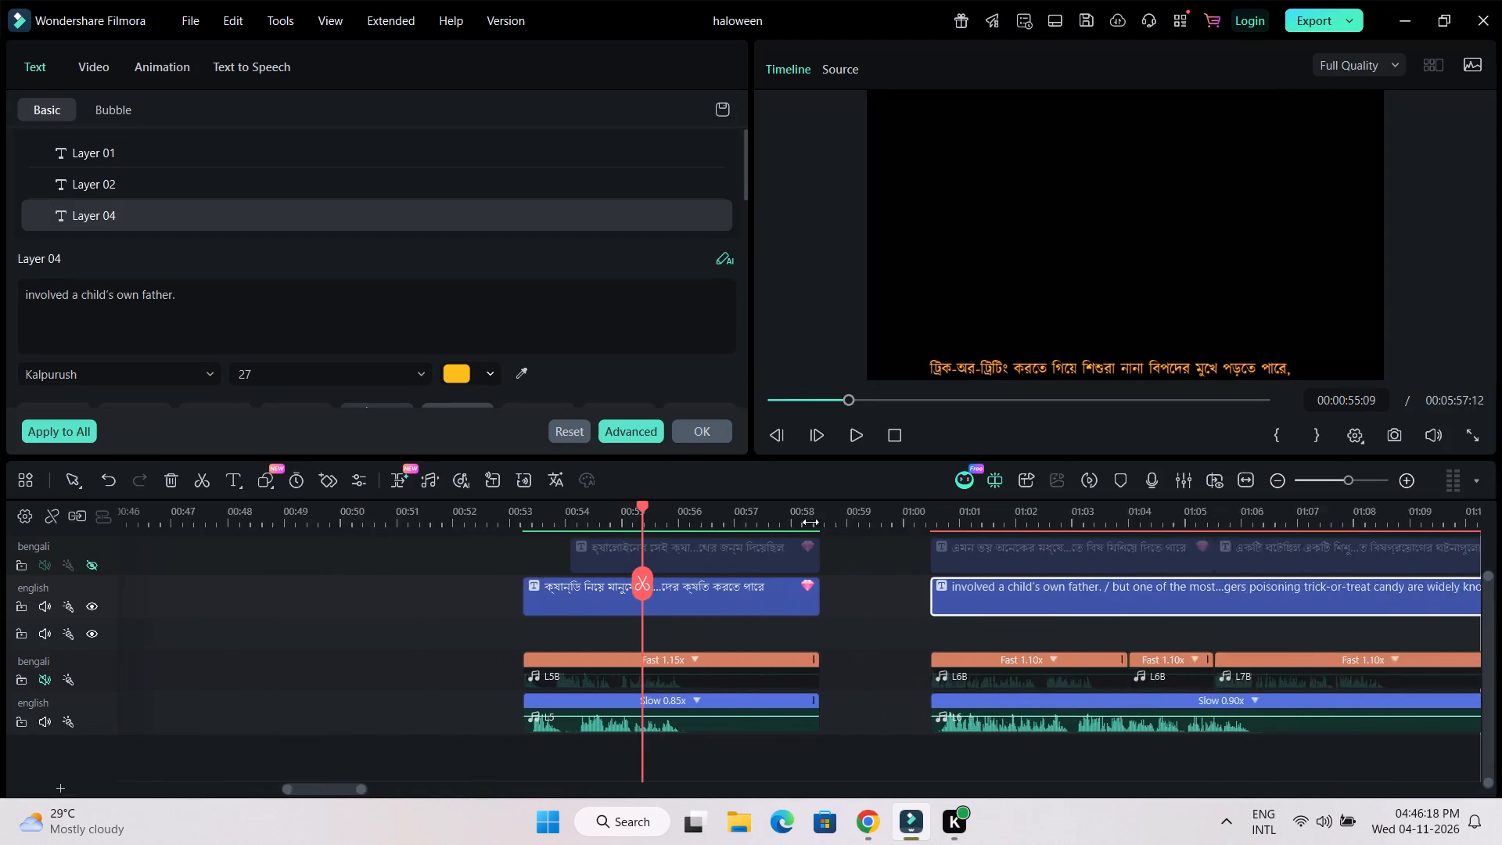
pyautogui.moveTo(810, 522); pyautogui.dragTo(1014, 534)
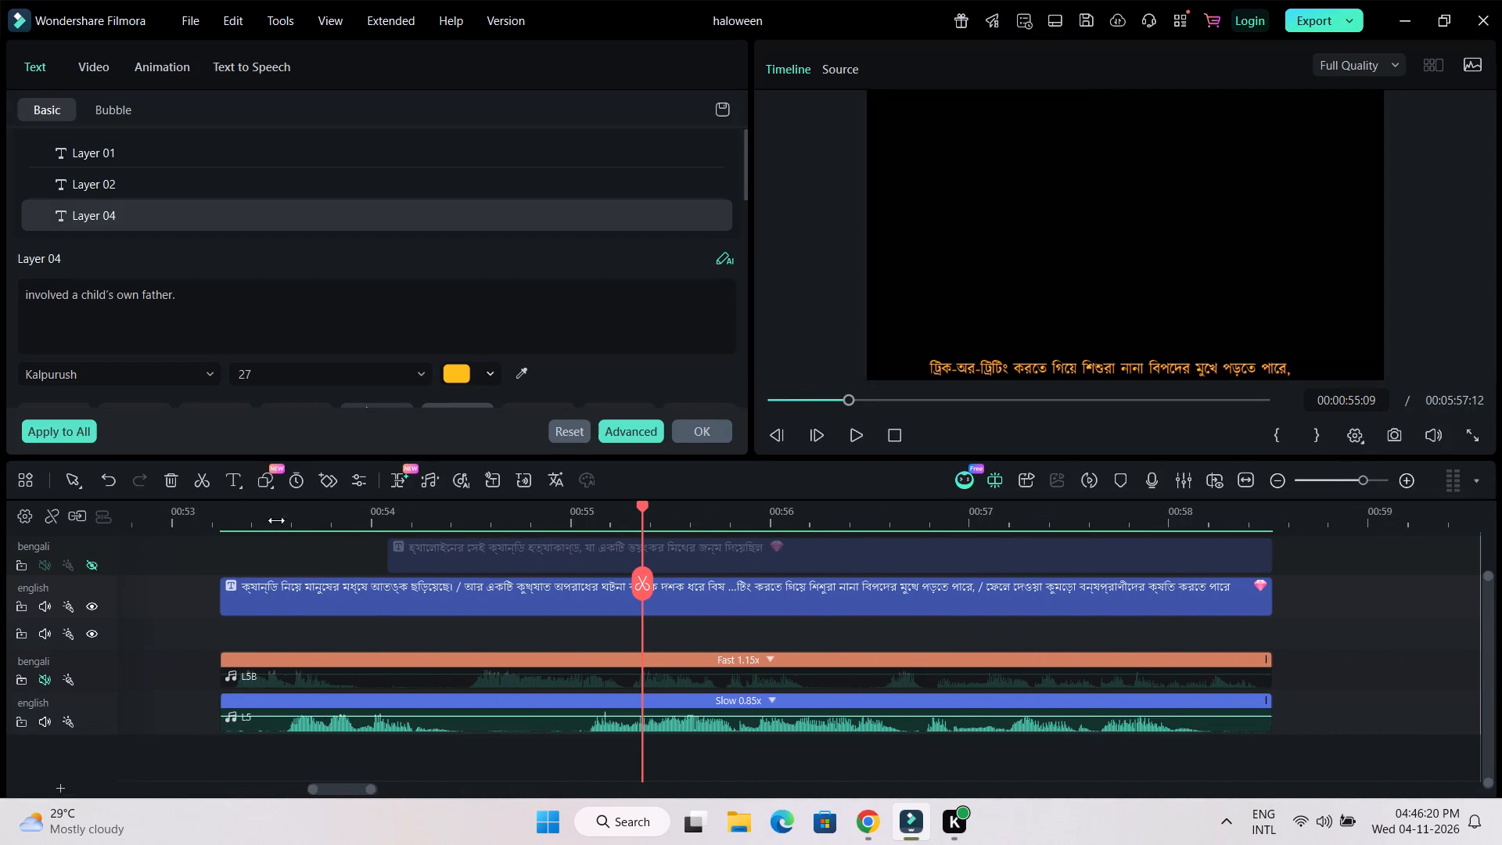
pyautogui.click(360, 510)
pyautogui.press('space')
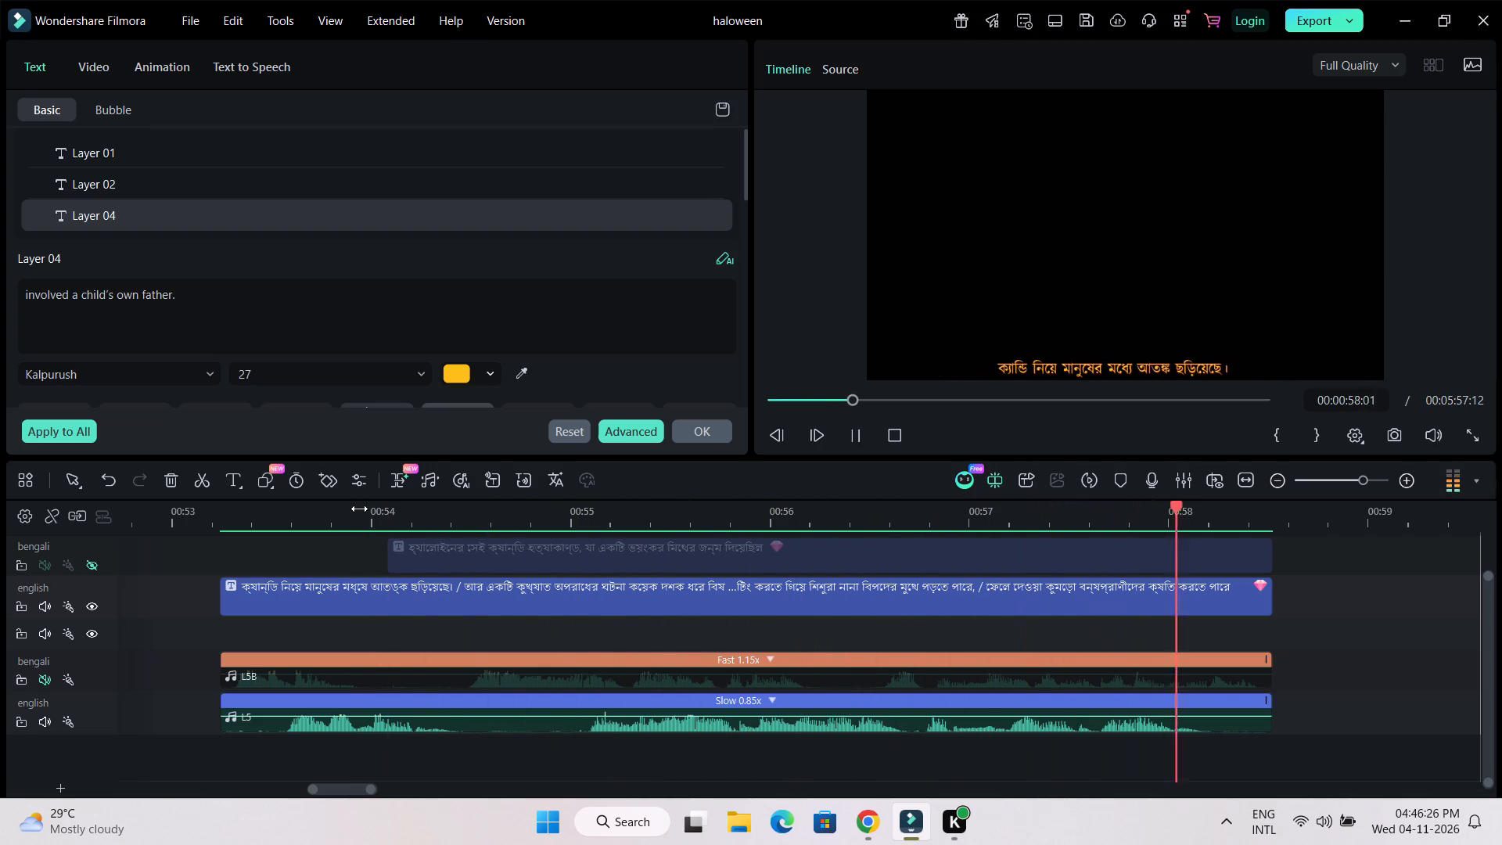
pyautogui.press('space')
pyautogui.click(877, 818)
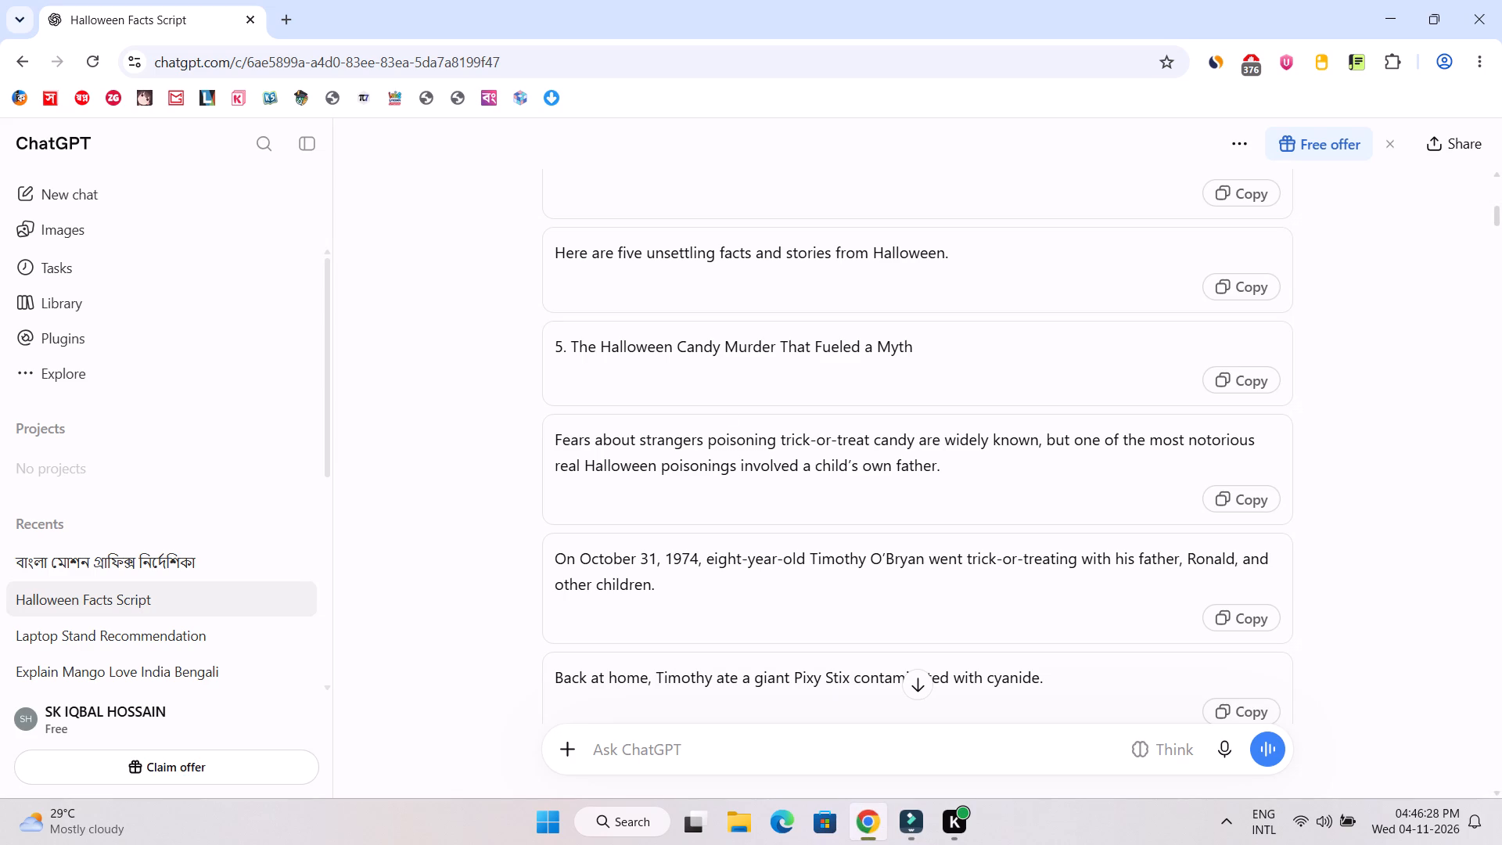
pyautogui.click(1249, 387)
# Back in Filmora, trim the start of that clip's English title to 00:00:54:17, matching the narration.
pyautogui.click(904, 818)
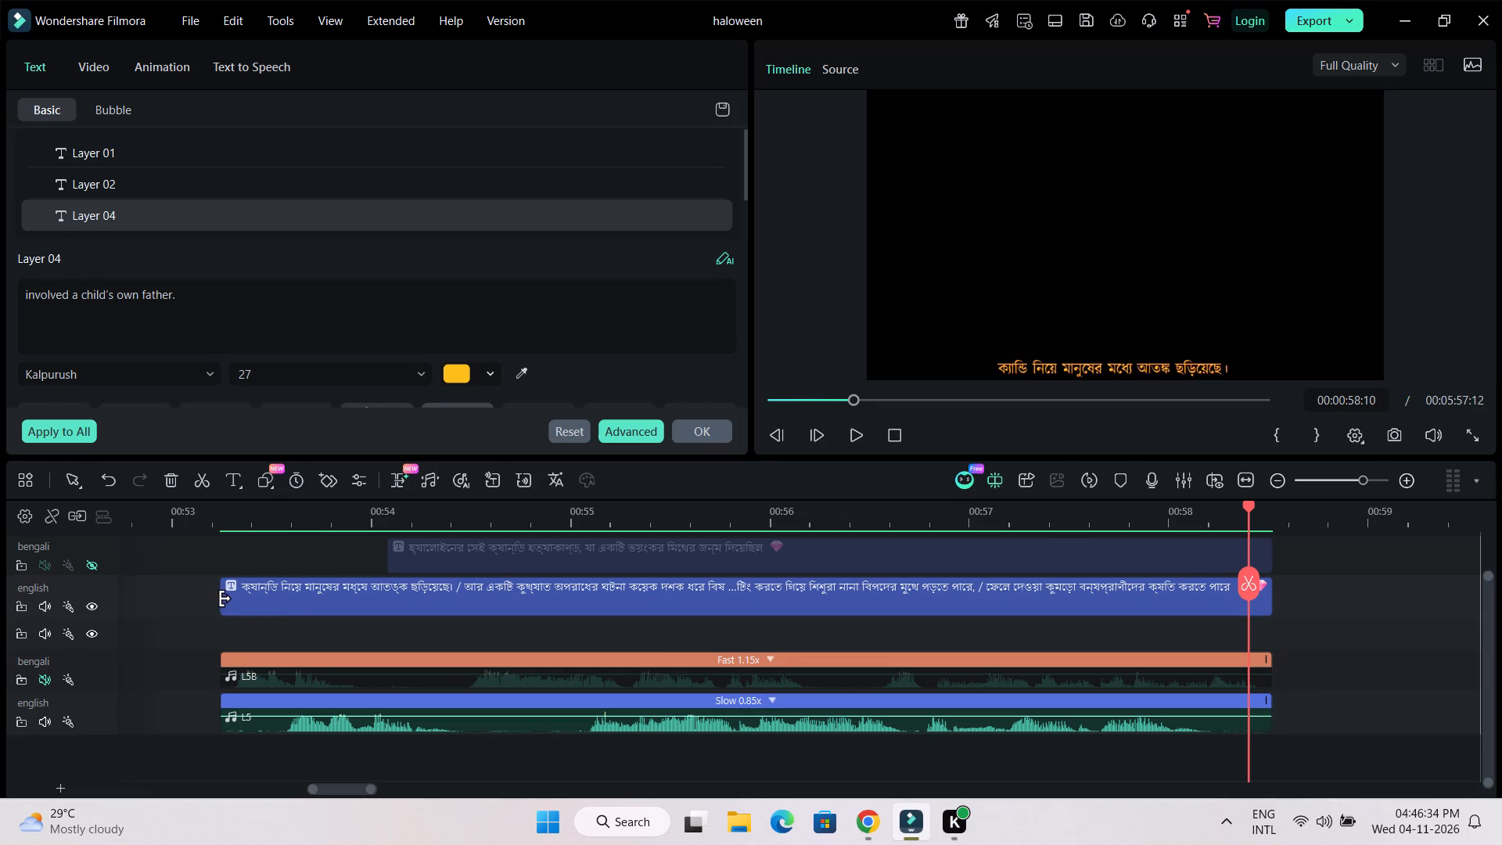
pyautogui.moveTo(225, 599); pyautogui.dragTo(390, 596)
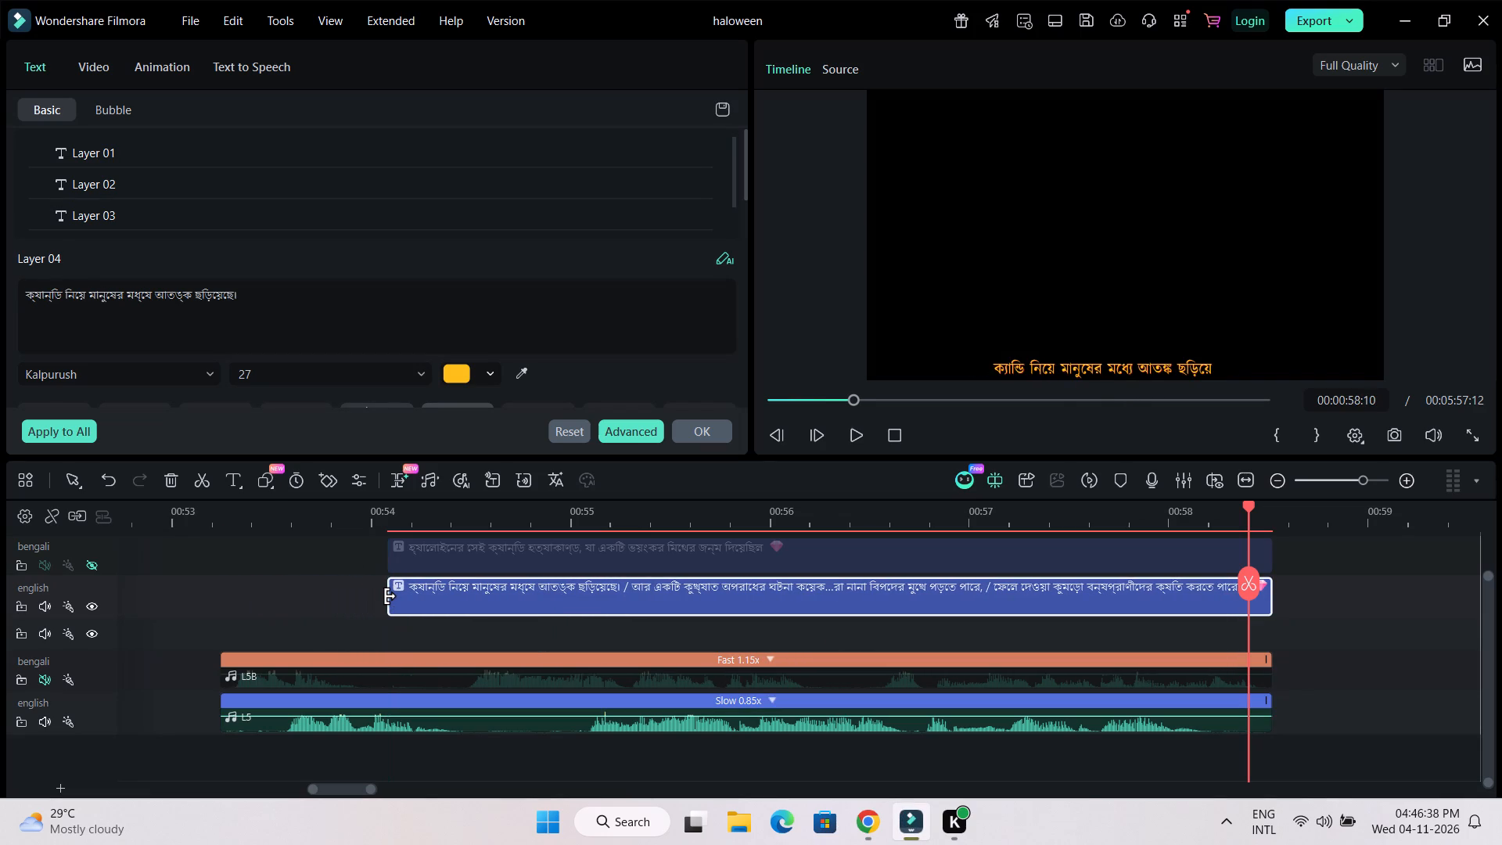
pyautogui.click(153, 517)
pyautogui.press('space')
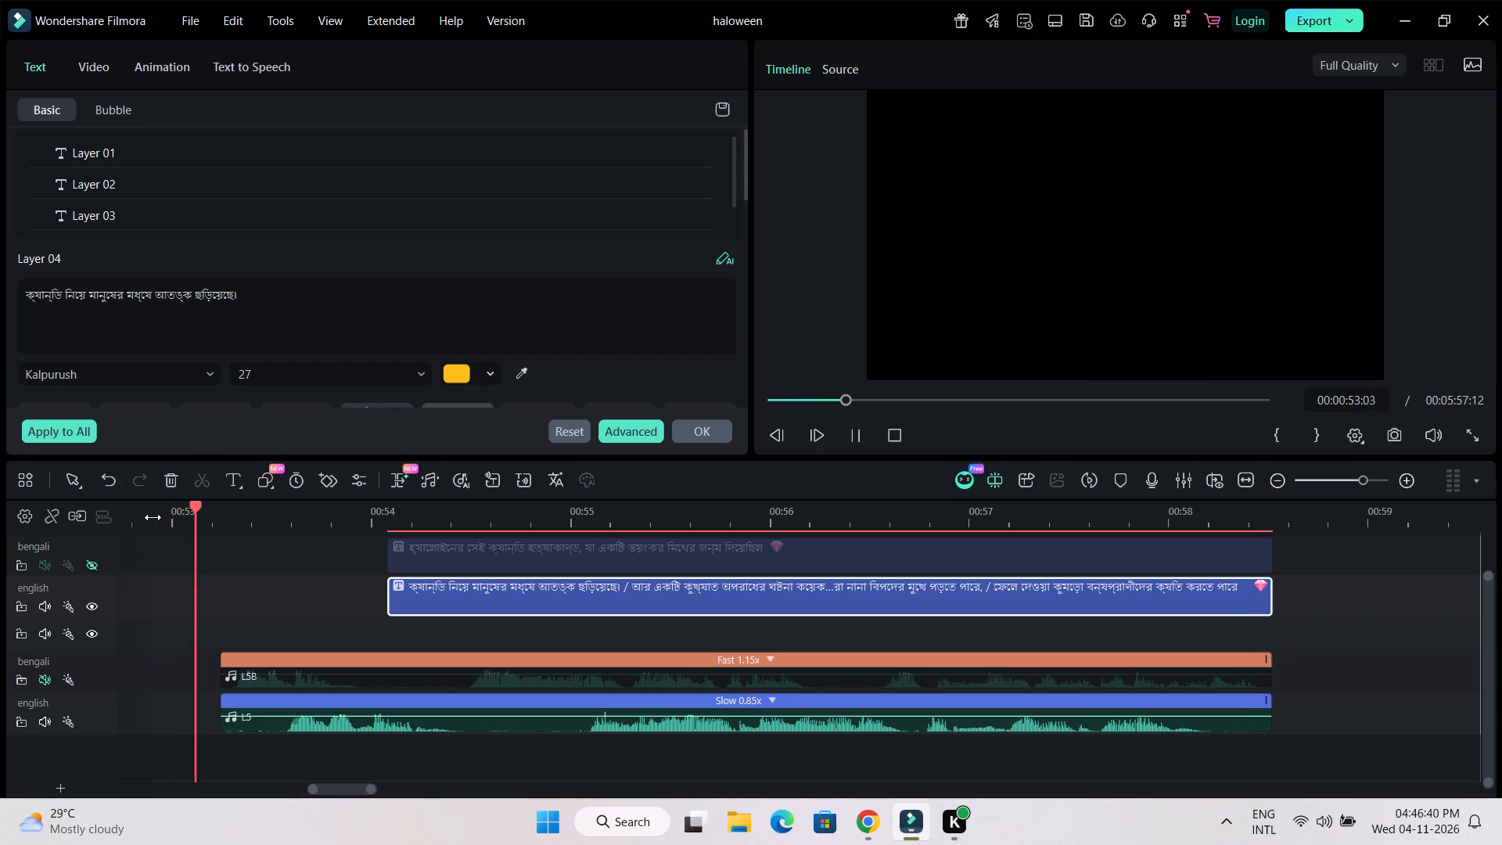
pyautogui.press('space')
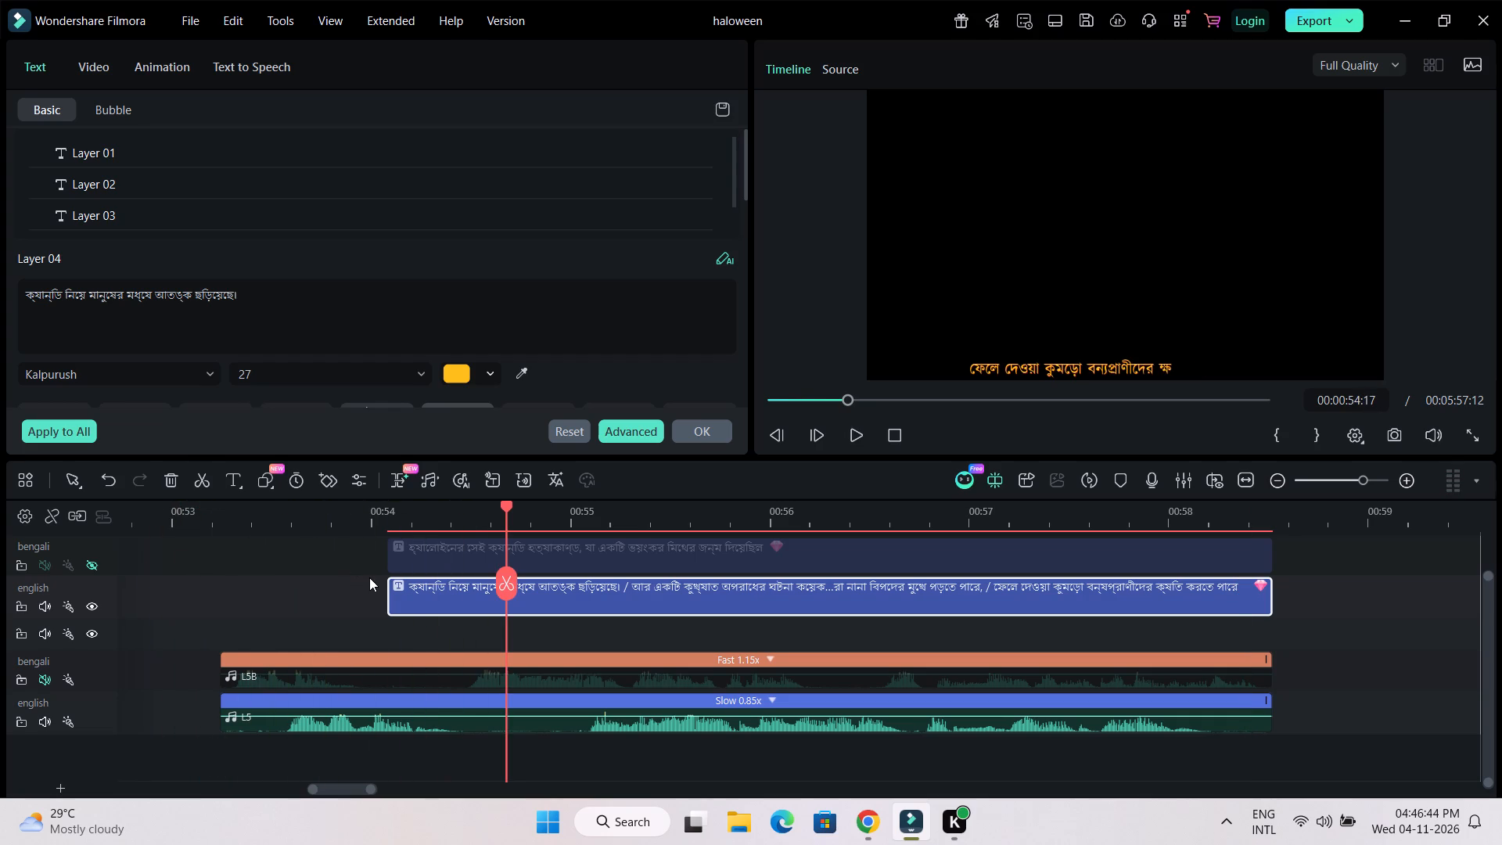
pyautogui.moveTo(393, 592); pyautogui.dragTo(505, 607)
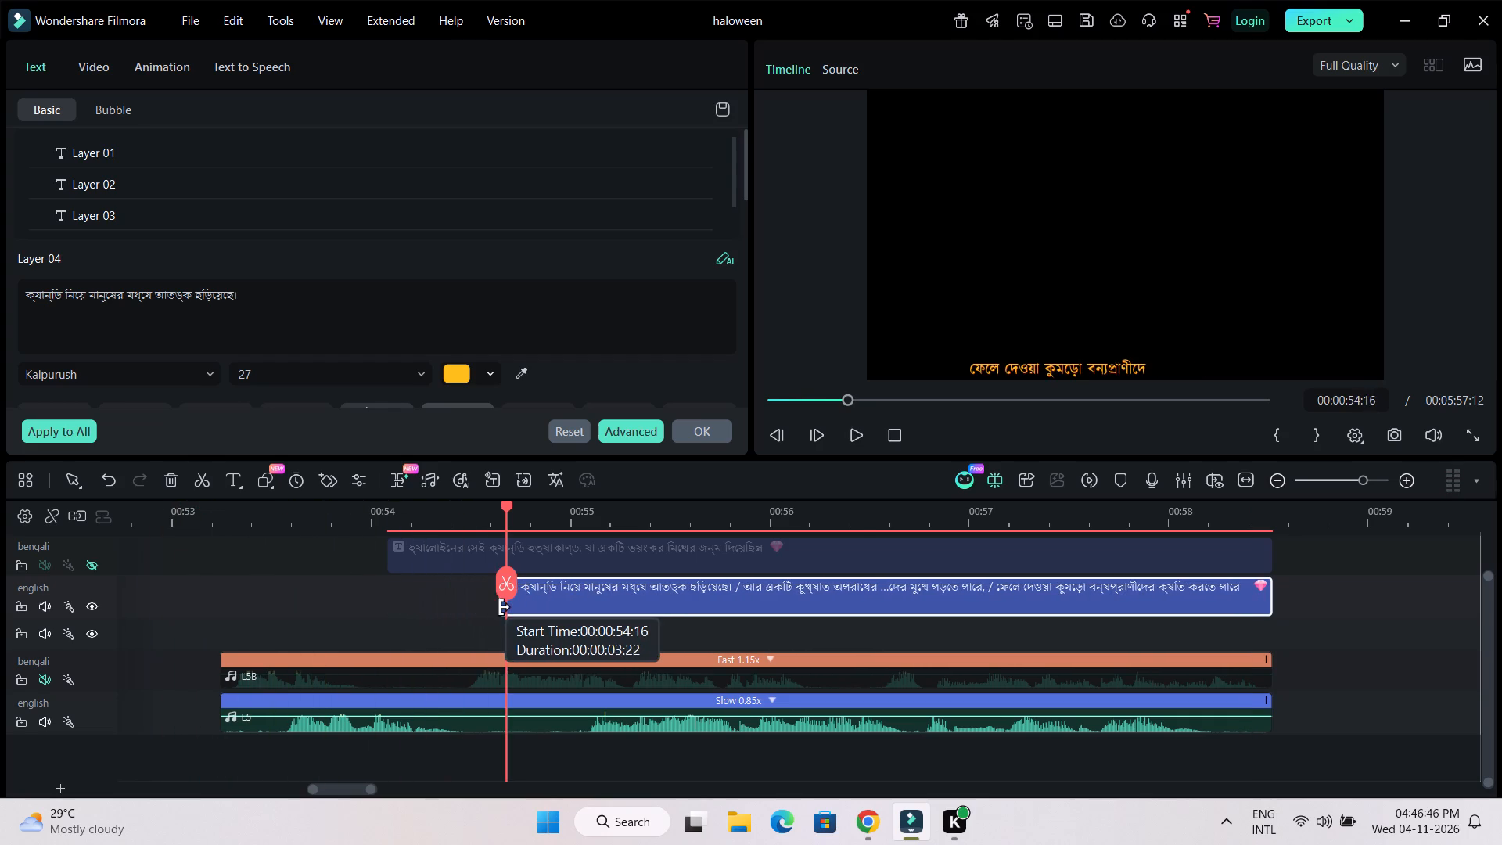
pyautogui.moveTo(505, 607); pyautogui.dragTo(514, 607)
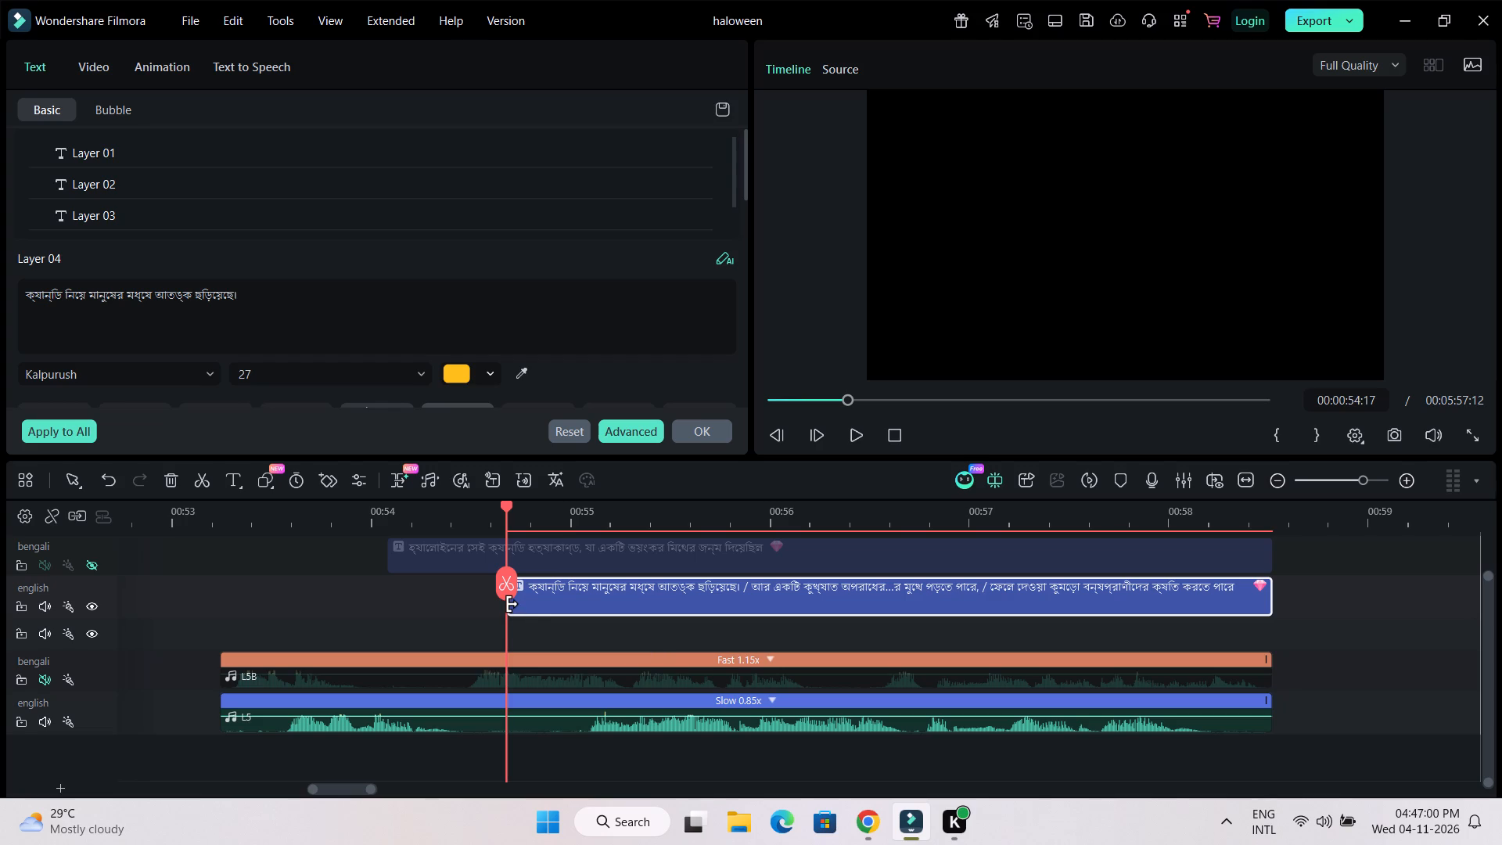
# Trim the start of the Bengali track's title above it slightly later.
pyautogui.click(404, 554)
pyautogui.moveTo(393, 554); pyautogui.dragTo(411, 555)
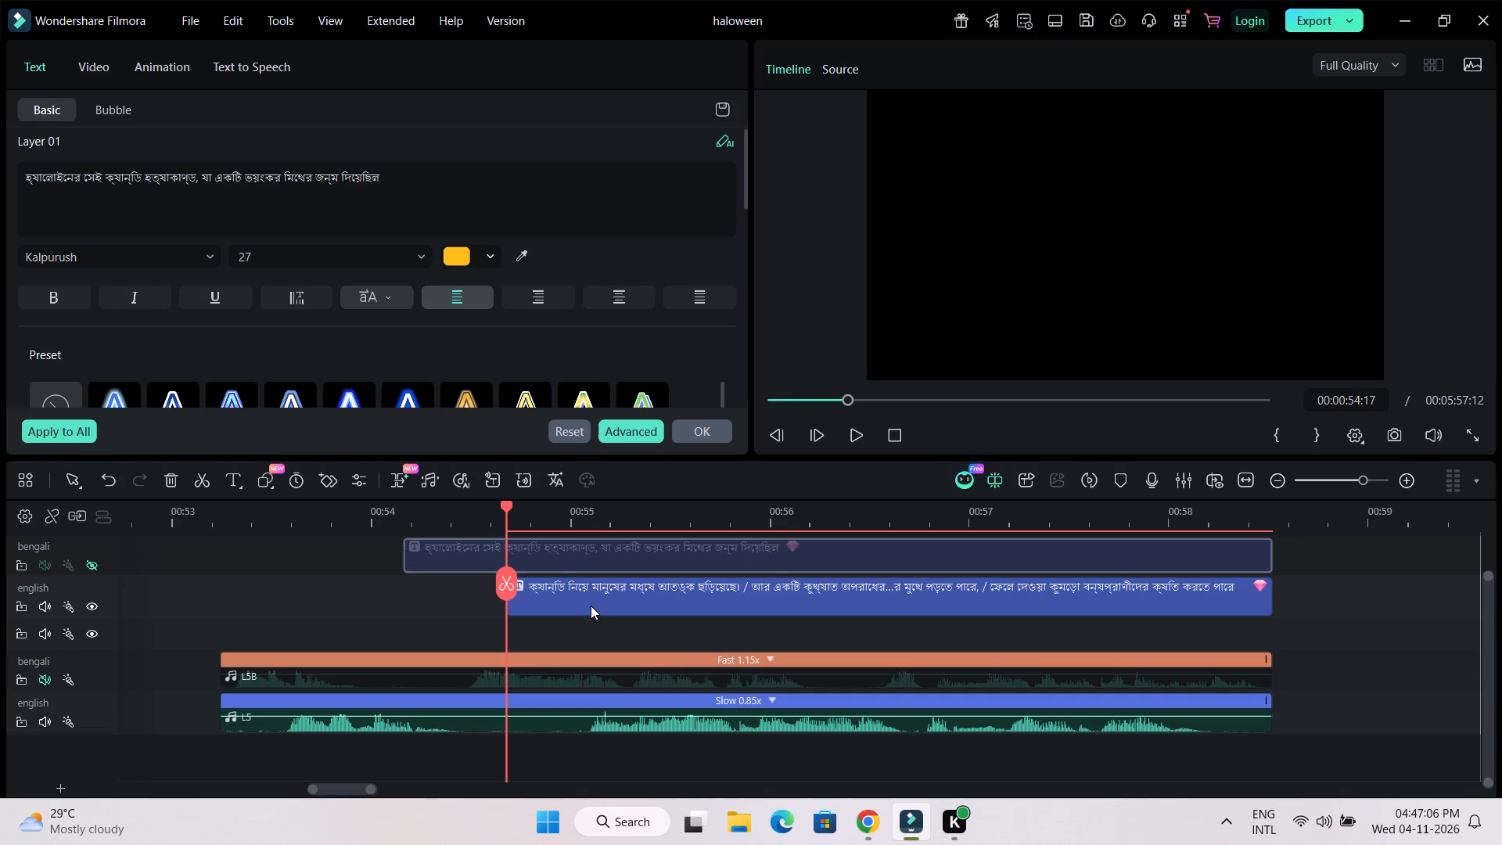
# Open the English title for advanced editing and delete three of its four layers, keeping the one beginning "আর একটি".
pyautogui.doubleClick(593, 601)
pyautogui.click(633, 430)
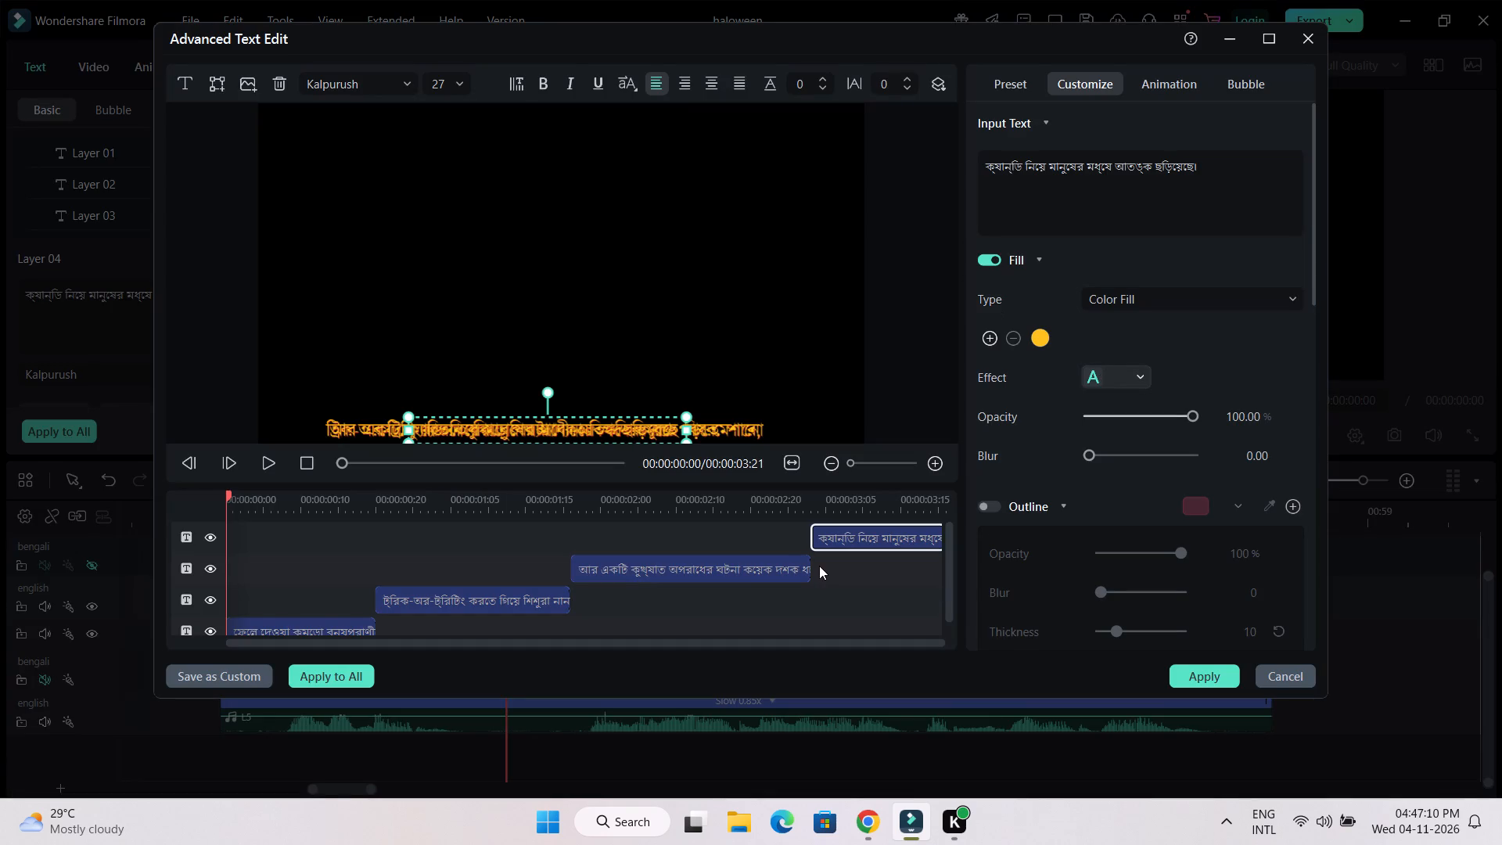
pyautogui.press('Delete')
pyautogui.press('Delete')
pyautogui.press('Delete')
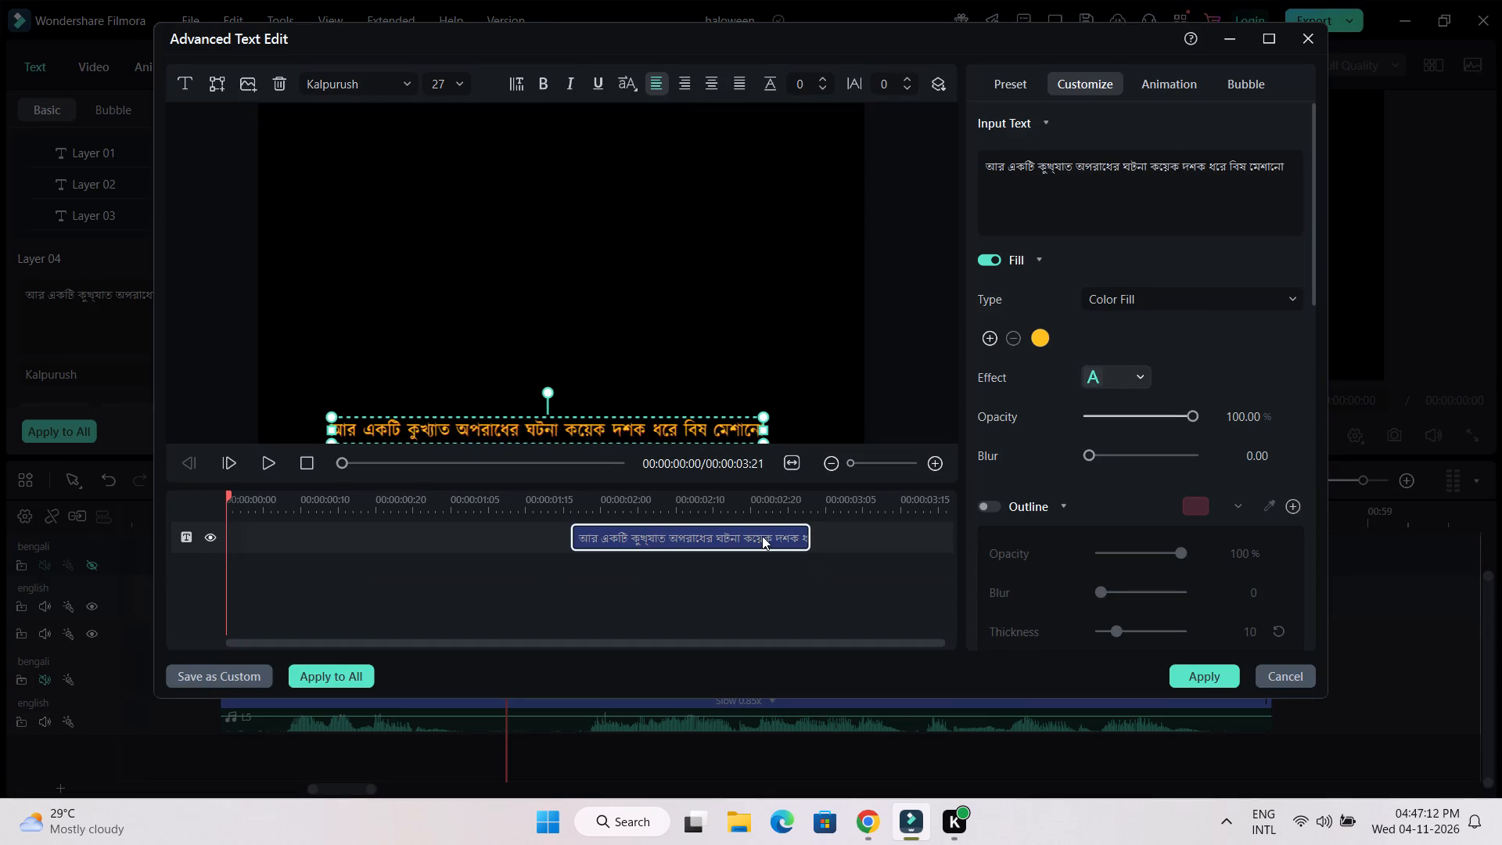
# Move the remaining layer to the start of the title and stretch it over the full 00:00:03:21 duration.
pyautogui.moveTo(762, 536); pyautogui.dragTo(415, 546)
pyautogui.moveTo(457, 536); pyautogui.dragTo(724, 536)
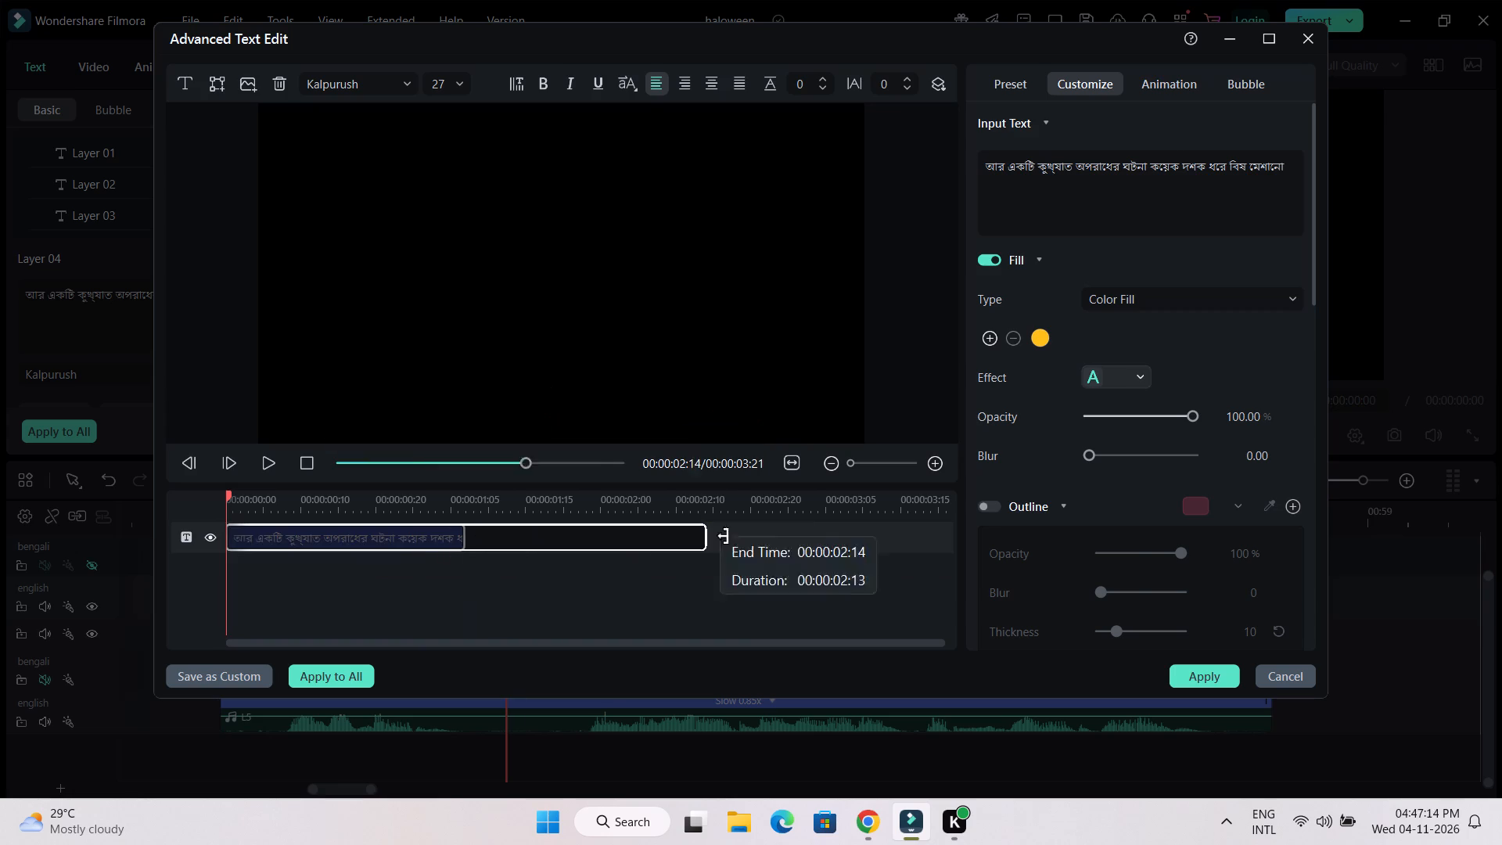
pyautogui.moveTo(724, 536); pyautogui.dragTo(974, 534)
pyautogui.moveTo(811, 511); pyautogui.dragTo(531, 502)
pyautogui.doubleClick(534, 546)
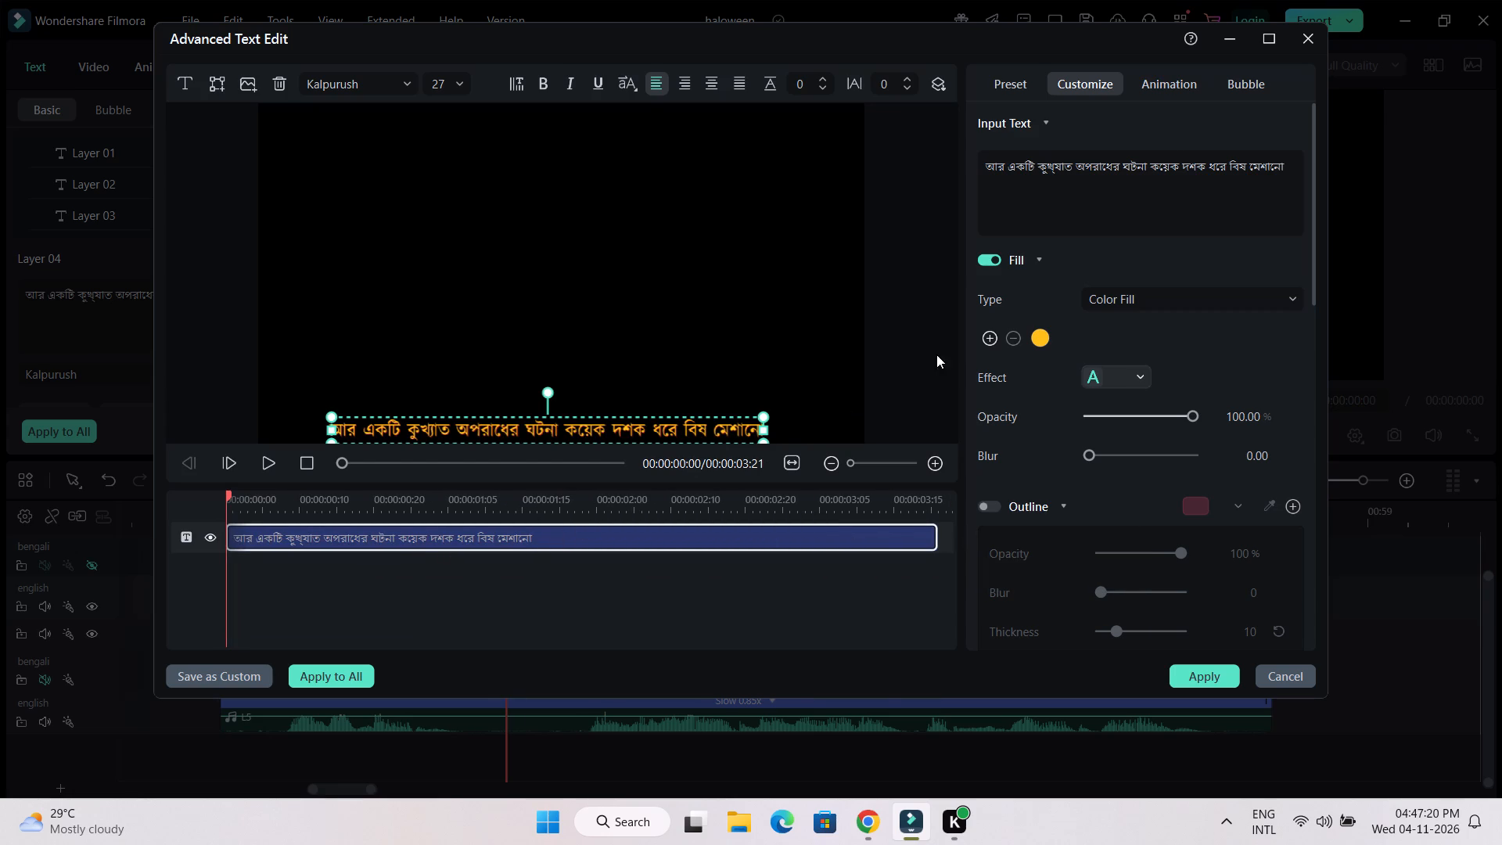
# Replace the layer's Bengali text with the copied heading, trimmed to "The Halloween Candy Murder That Fueled a Myth".
pyautogui.moveTo(1286, 167); pyautogui.dragTo(920, 171)
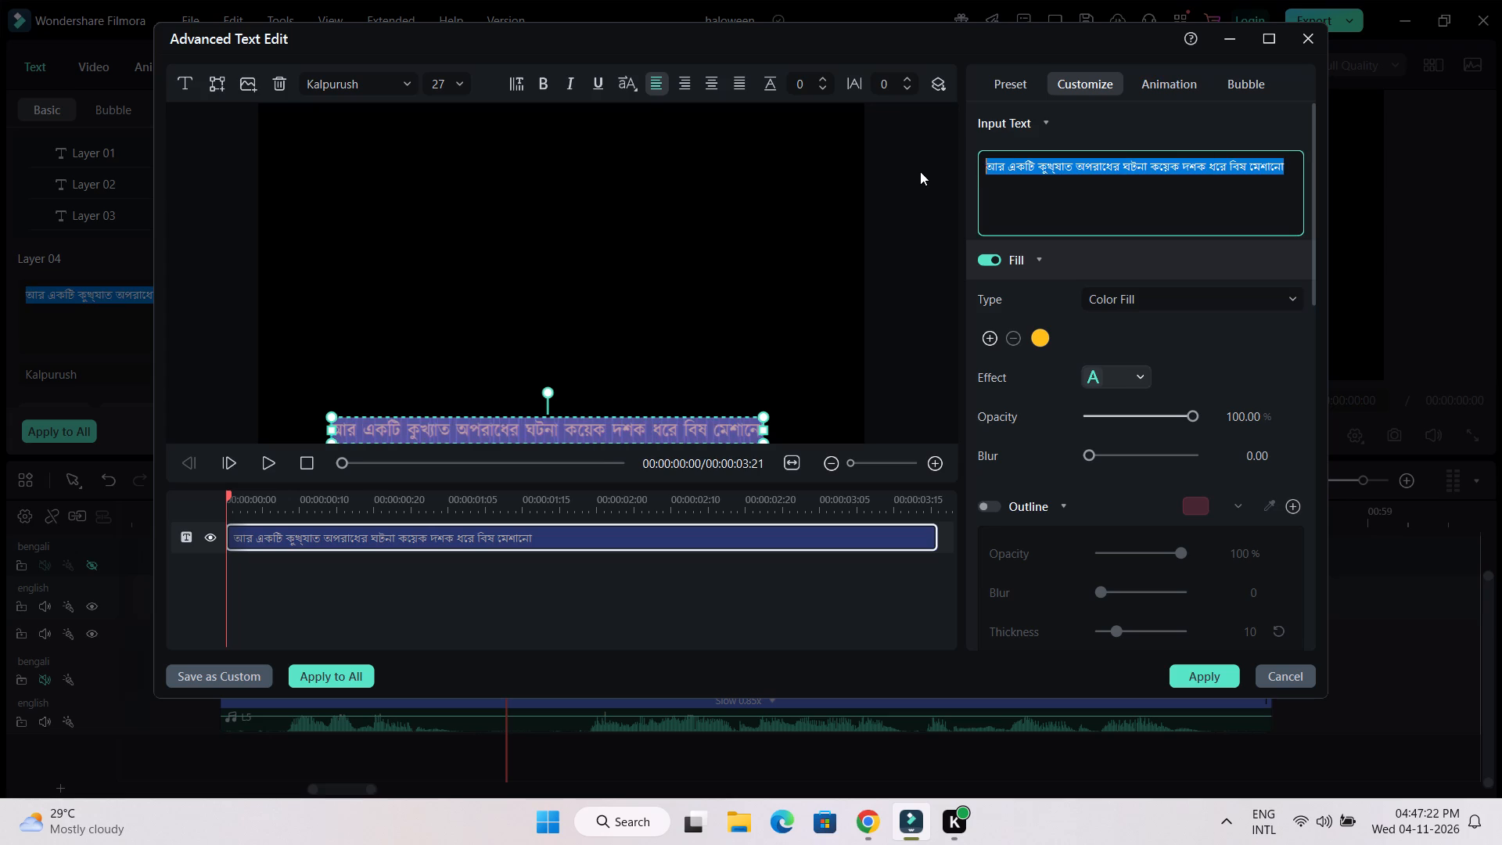
pyautogui.hotkey('ctrl', 'v')
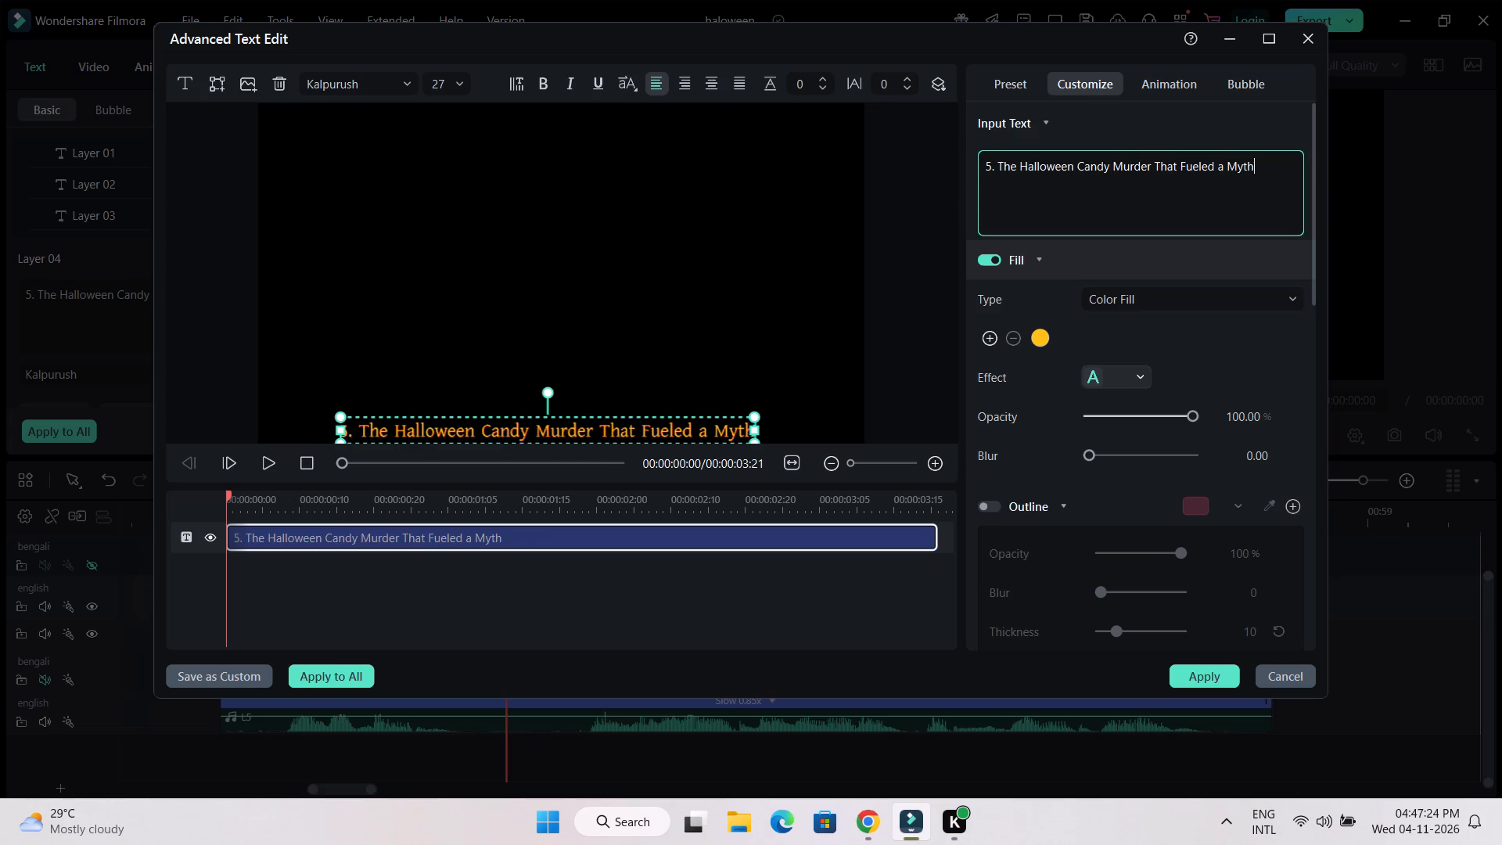
pyautogui.click(997, 167)
pyautogui.press('BackSpace')
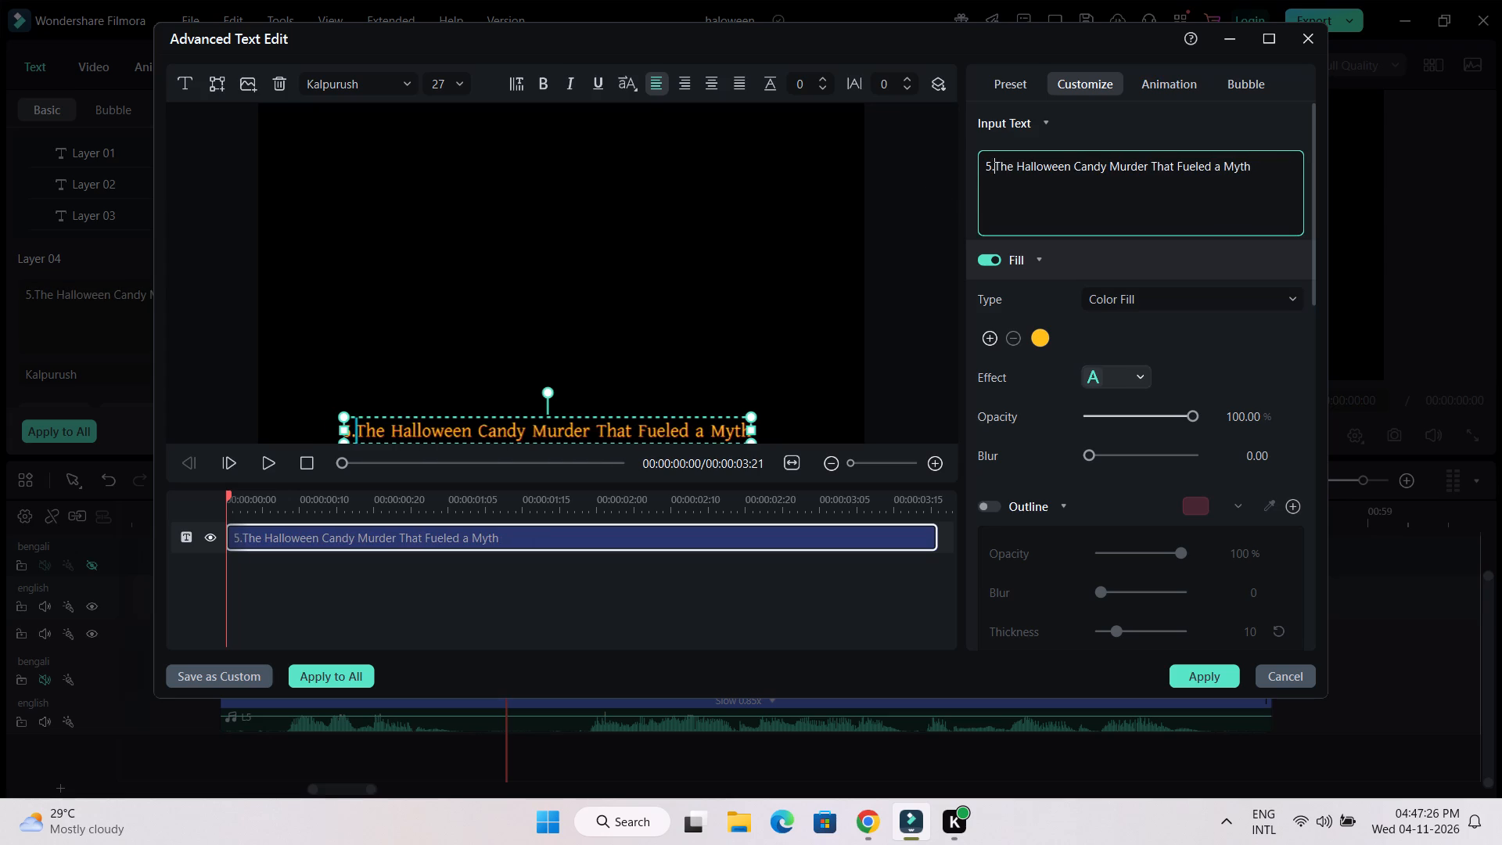
pyautogui.press('BackSpace')
pyautogui.press('BackSpace')
pyautogui.press('BackSpace')
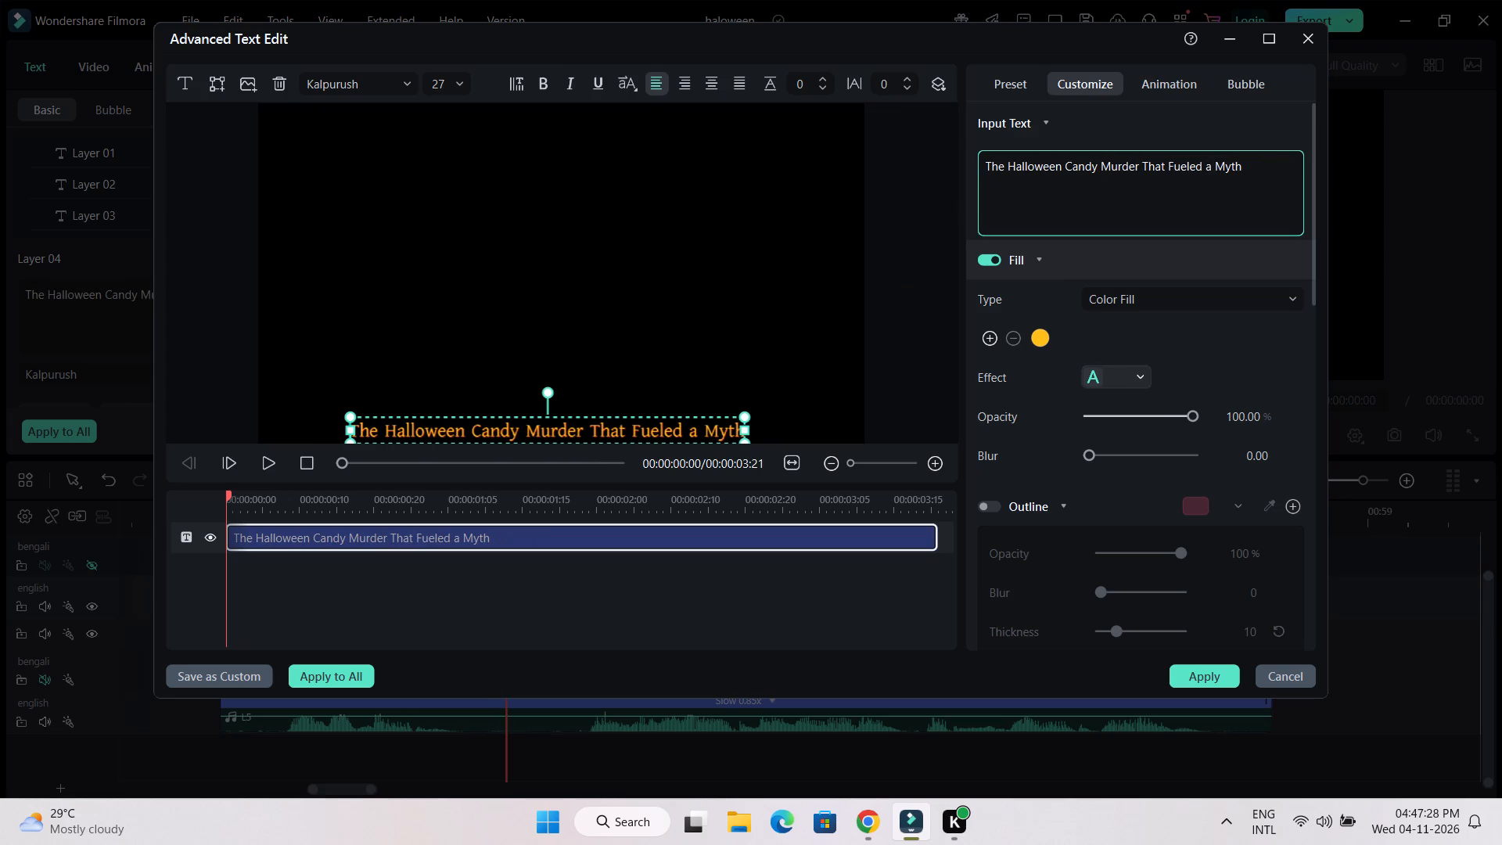
# Move the heading text from the bottom of the frame up to around the middle.
pyautogui.click(677, 345)
pyautogui.moveTo(658, 427); pyautogui.dragTo(646, 291)
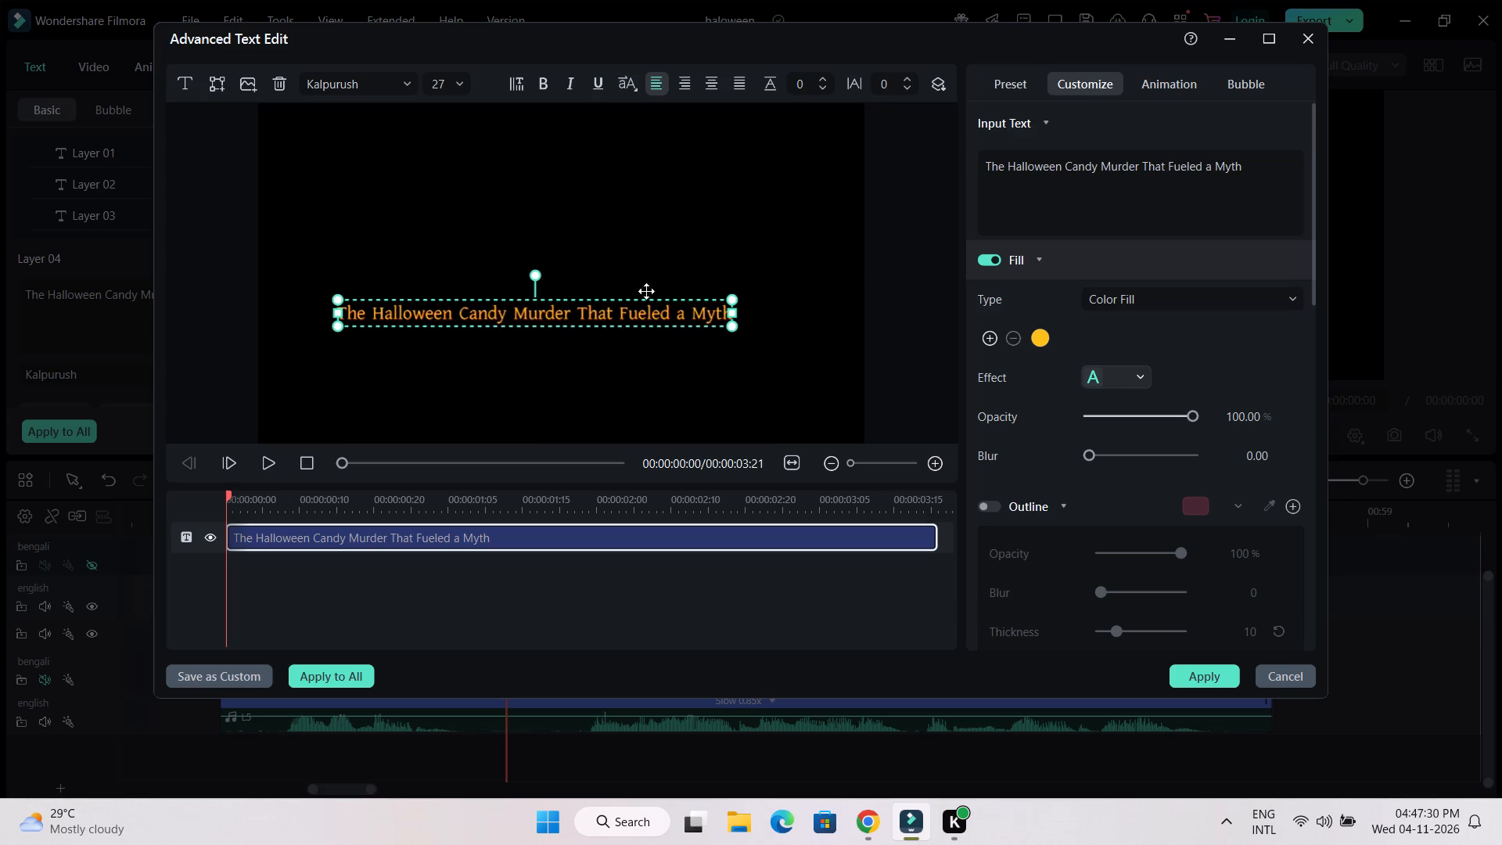
pyautogui.moveTo(646, 291); pyautogui.dragTo(658, 263)
pyautogui.click(566, 267)
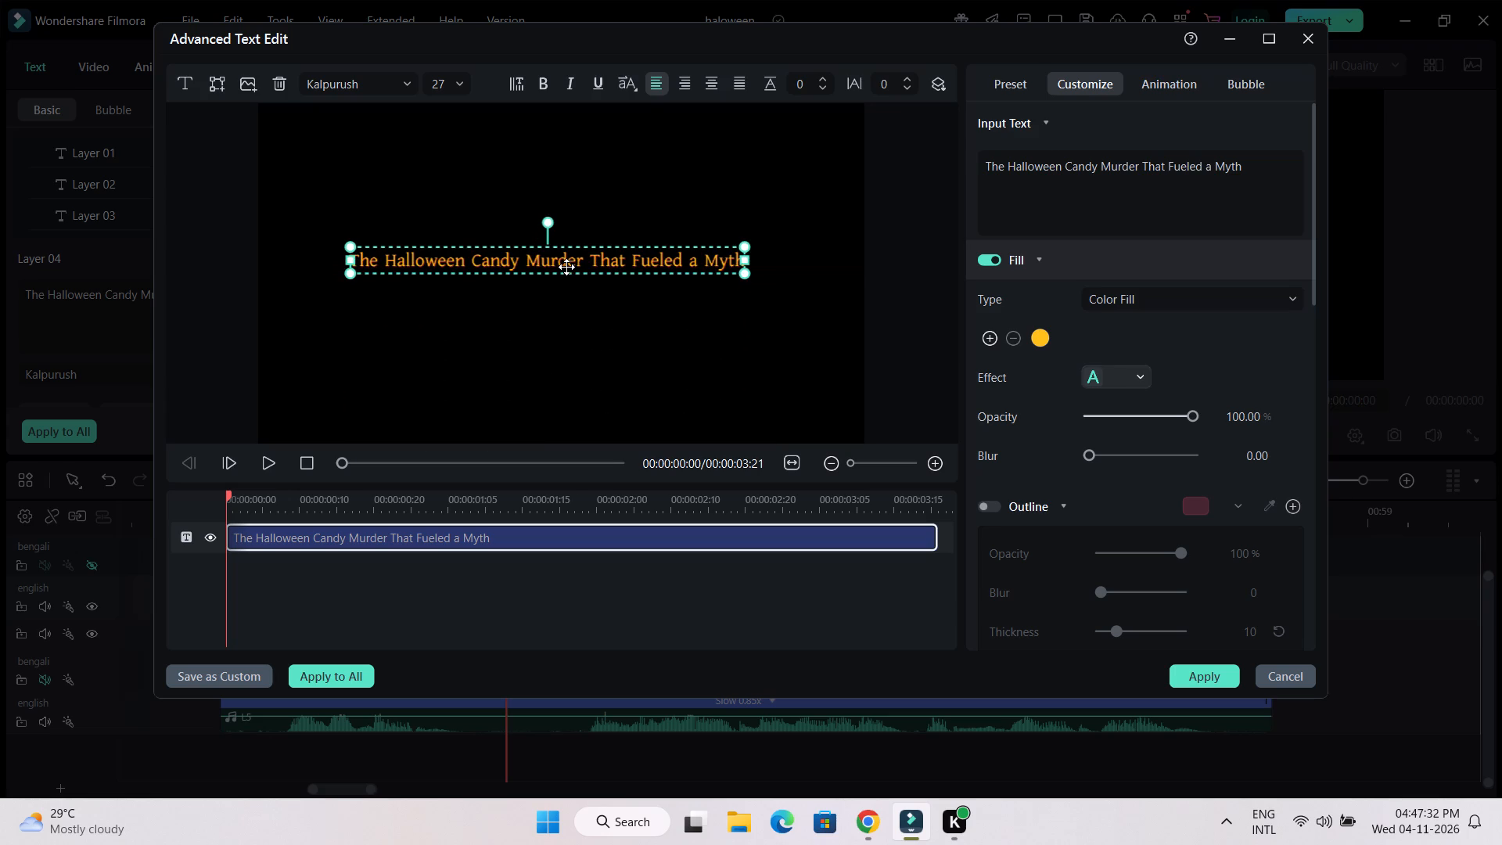
# Break the heading into two lines, starting the second line at "That Fueled a Myth".
pyautogui.click(1141, 170)
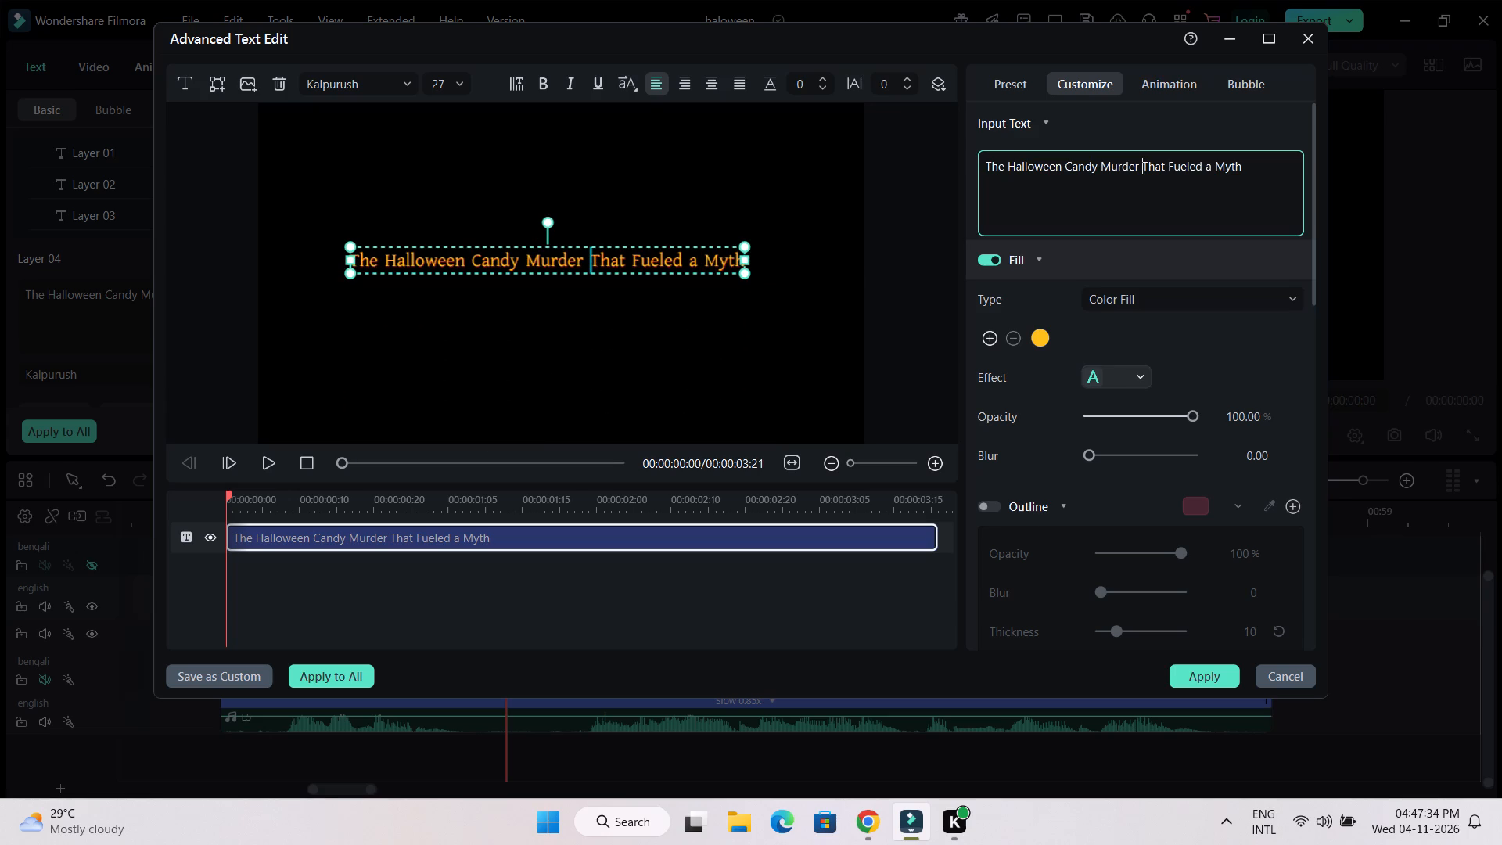
pyautogui.press('BackSpace')
pyautogui.press('Return')
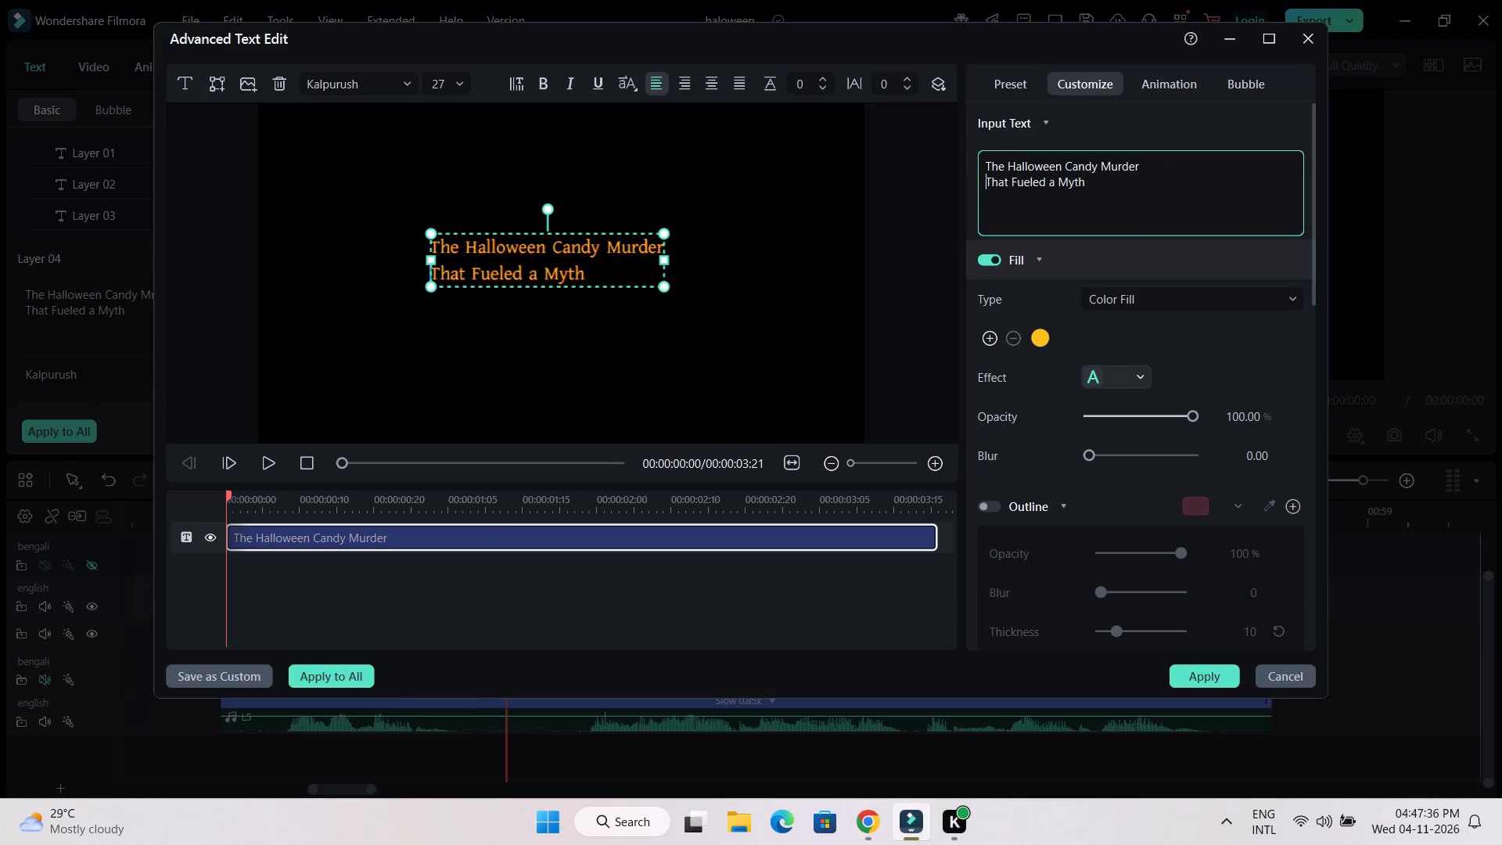
# Enlarge the two-line heading to font size 60 and centre it horizontally and vertically in the frame.
pyautogui.moveTo(663, 286); pyautogui.dragTo(674, 295)
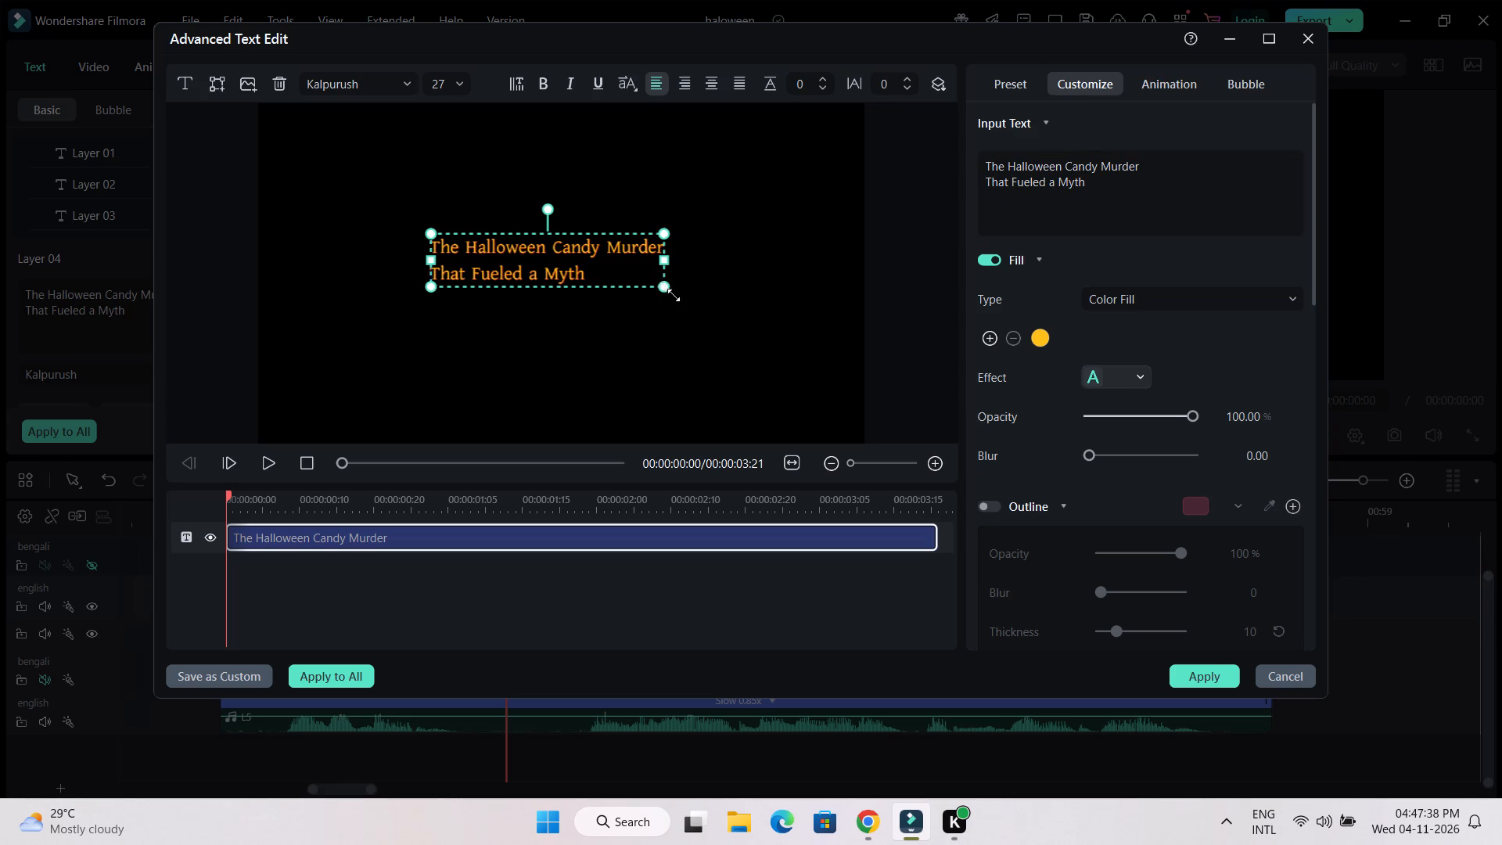
pyautogui.moveTo(674, 295); pyautogui.dragTo(710, 324)
pyautogui.moveTo(664, 298); pyautogui.dragTo(593, 294)
pyautogui.moveTo(762, 318); pyautogui.dragTo(775, 333)
pyautogui.moveTo(744, 312); pyautogui.dragTo(713, 311)
pyautogui.moveTo(791, 327); pyautogui.dragTo(803, 336)
pyautogui.moveTo(762, 311); pyautogui.dragTo(747, 311)
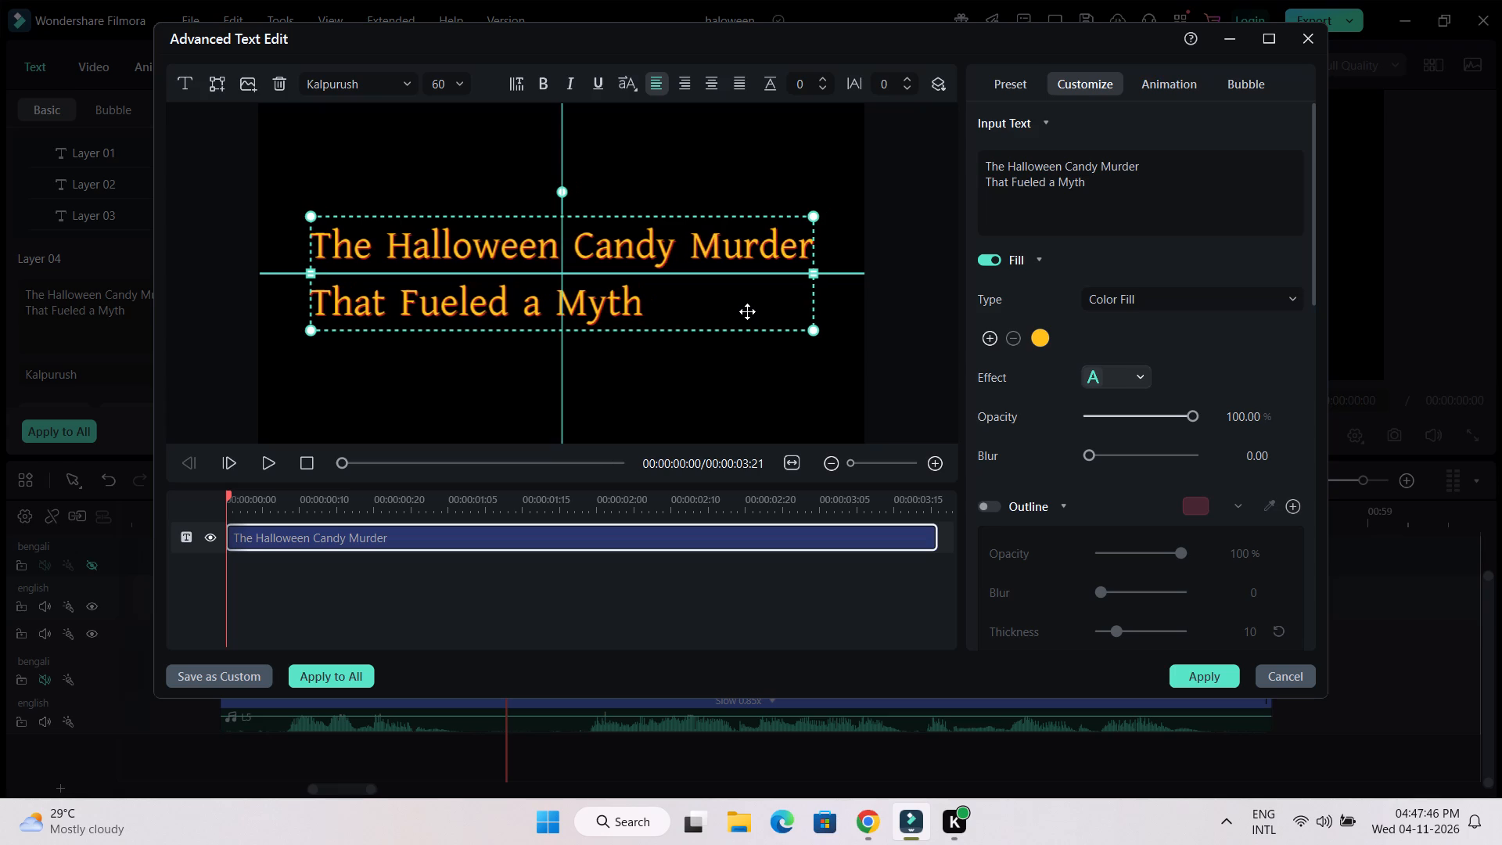
pyautogui.moveTo(747, 311); pyautogui.dragTo(746, 311)
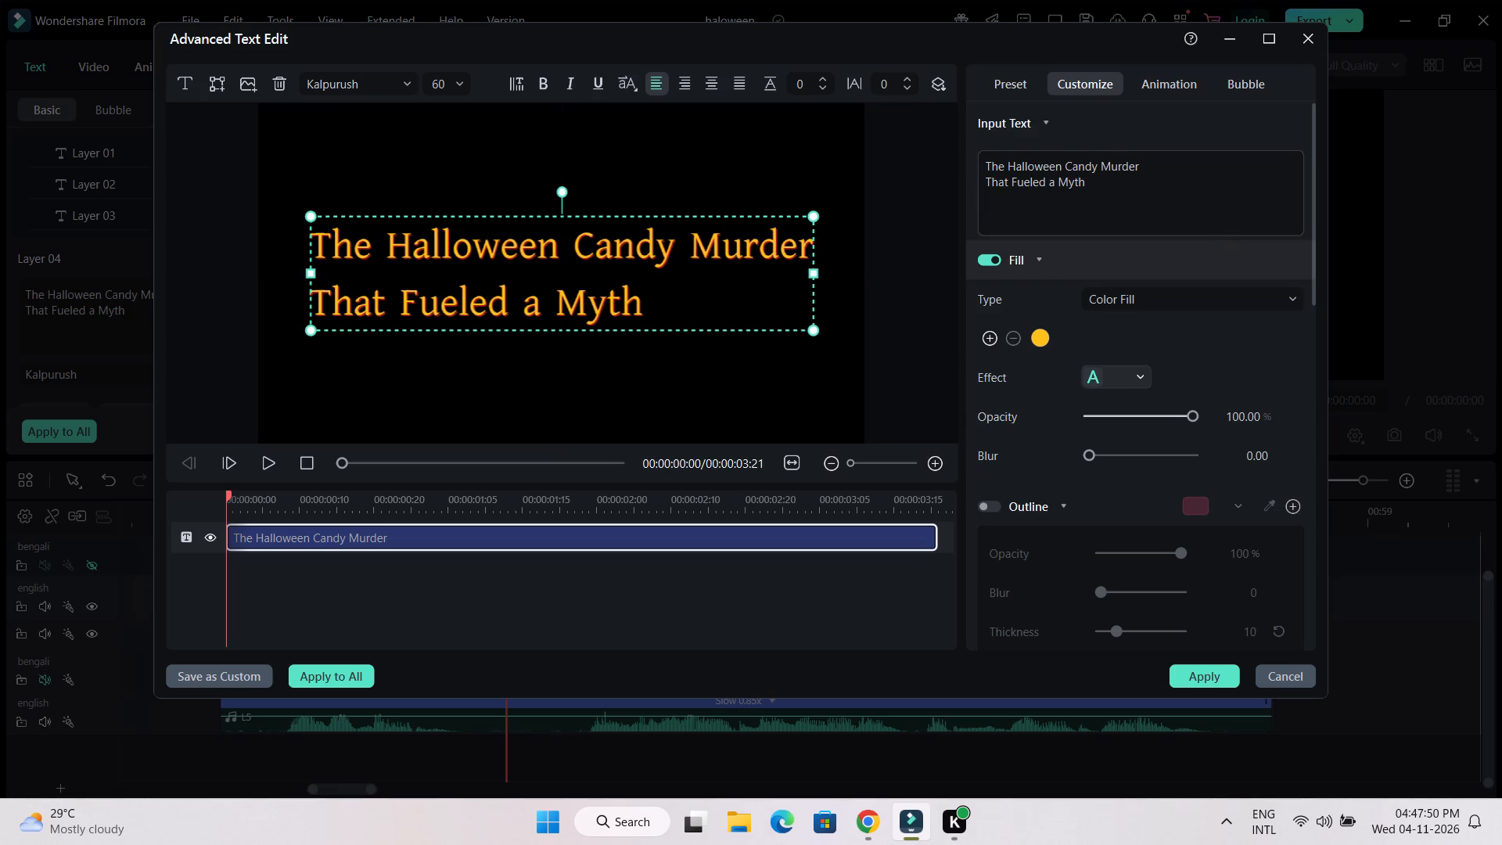
# Apply the Type Writer intro animation to the heading layer.
pyautogui.click(1179, 81)
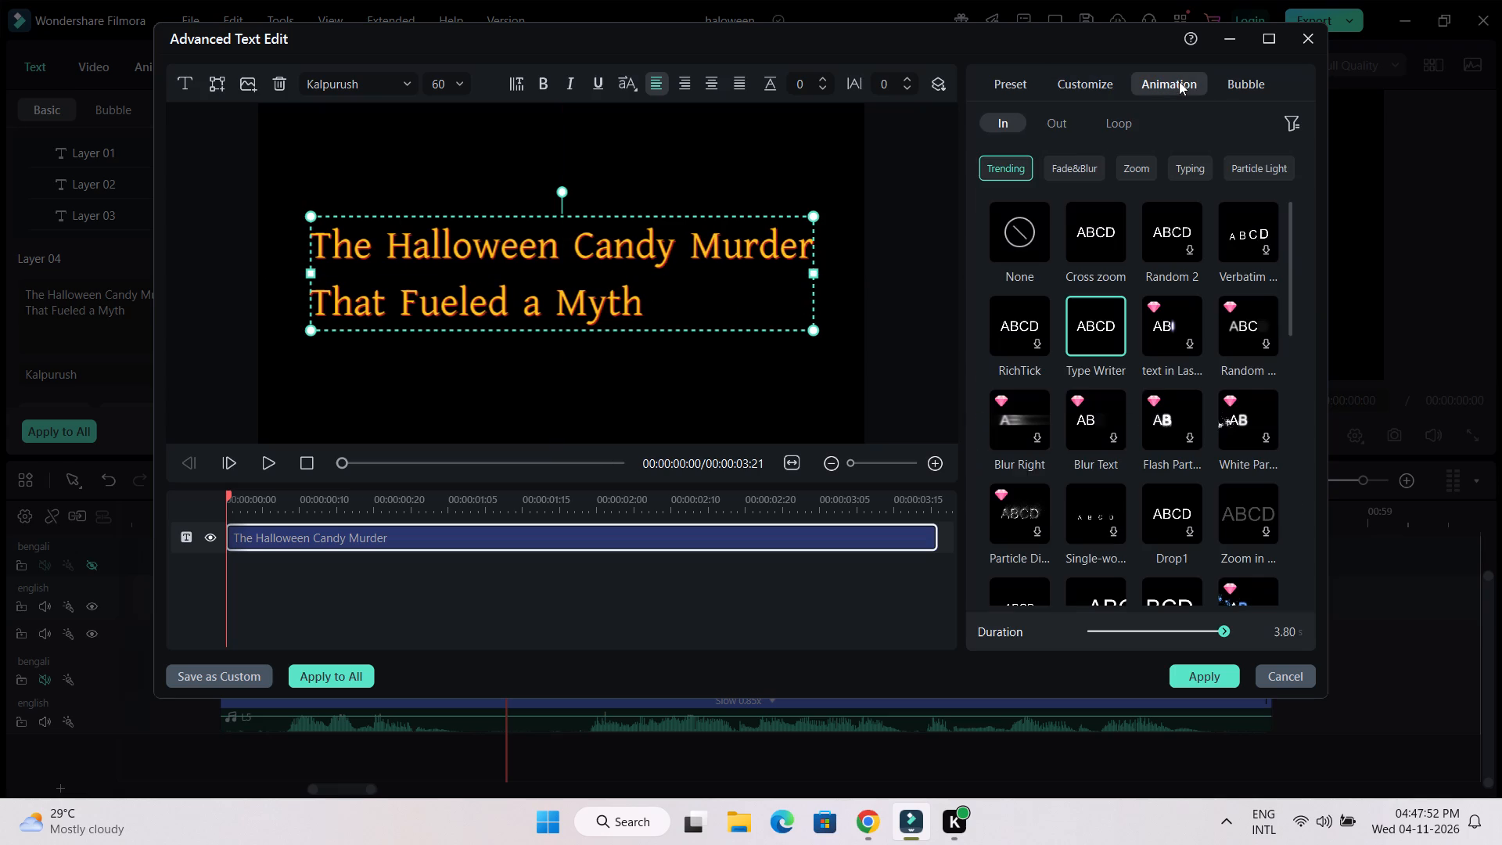
pyautogui.doubleClick(1079, 315)
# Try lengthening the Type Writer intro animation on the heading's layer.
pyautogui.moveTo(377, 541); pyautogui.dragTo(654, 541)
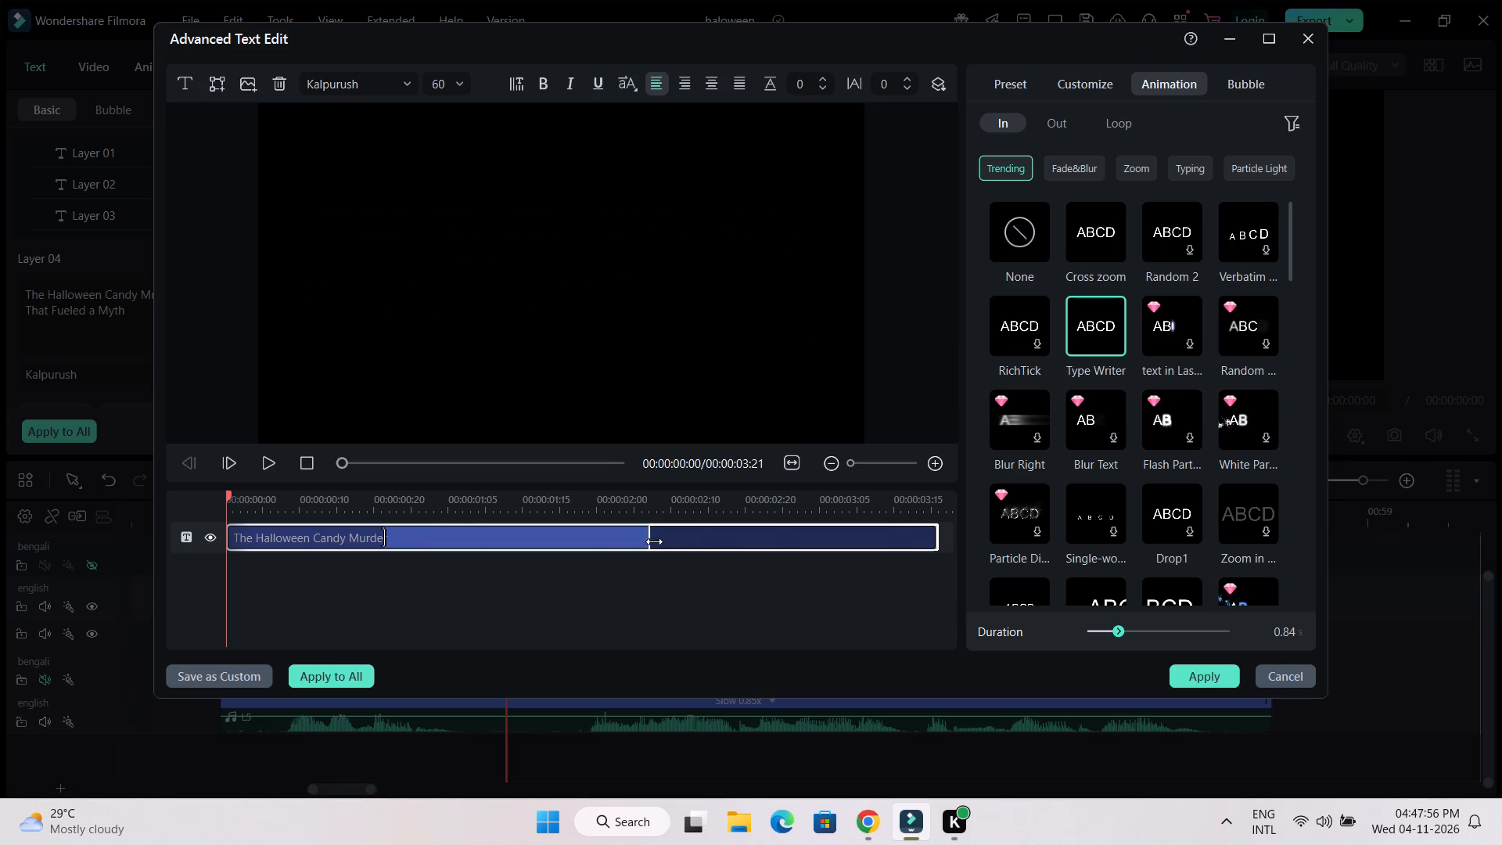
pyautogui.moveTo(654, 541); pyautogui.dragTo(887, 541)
# Switch the heading's intro animation to Cross zoom with a duration of 1.72 s and apply the text edits.
pyautogui.doubleClick(1091, 239)
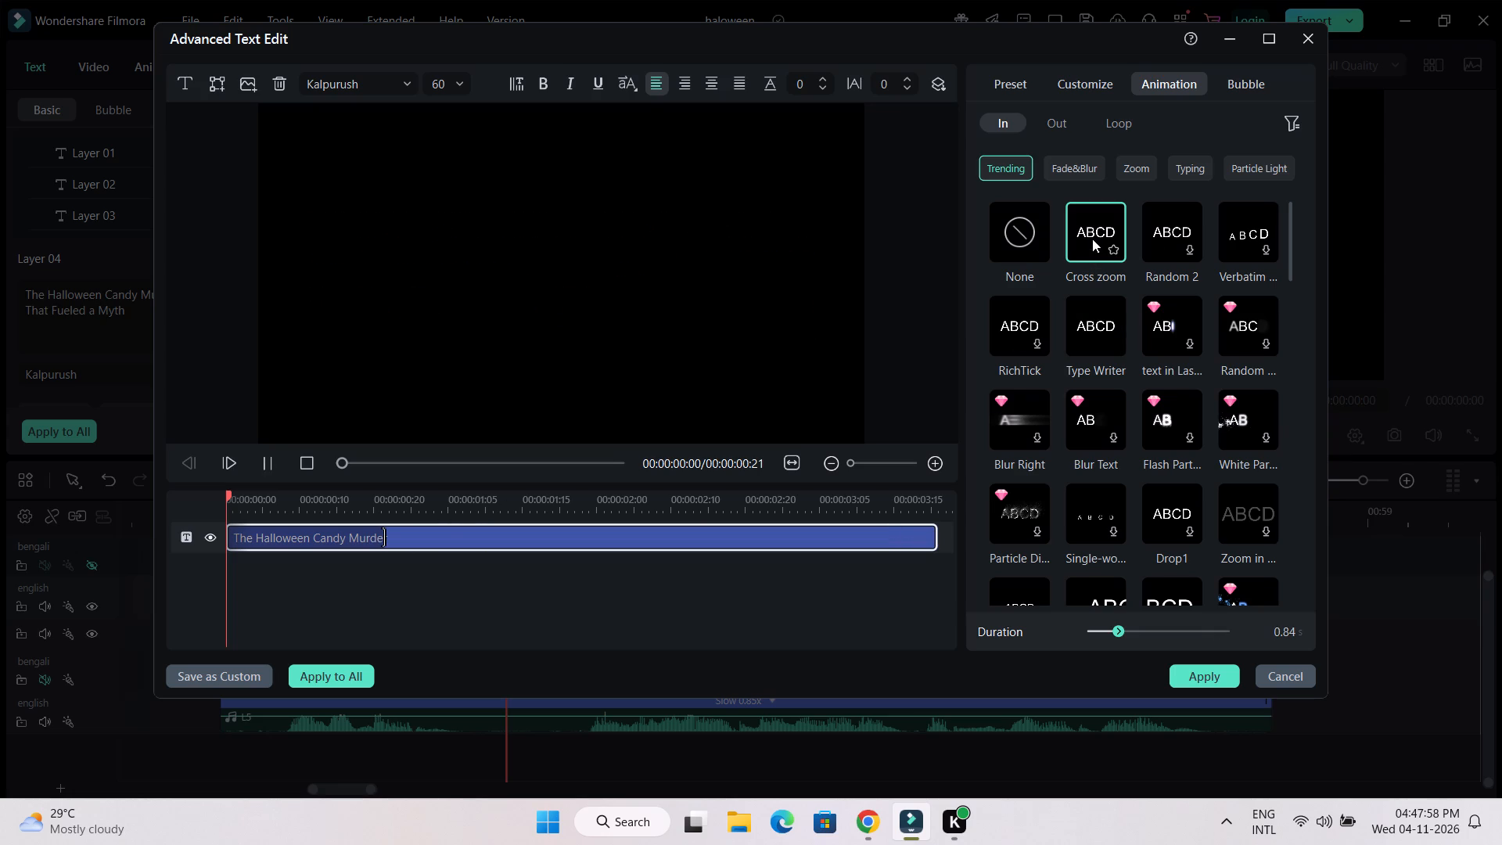
pyautogui.moveTo(389, 542); pyautogui.dragTo(702, 536)
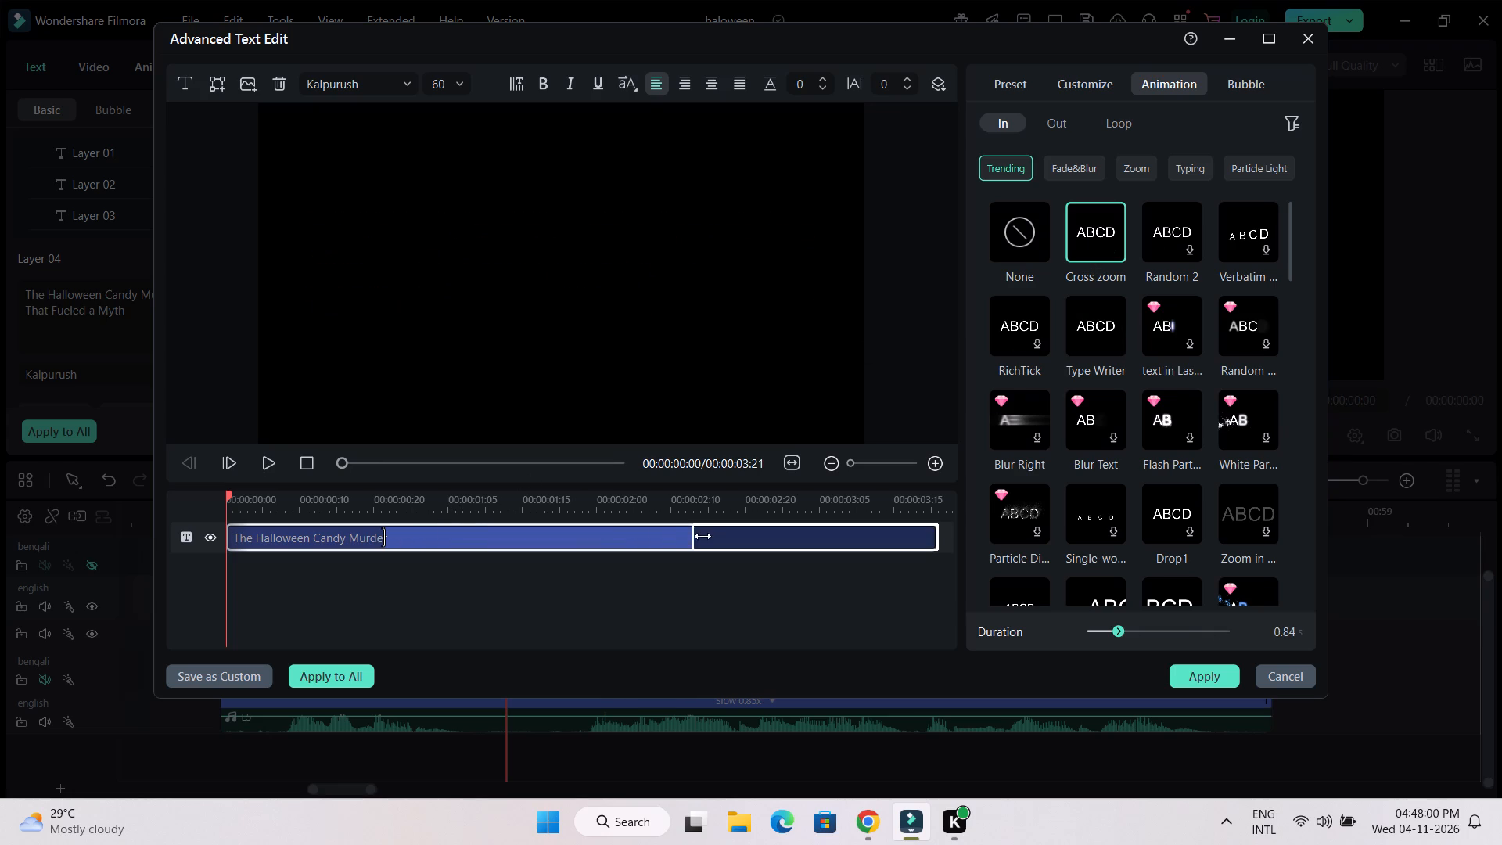
pyautogui.moveTo(702, 536); pyautogui.dragTo(705, 536)
pyautogui.press('space')
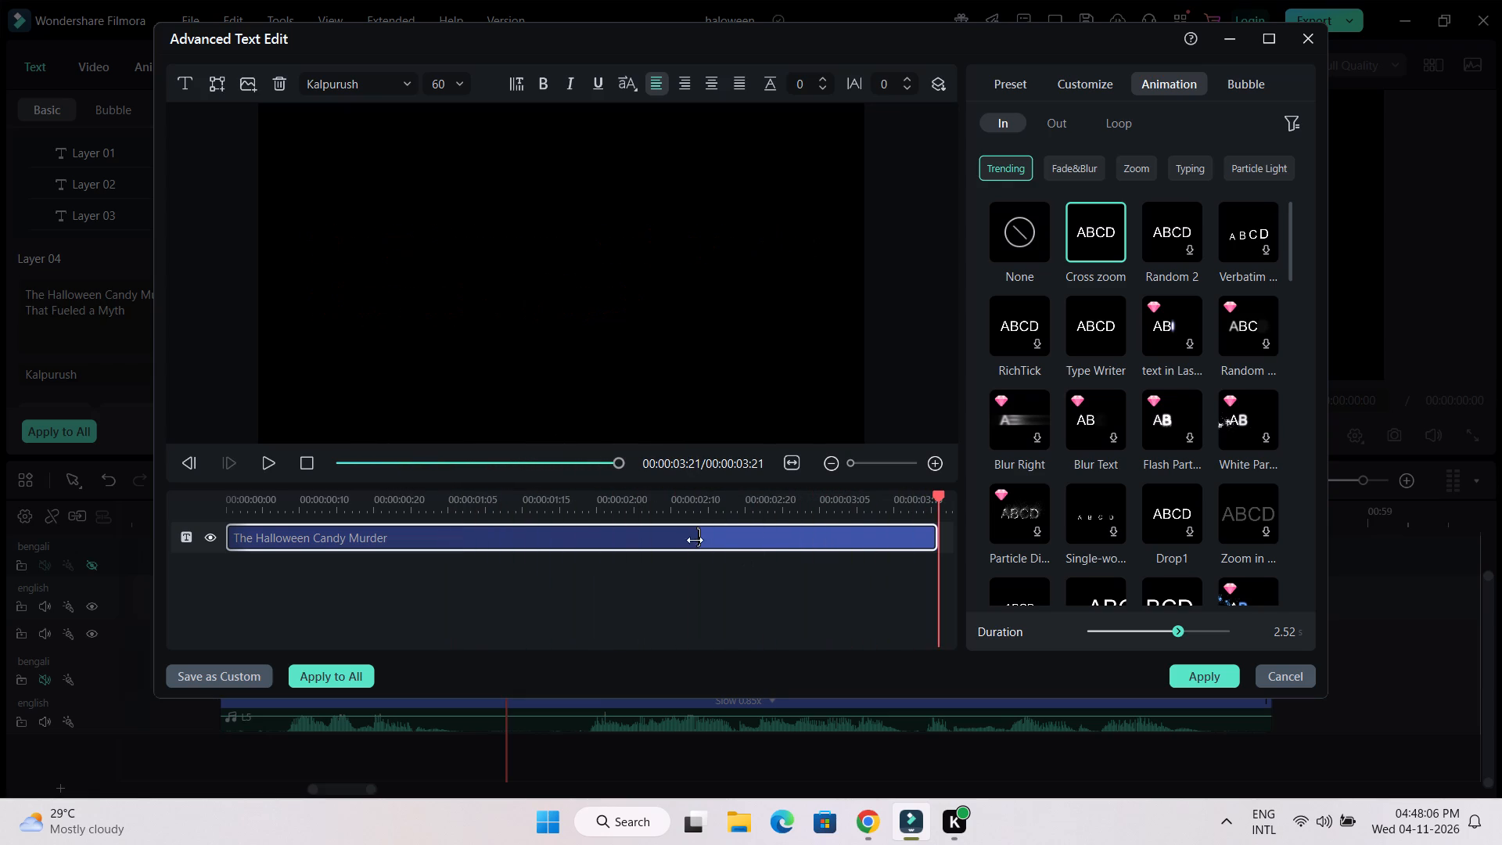
pyautogui.moveTo(695, 538); pyautogui.dragTo(542, 539)
pyautogui.click(1213, 679)
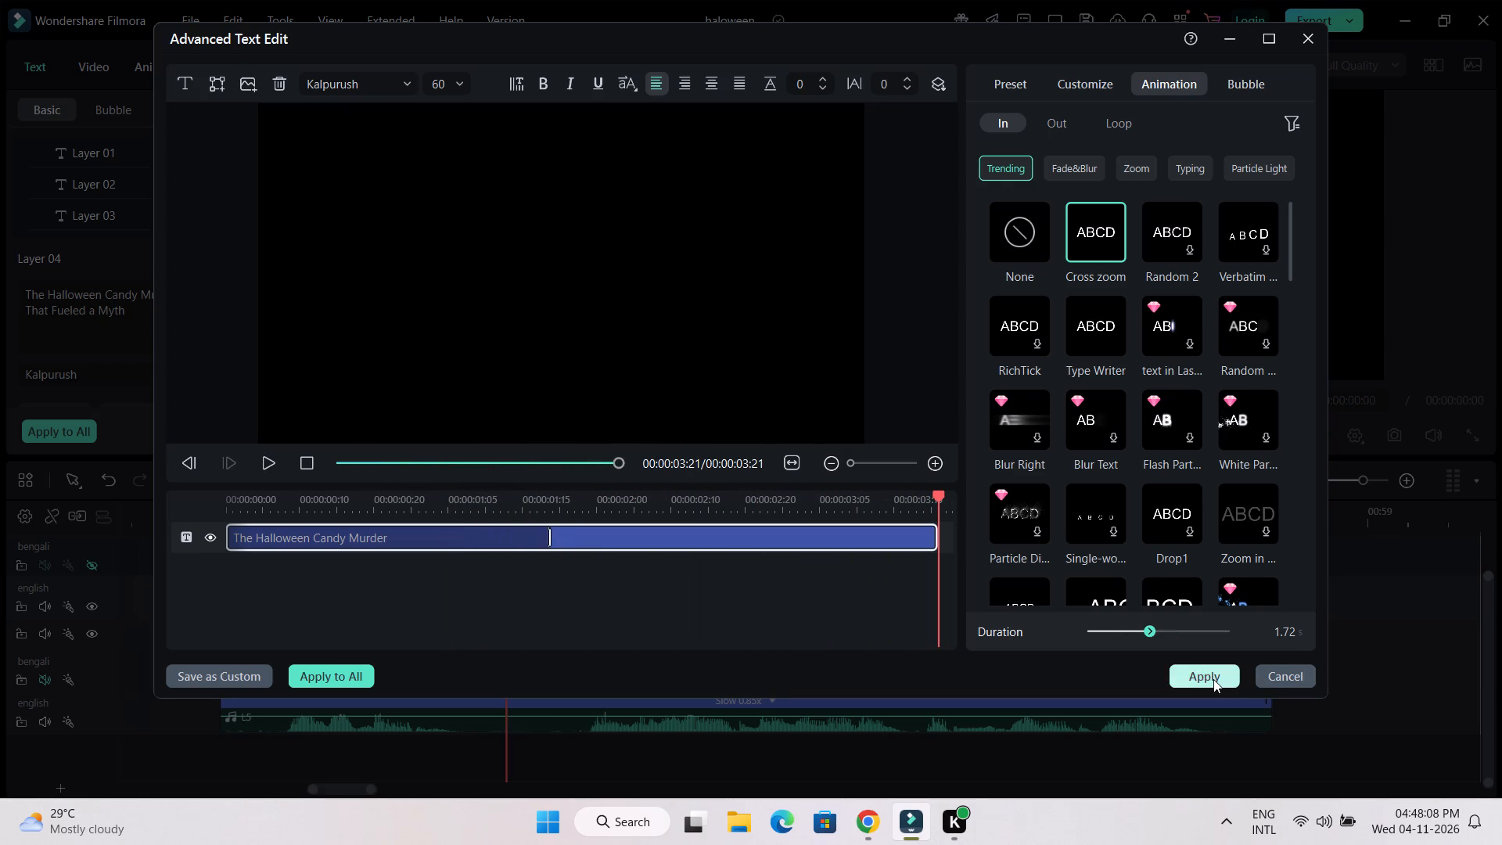
# Play the timeline from about 00:52 through the "The Halloween Candy Murder" heading to check its animation and the following sentence.
pyautogui.moveTo(961, 520); pyautogui.dragTo(788, 530)
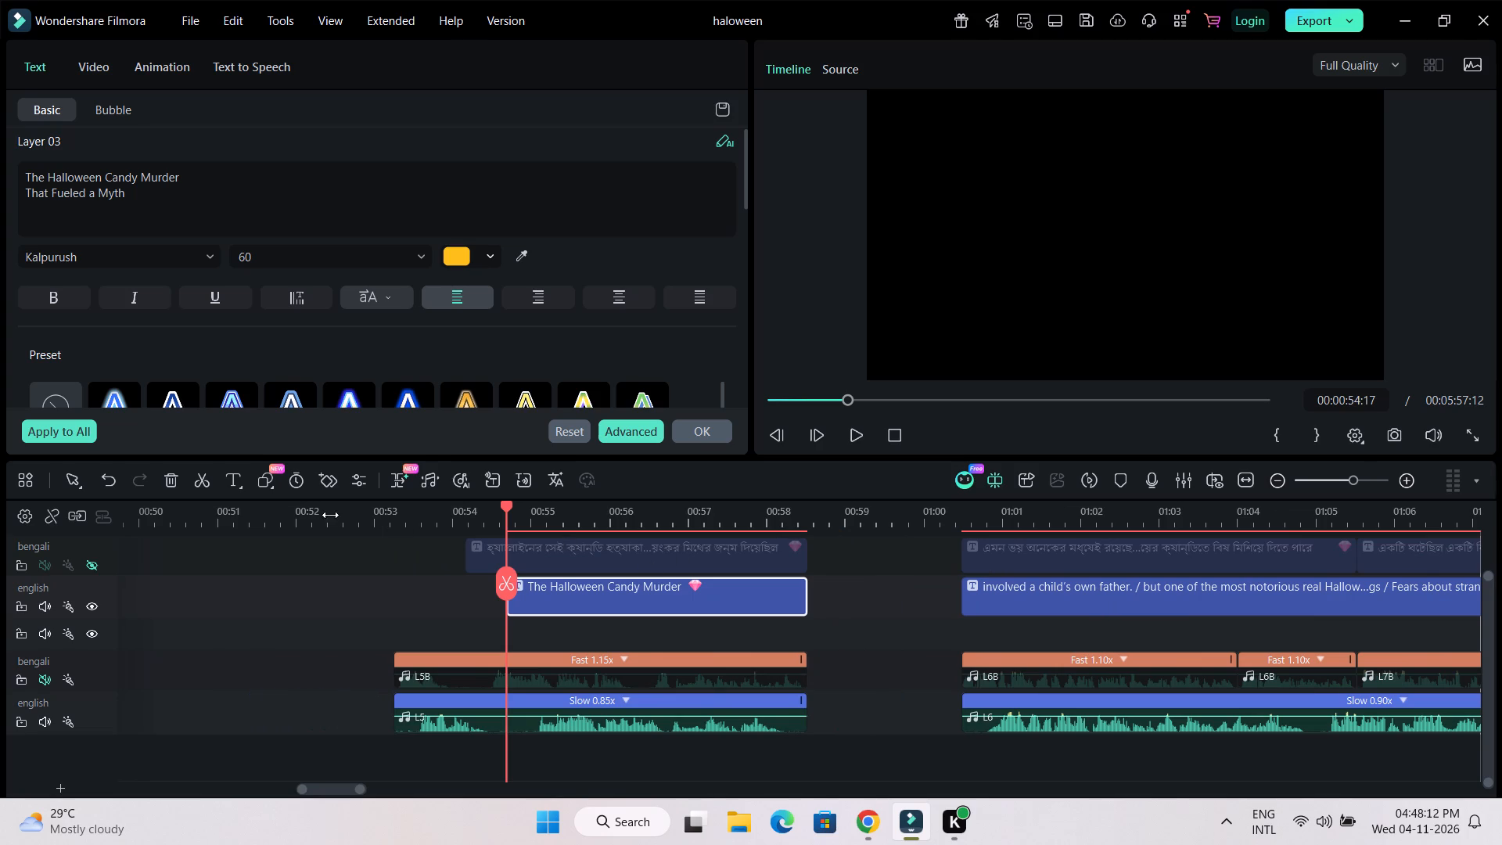
pyautogui.click(319, 516)
pyautogui.press('space')
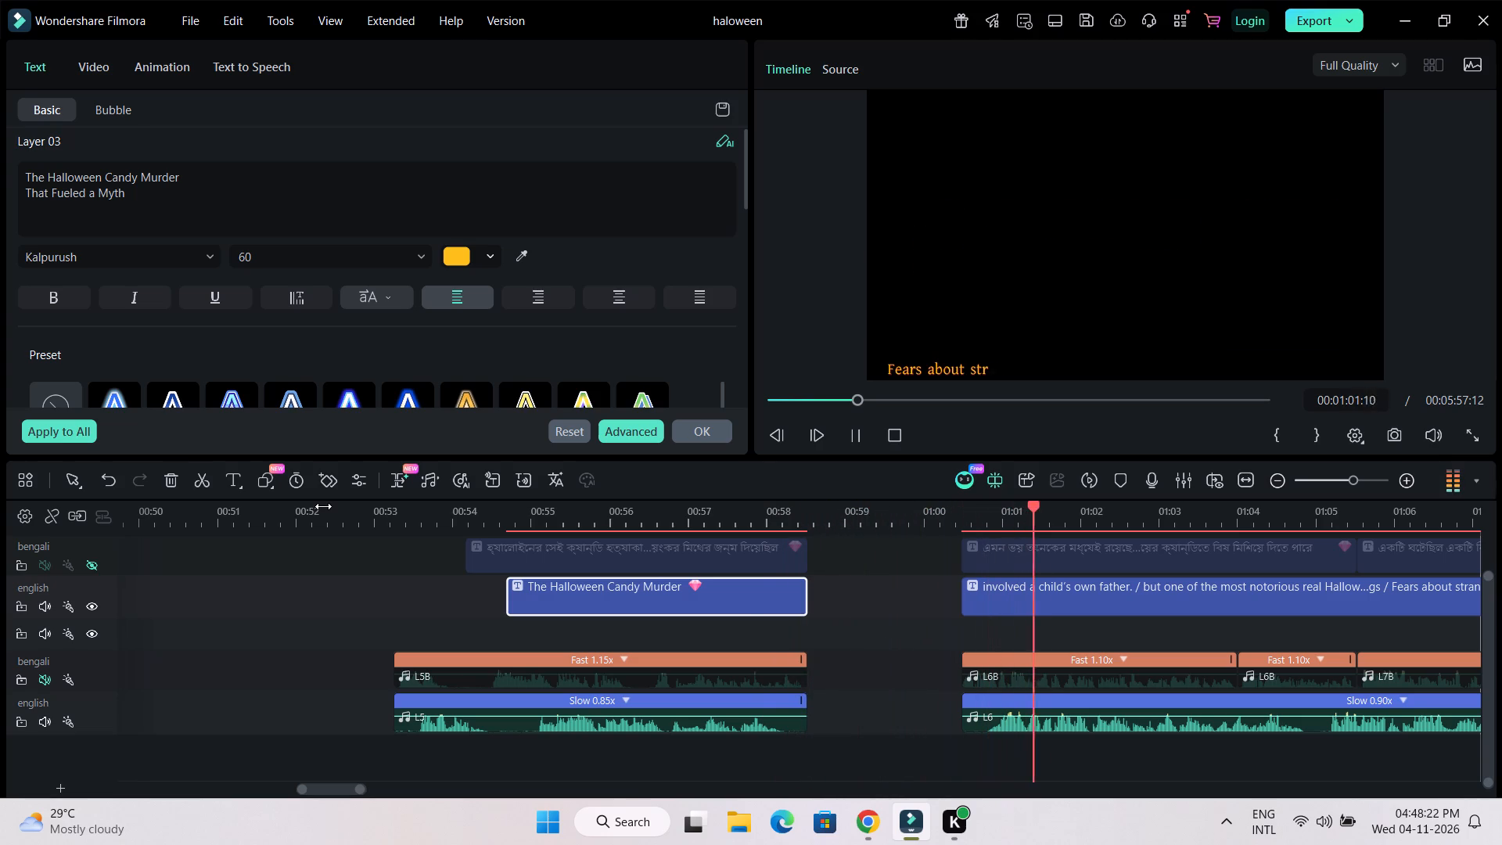
pyautogui.press('space')
# Play the "He became violently ill and died within an hour." sentence from about 01:31 to check it against the narration.
pyautogui.moveTo(323, 786); pyautogui.dragTo(458, 796)
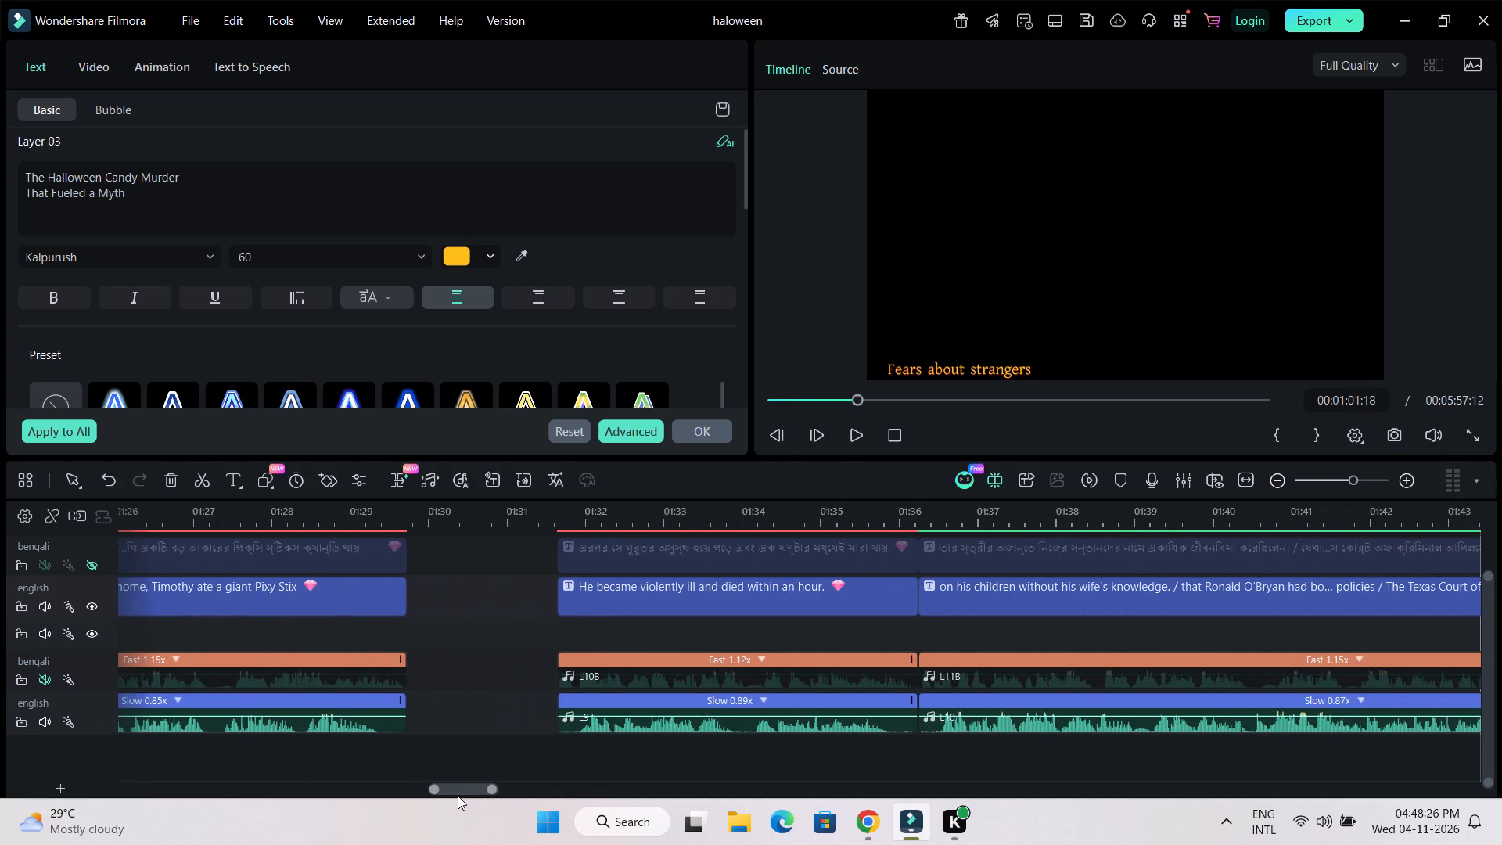
pyautogui.moveTo(458, 796); pyautogui.dragTo(462, 796)
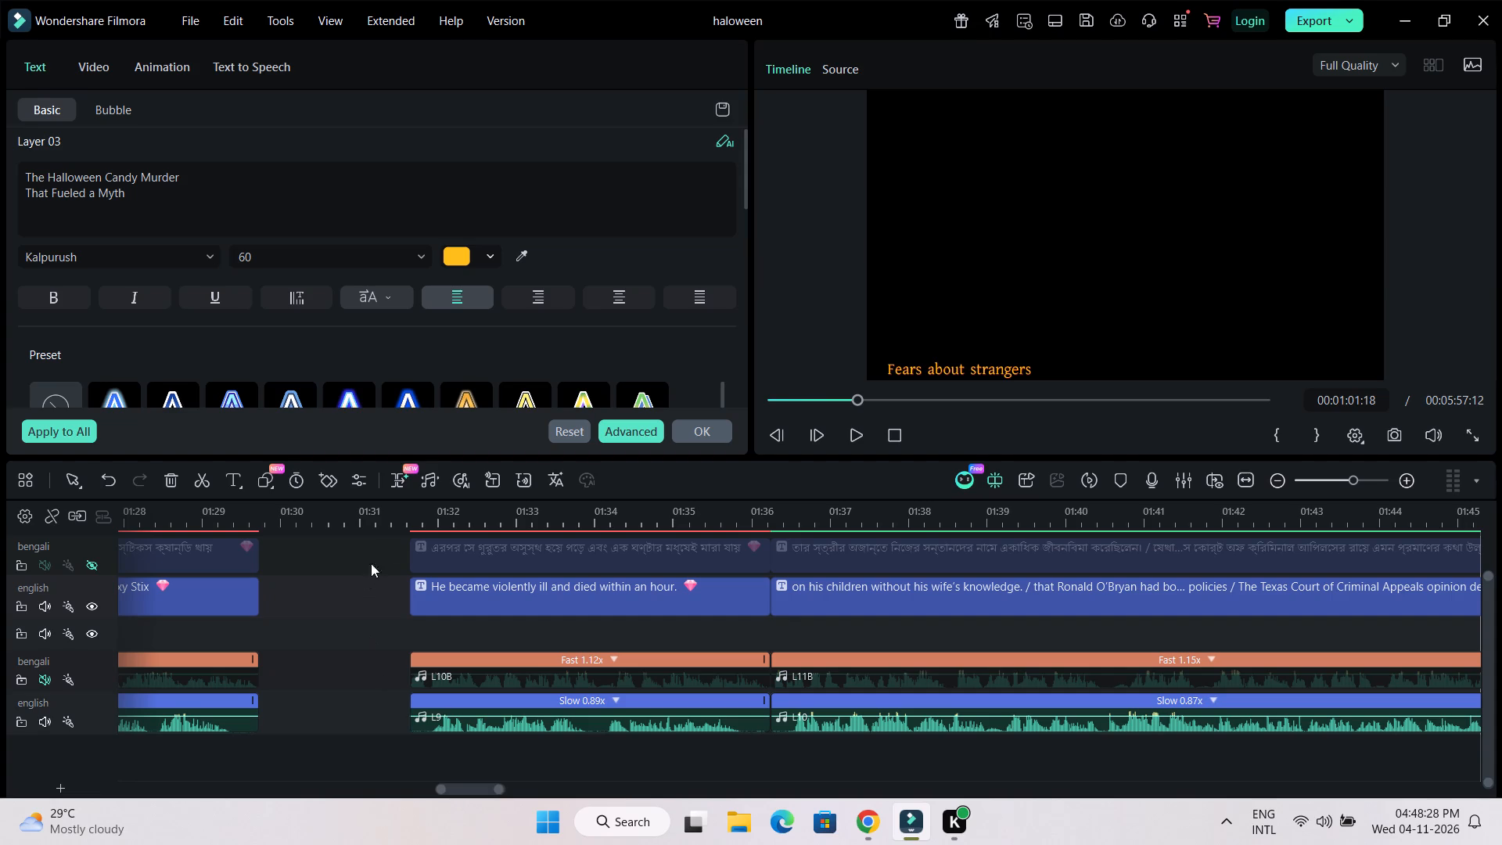
pyautogui.click(375, 520)
pyautogui.press('space')
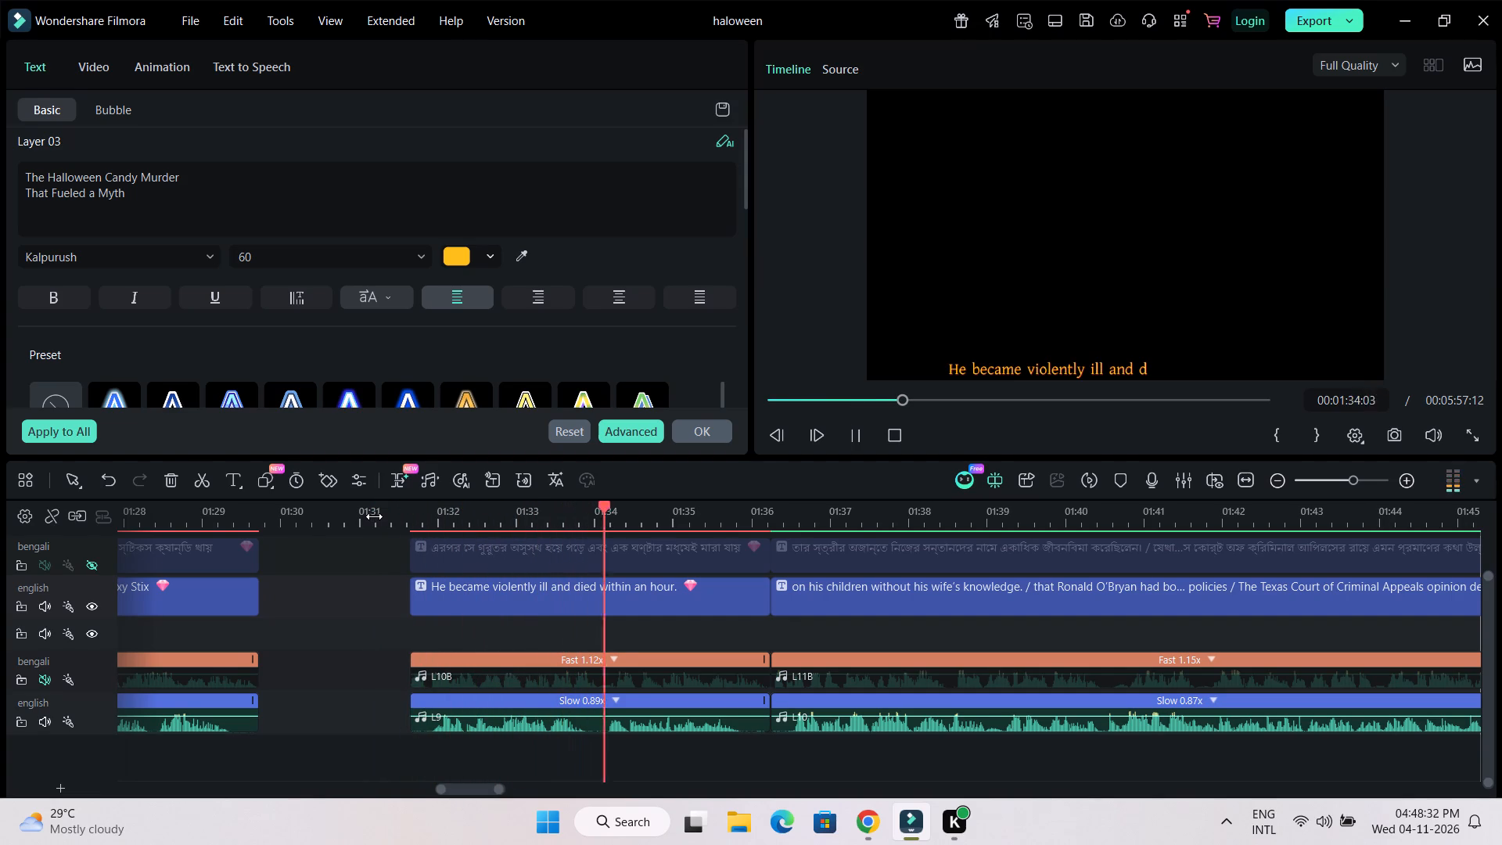
pyautogui.press('space')
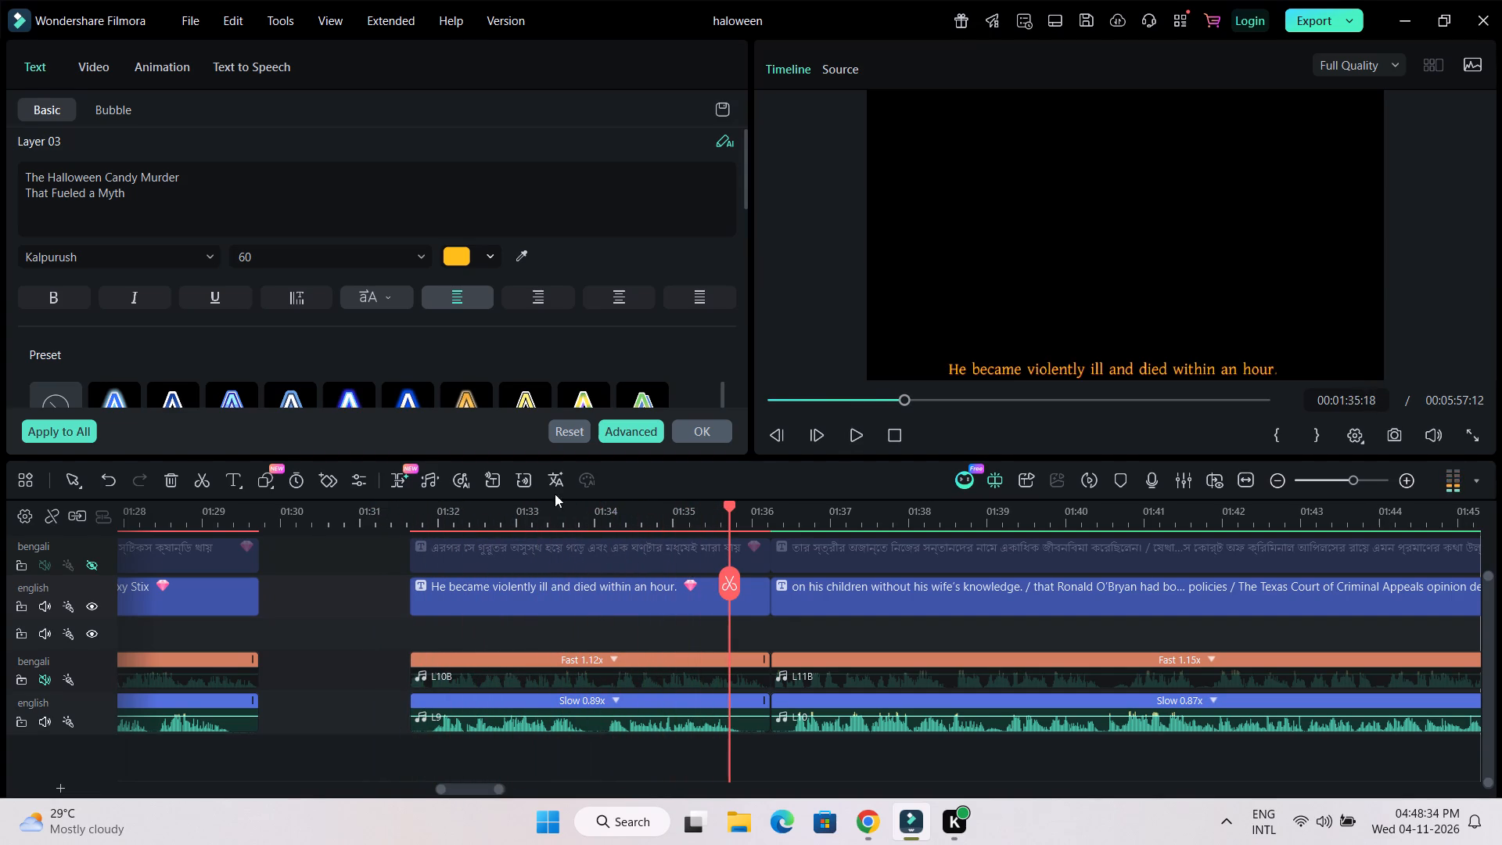
# Close the gap at about 01:30, before the "He became violently ill" title, on both the English and Bengali title and audio tracks.
pyautogui.moveTo(868, 517); pyautogui.dragTo(608, 511)
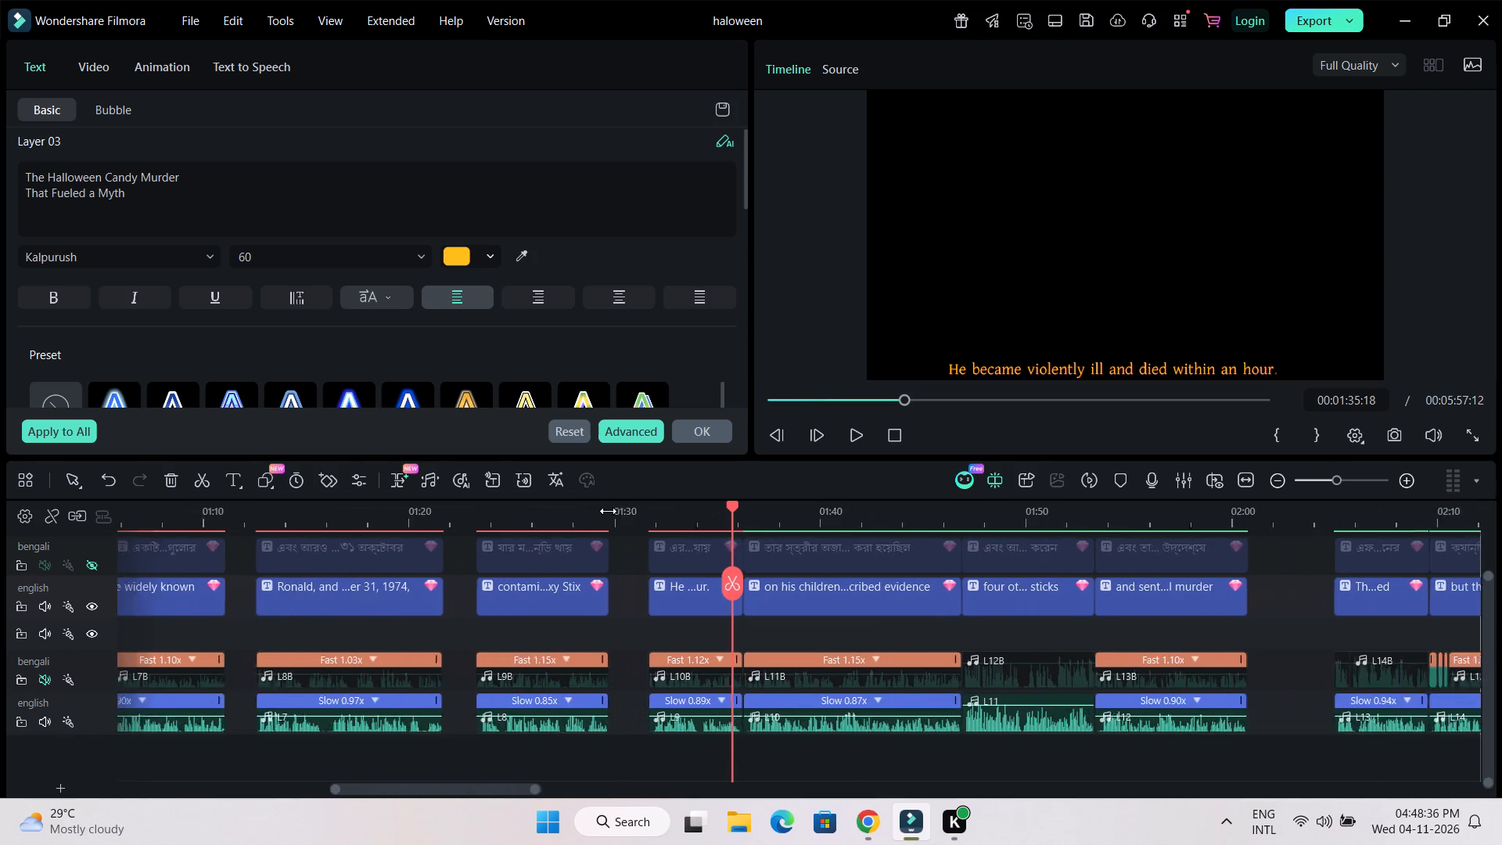
pyautogui.moveTo(608, 511); pyautogui.dragTo(597, 511)
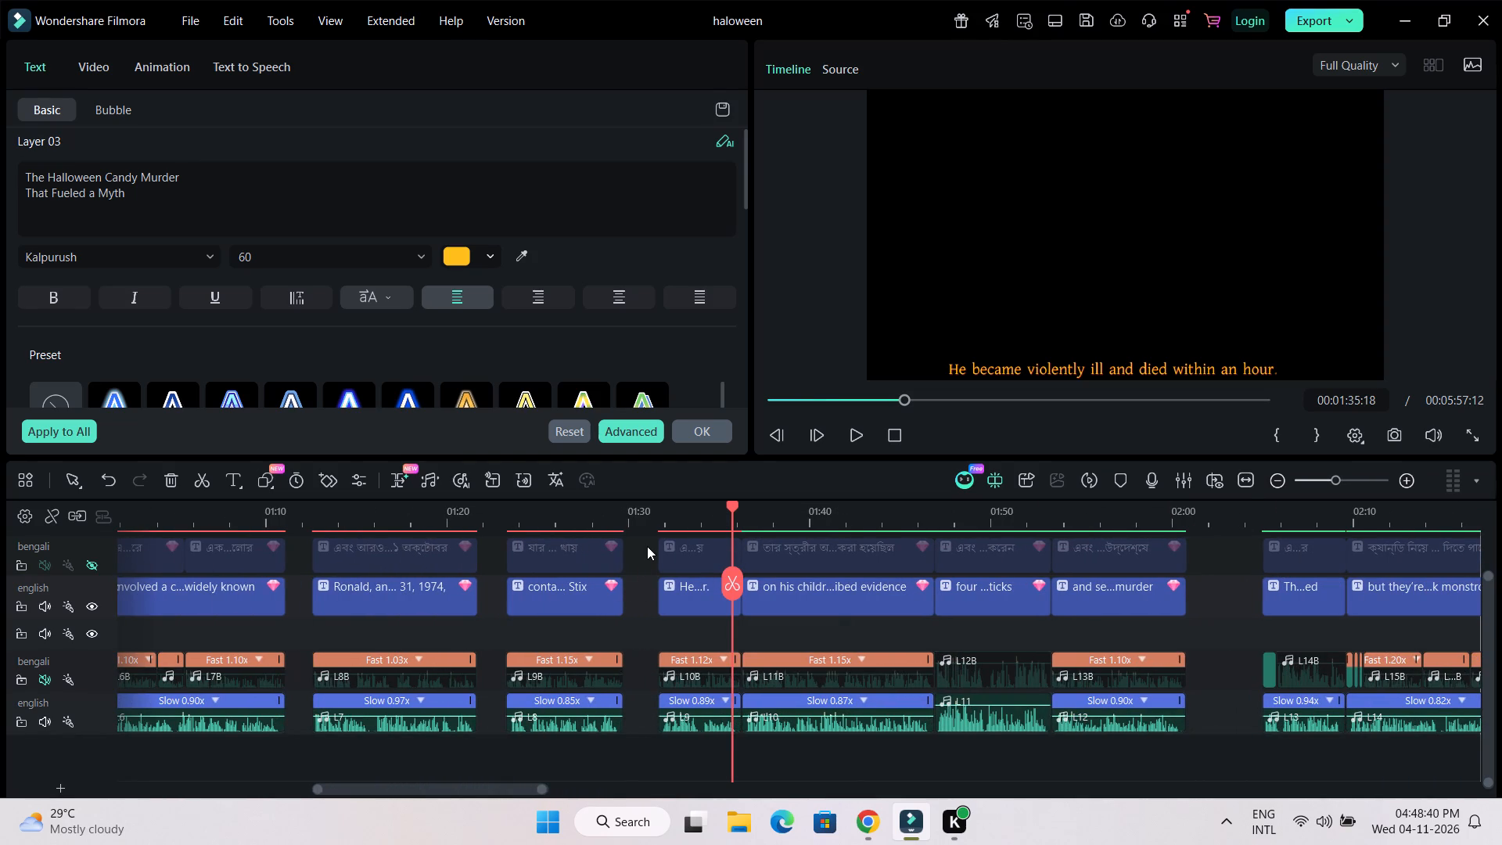
pyautogui.click(640, 727)
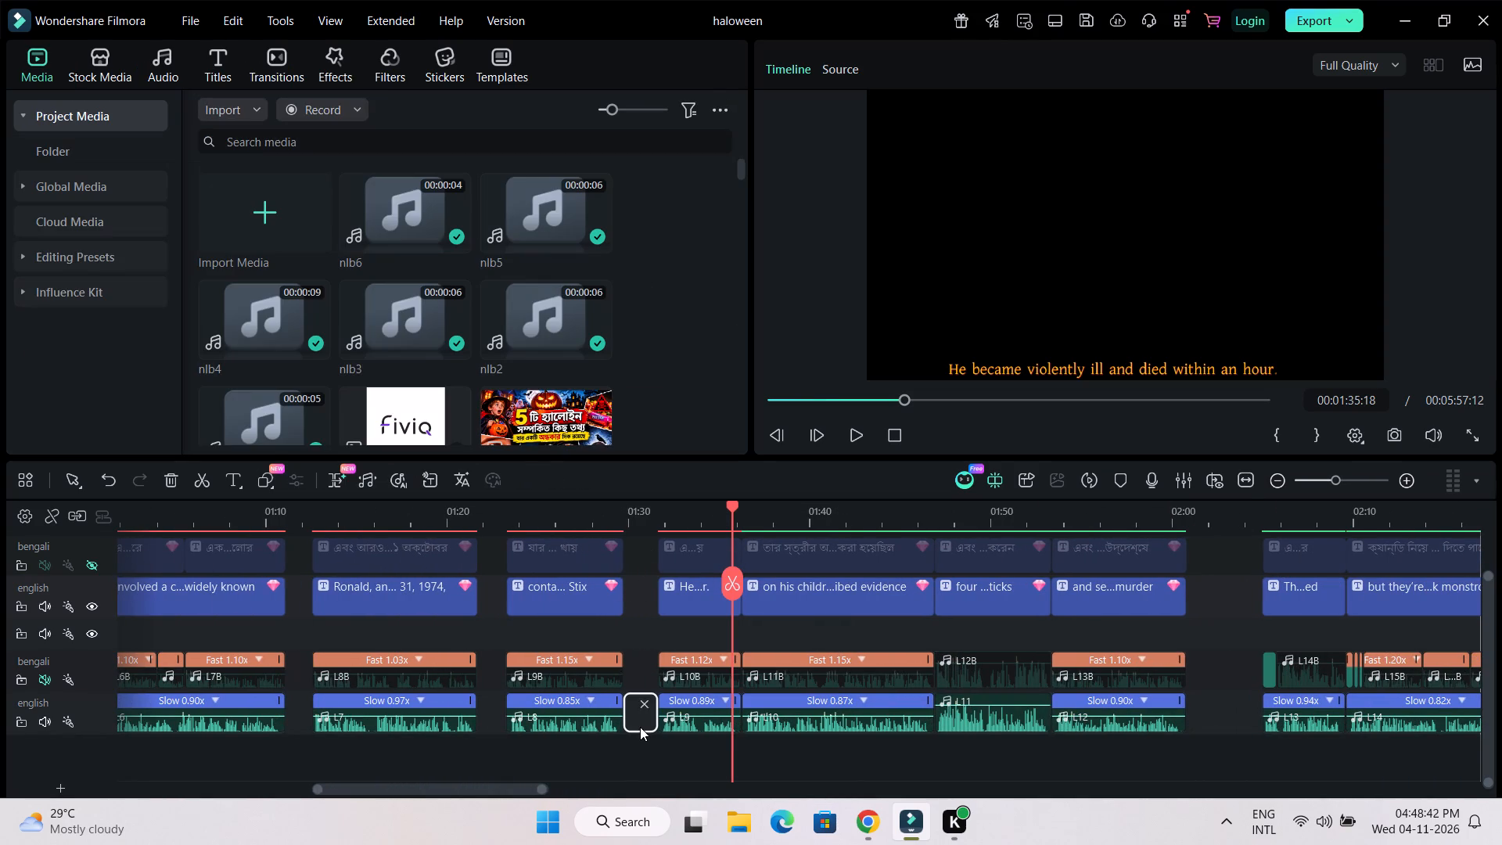
pyautogui.press('Delete')
pyautogui.click(641, 674)
pyautogui.press('Delete')
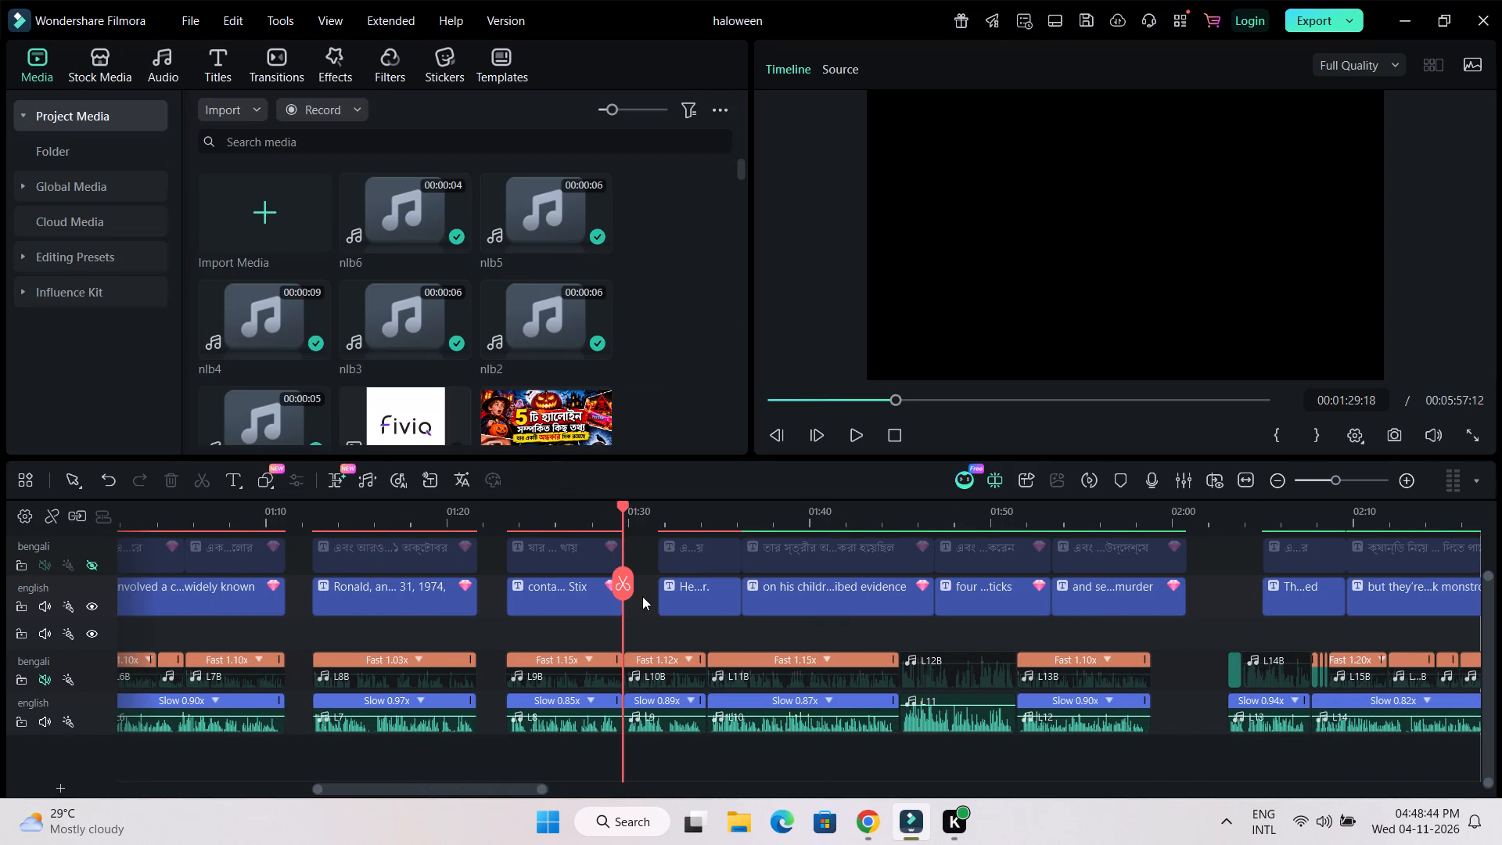
pyautogui.click(642, 596)
pyautogui.press('Delete')
pyautogui.click(645, 559)
pyautogui.press('Delete')
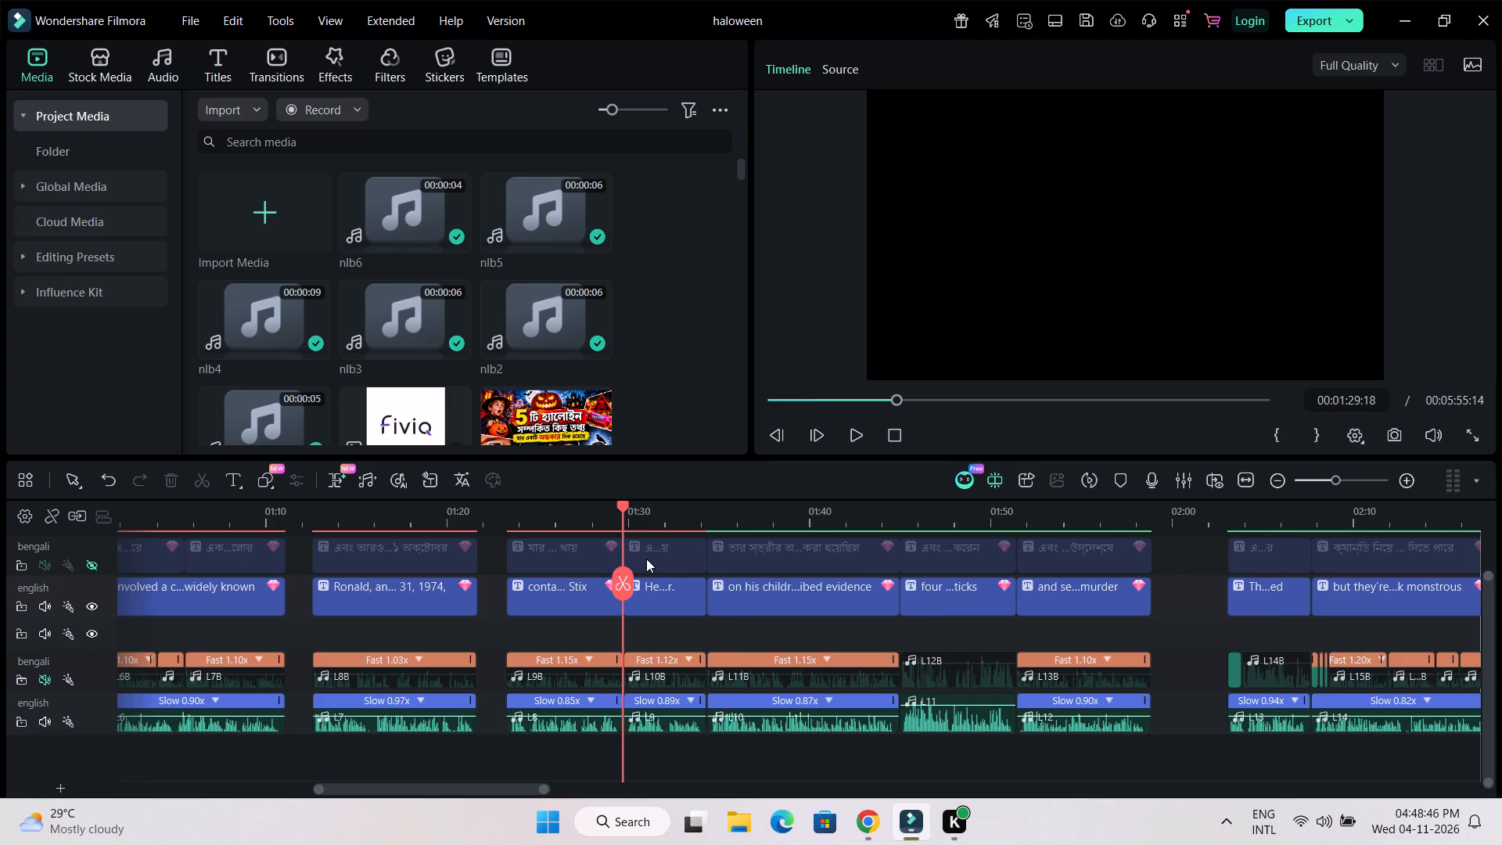
# Play the gap around 02:00, leading into the next section, to check the pause.
pyautogui.click(1191, 525)
pyautogui.press('space')
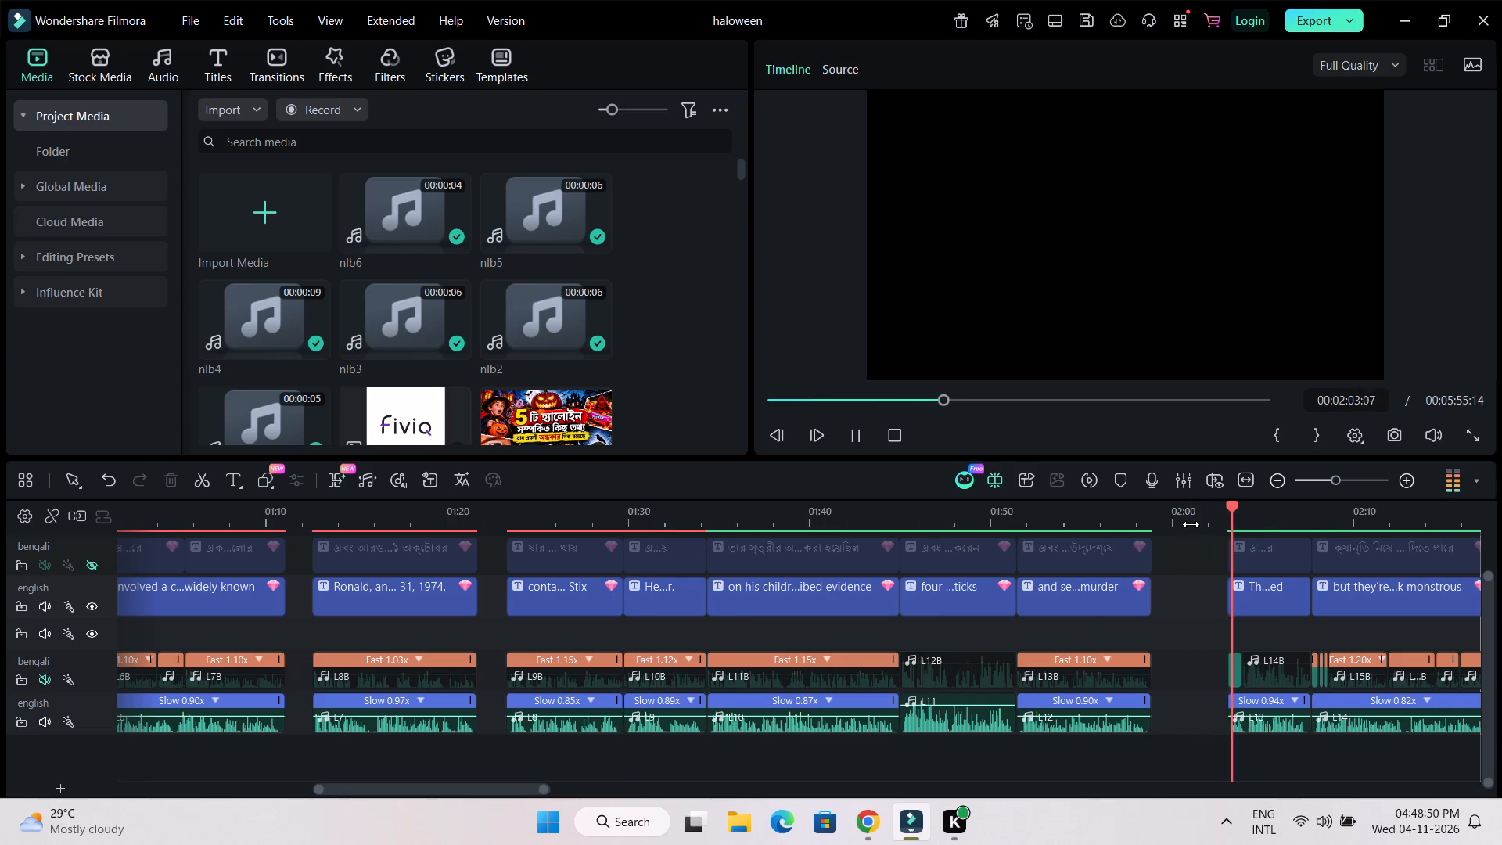
pyautogui.press('space')
pyautogui.moveTo(1246, 505); pyautogui.dragTo(1184, 530)
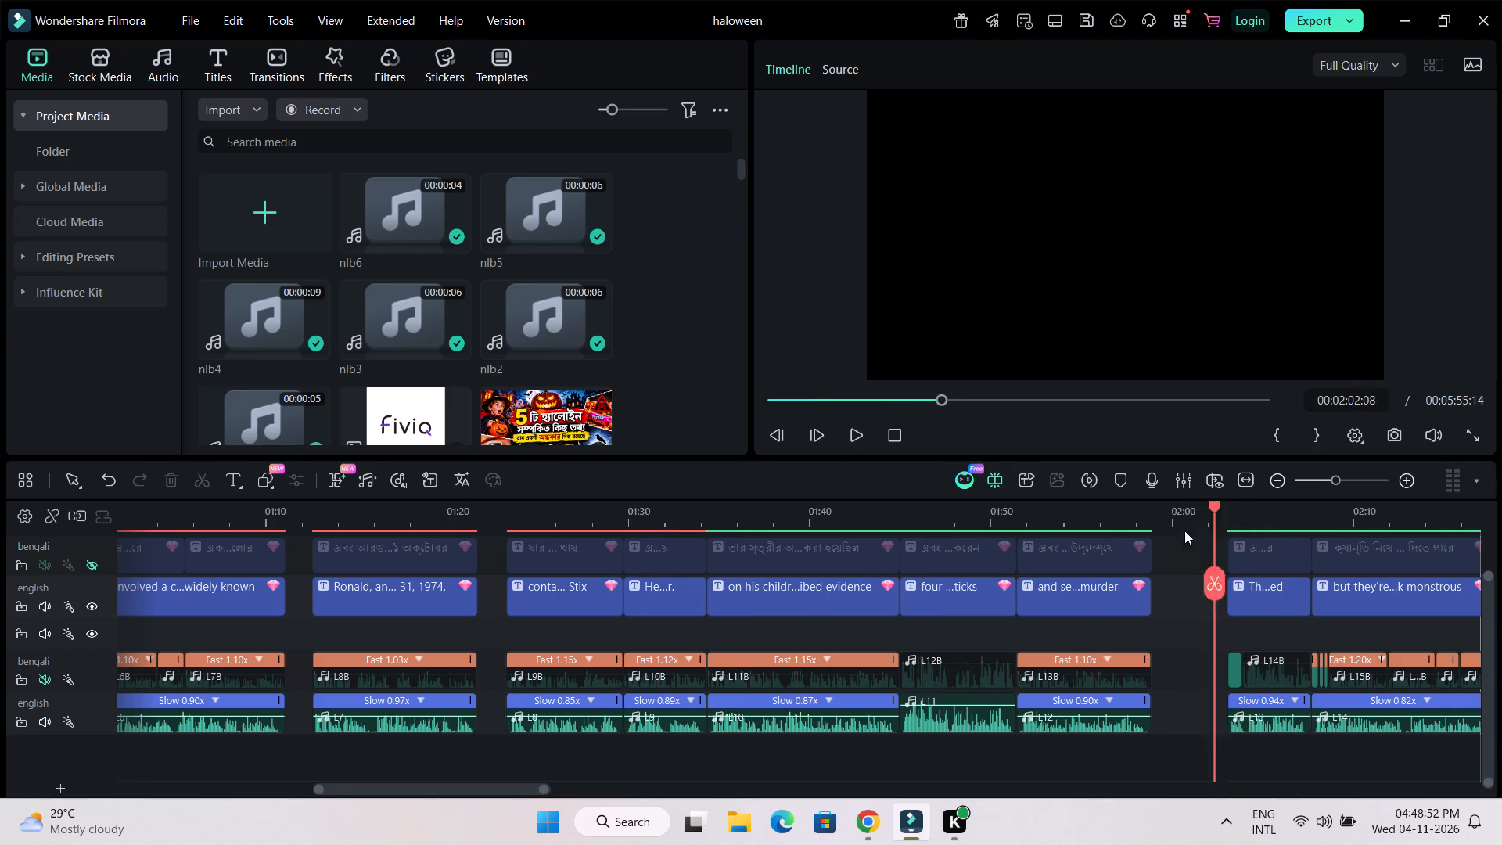
# Close the gap at about 01:22, after the "Ronald, and other children." title, on both the English and Bengali title and audio tracks.
pyautogui.moveTo(1184, 530); pyautogui.dragTo(490, 626)
pyautogui.click(490, 713)
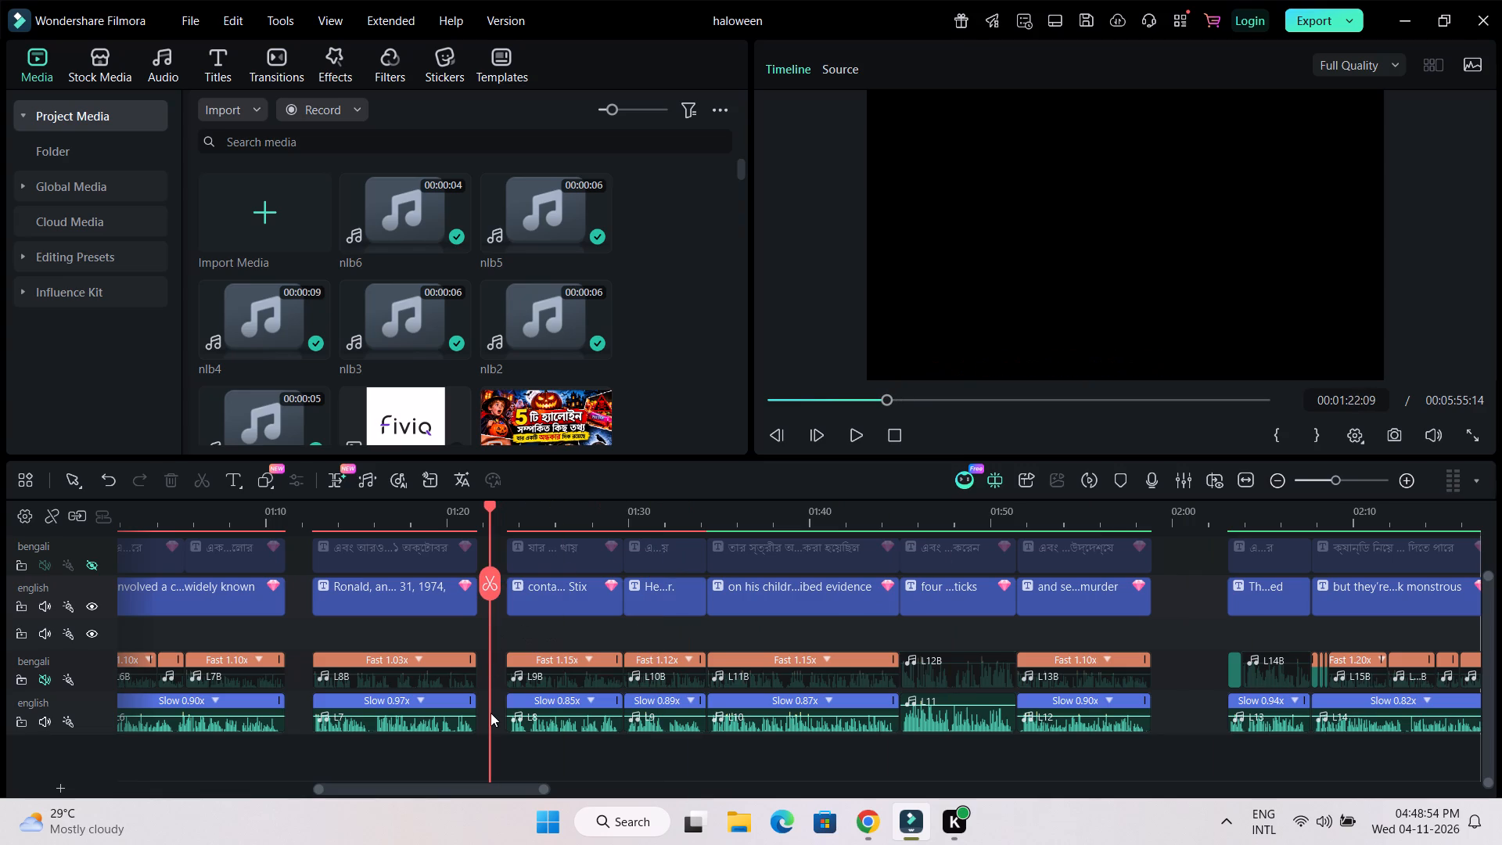
pyautogui.press('Delete')
pyautogui.click(494, 671)
pyautogui.press('Delete')
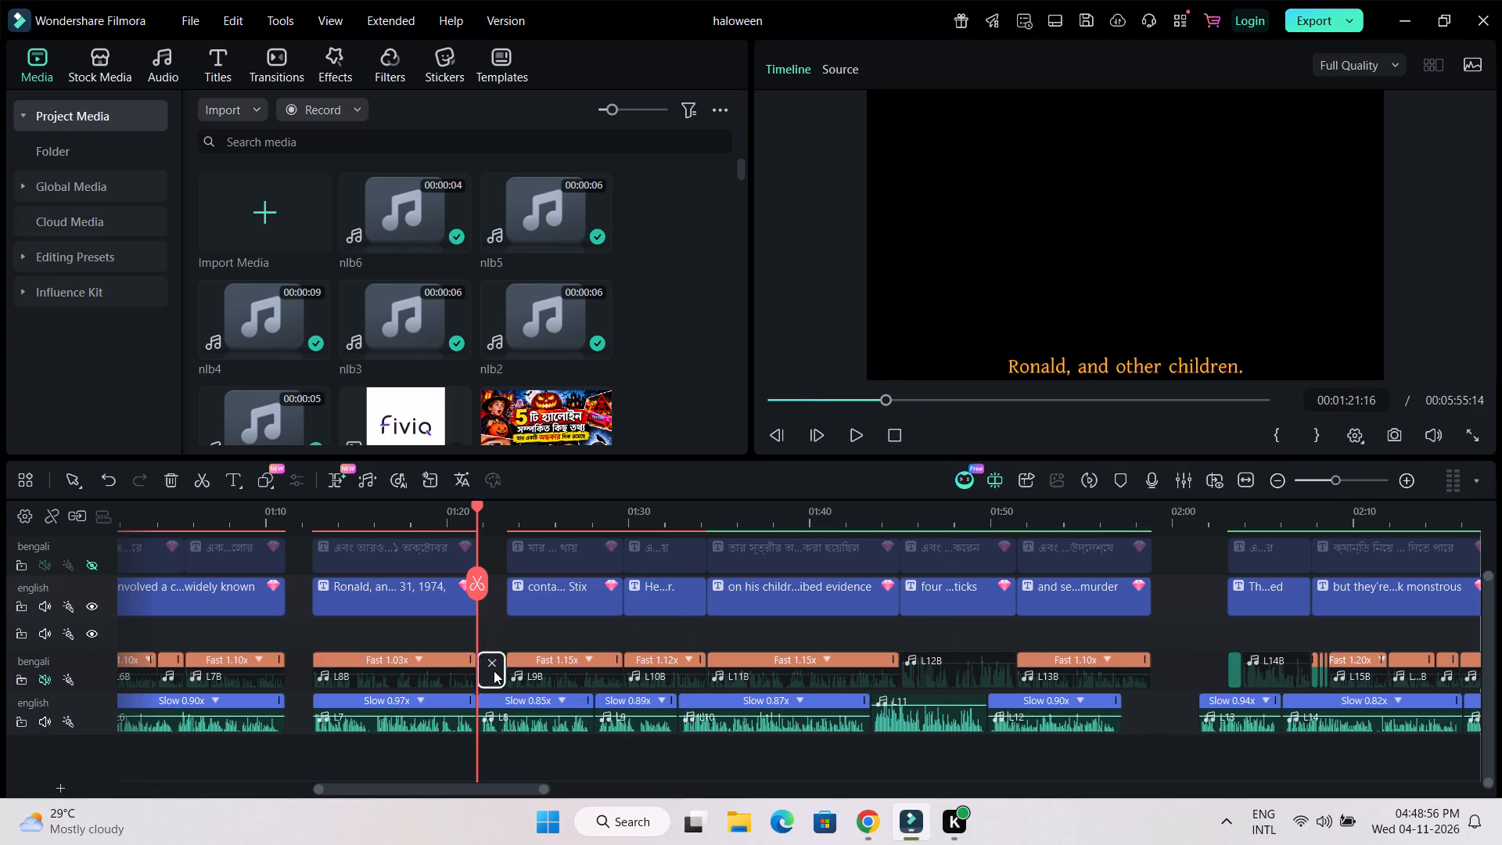
pyautogui.click(497, 606)
pyautogui.press('Delete')
pyautogui.click(497, 552)
pyautogui.press('Delete')
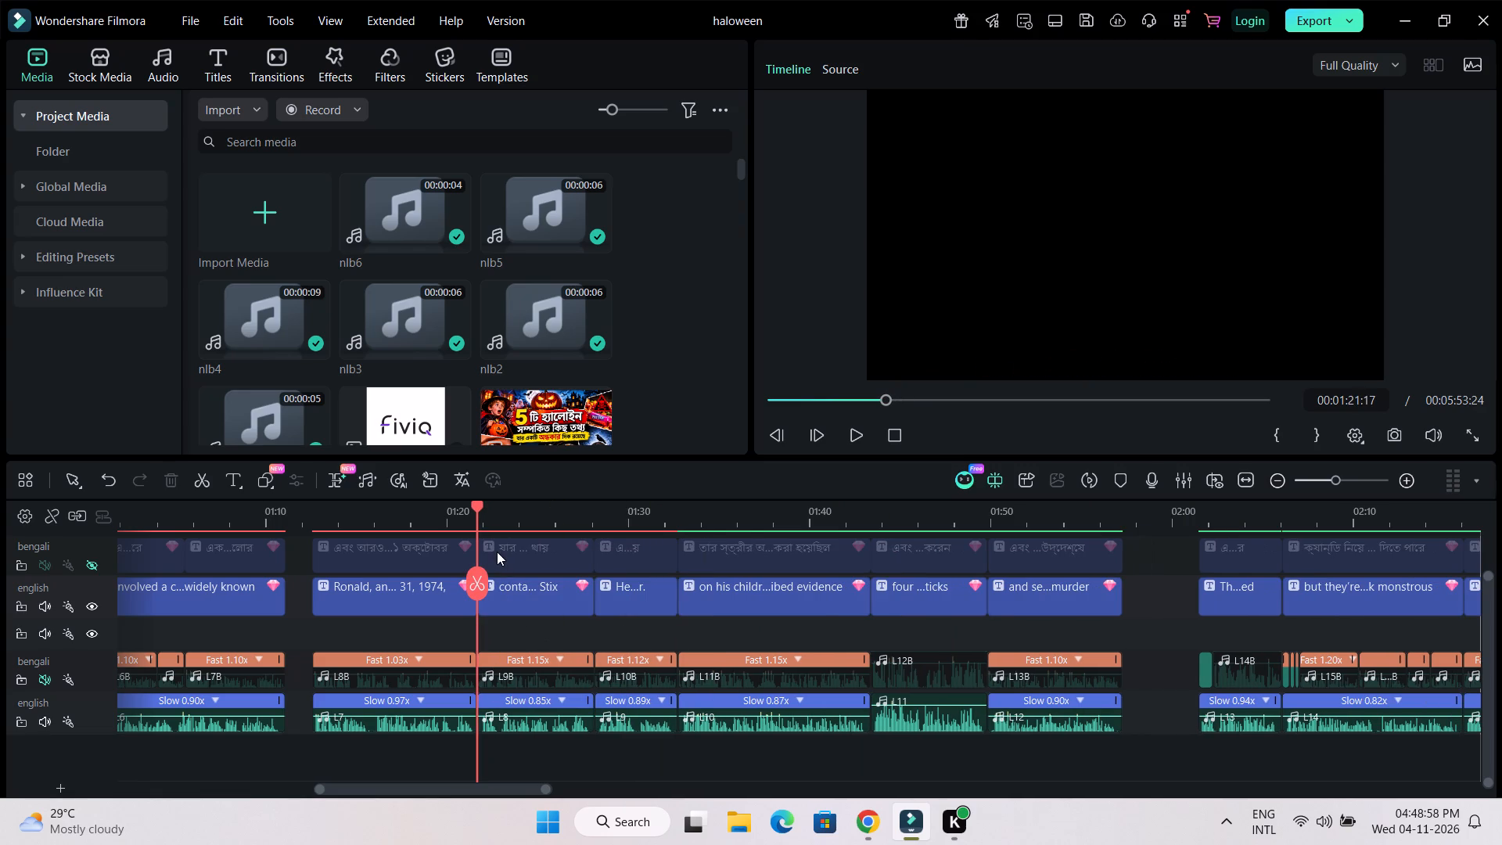
# Close the gap at about 01:11, before the "Ronald, an… 31, 1974," title, on both the English and Bengali title and audio tracks.
pyautogui.moveTo(508, 787); pyautogui.dragTo(466, 799)
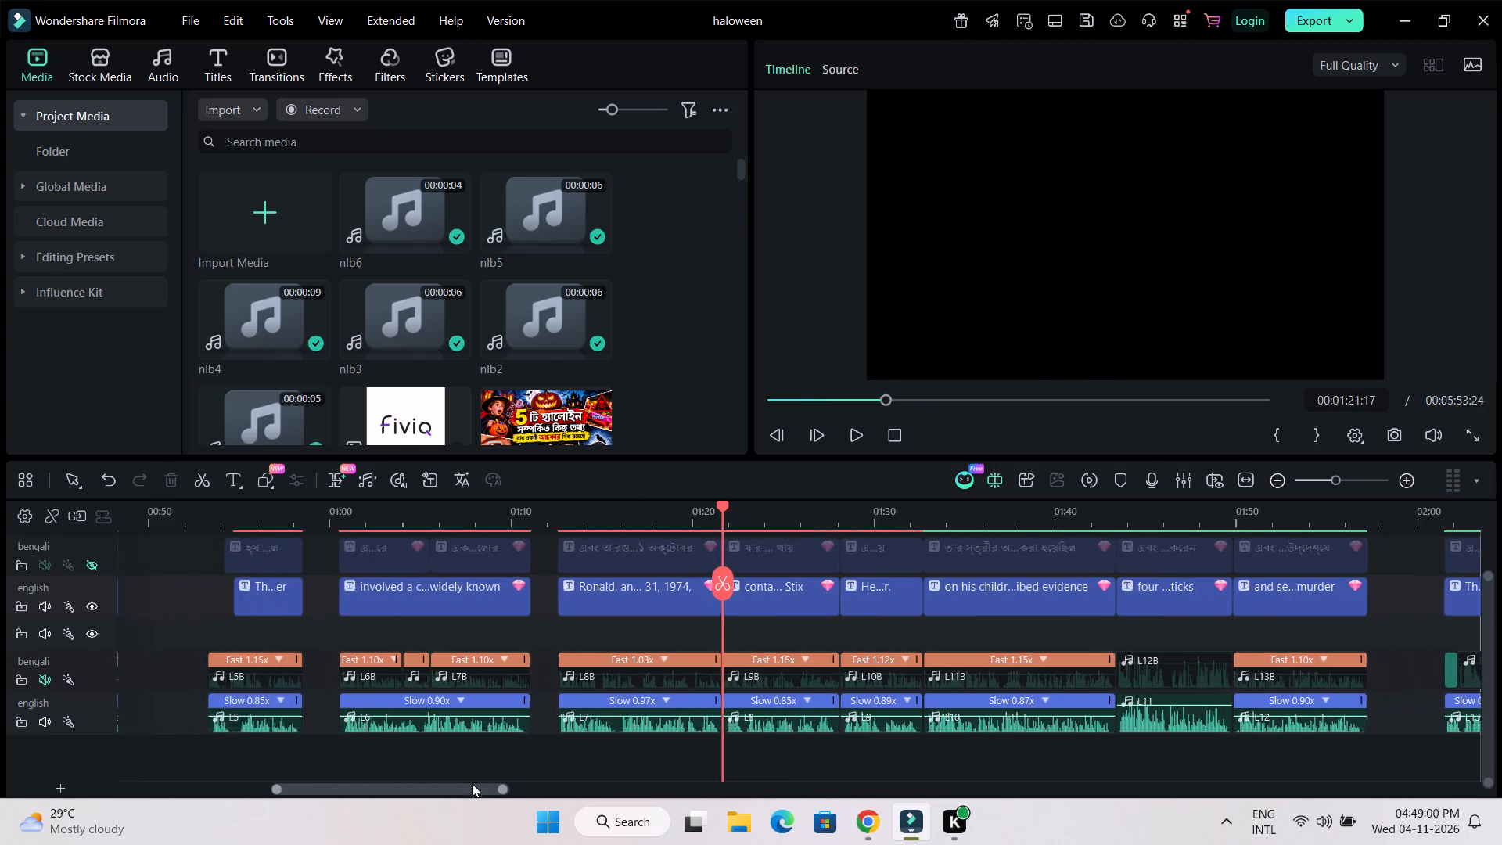
pyautogui.click(543, 725)
pyautogui.press('Delete')
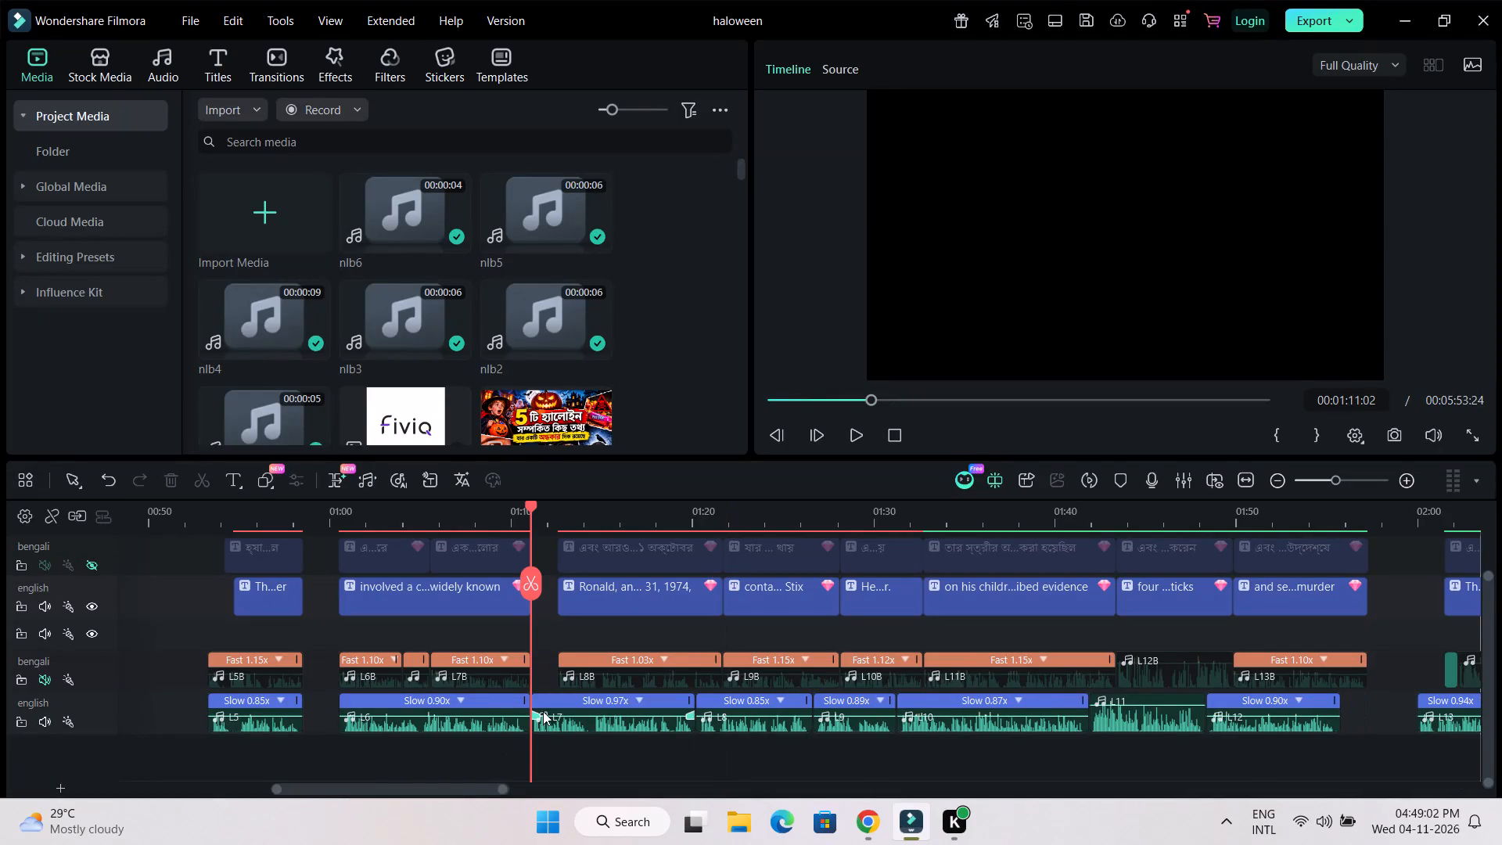
pyautogui.click(543, 681)
pyautogui.press('Delete')
pyautogui.click(544, 599)
pyautogui.press('Delete')
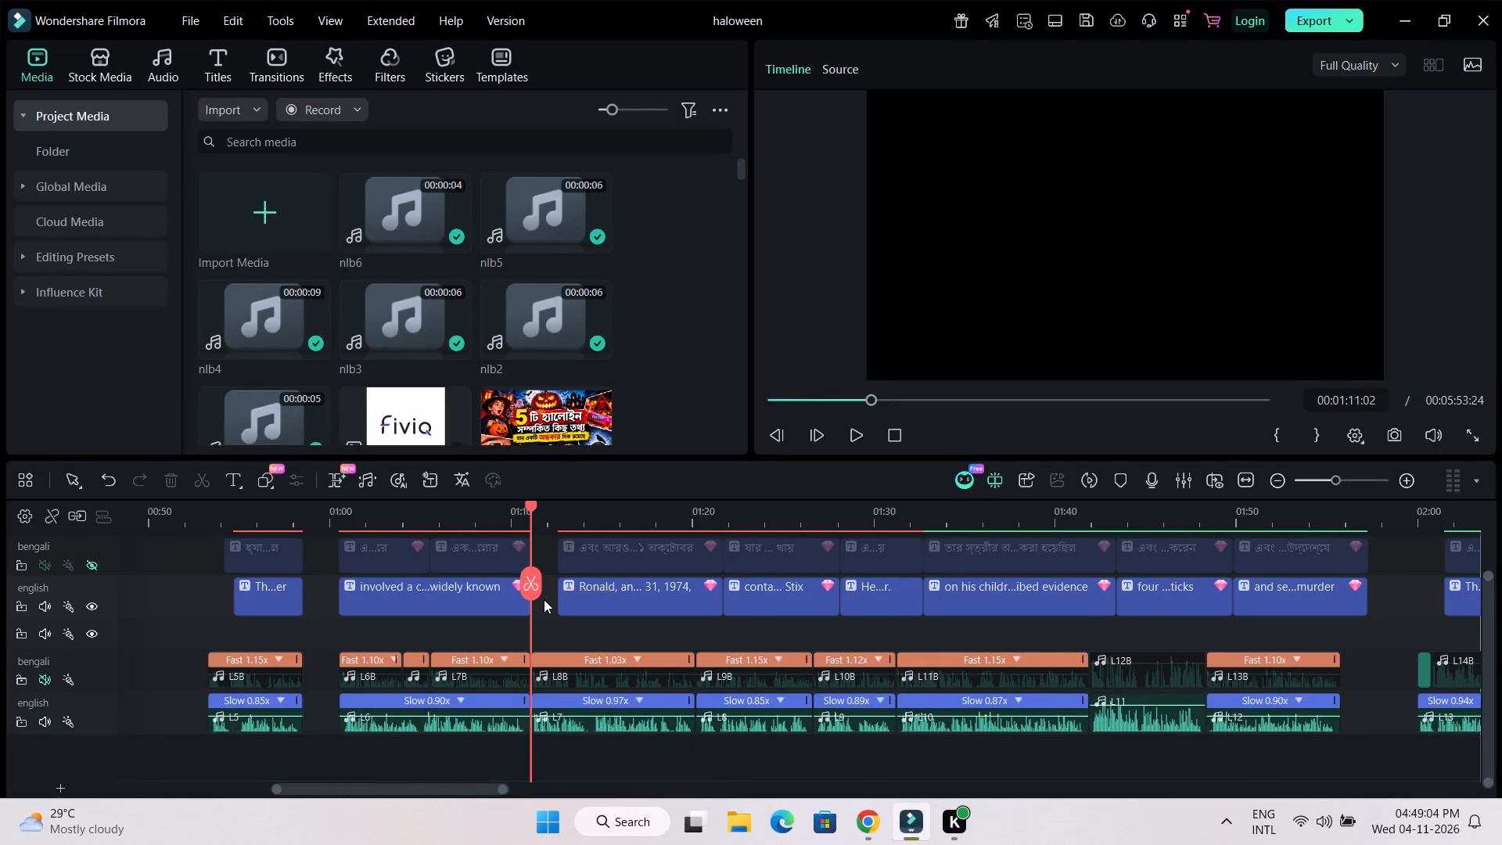
pyautogui.click(547, 556)
pyautogui.press('Delete')
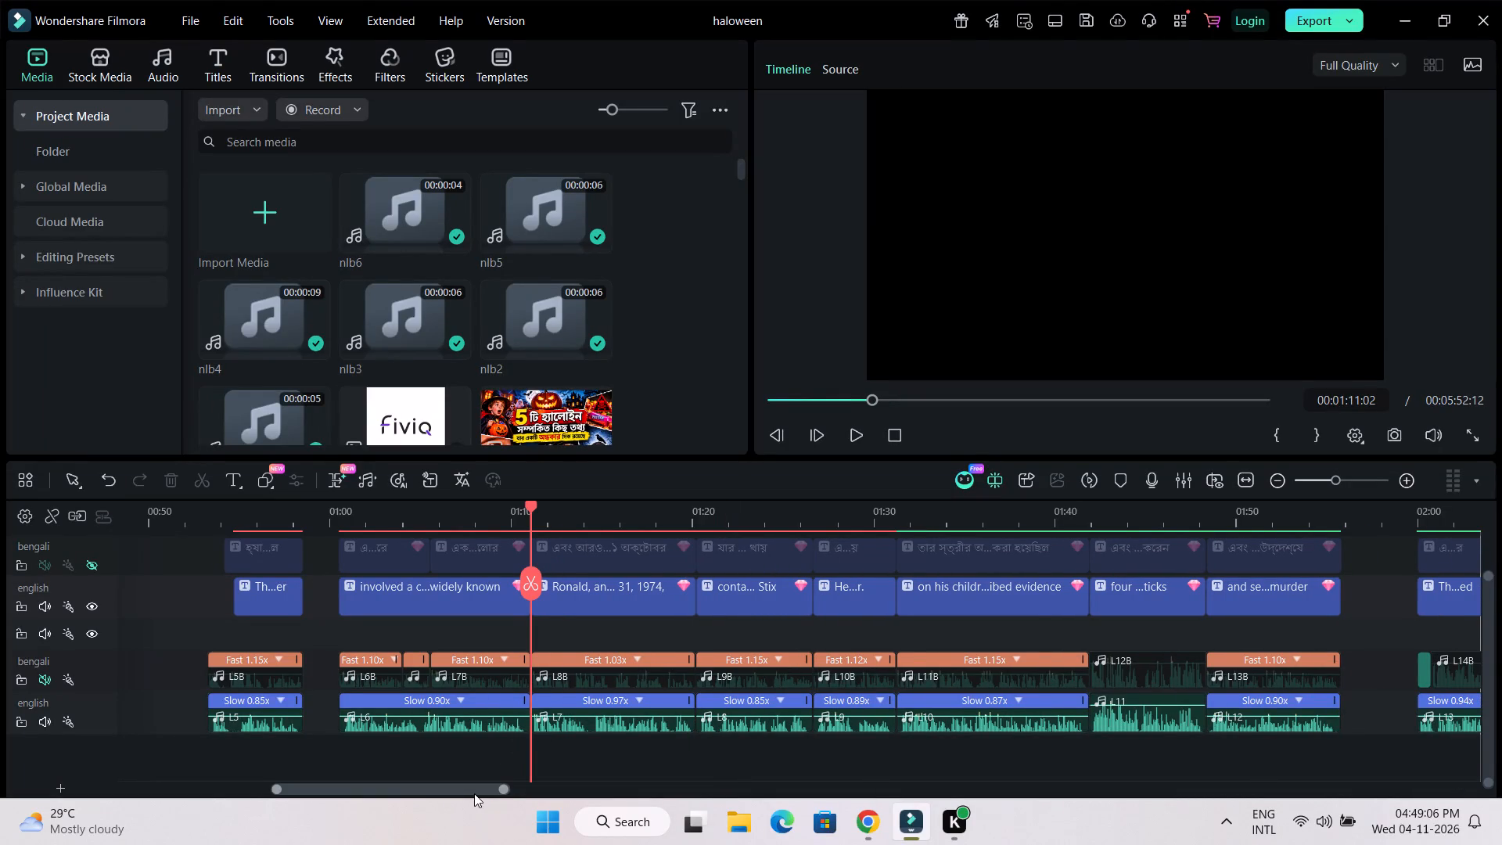
# Close the gap at about 00:58, between the heading and the "involved a child's own father" title, on all English and Bengali tracks.
pyautogui.moveTo(473, 793); pyautogui.dragTo(424, 796)
pyautogui.click(598, 721)
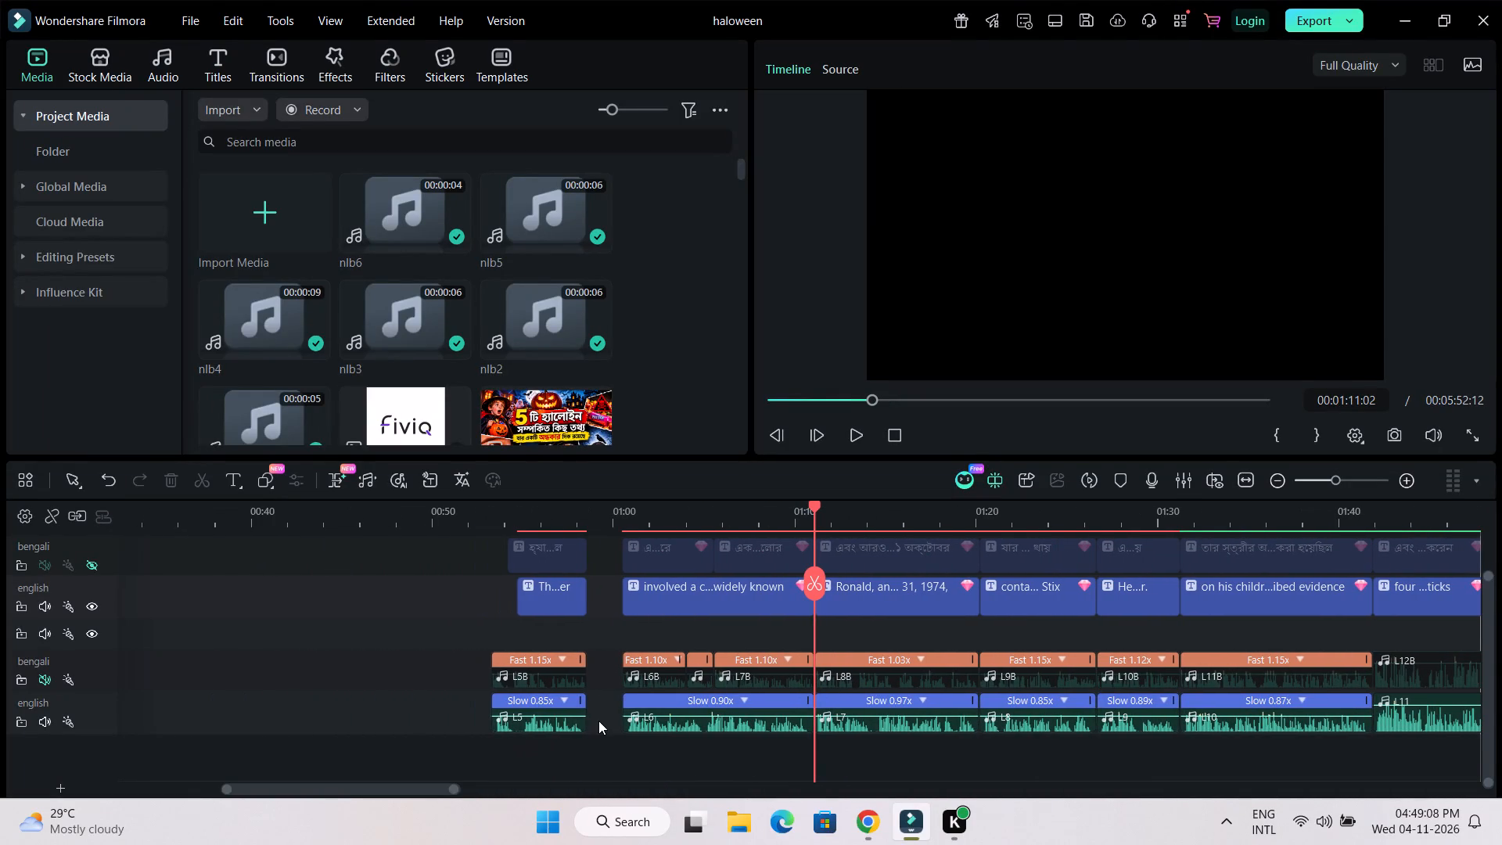
pyautogui.press('Delete')
pyautogui.click(603, 671)
pyautogui.press('Delete')
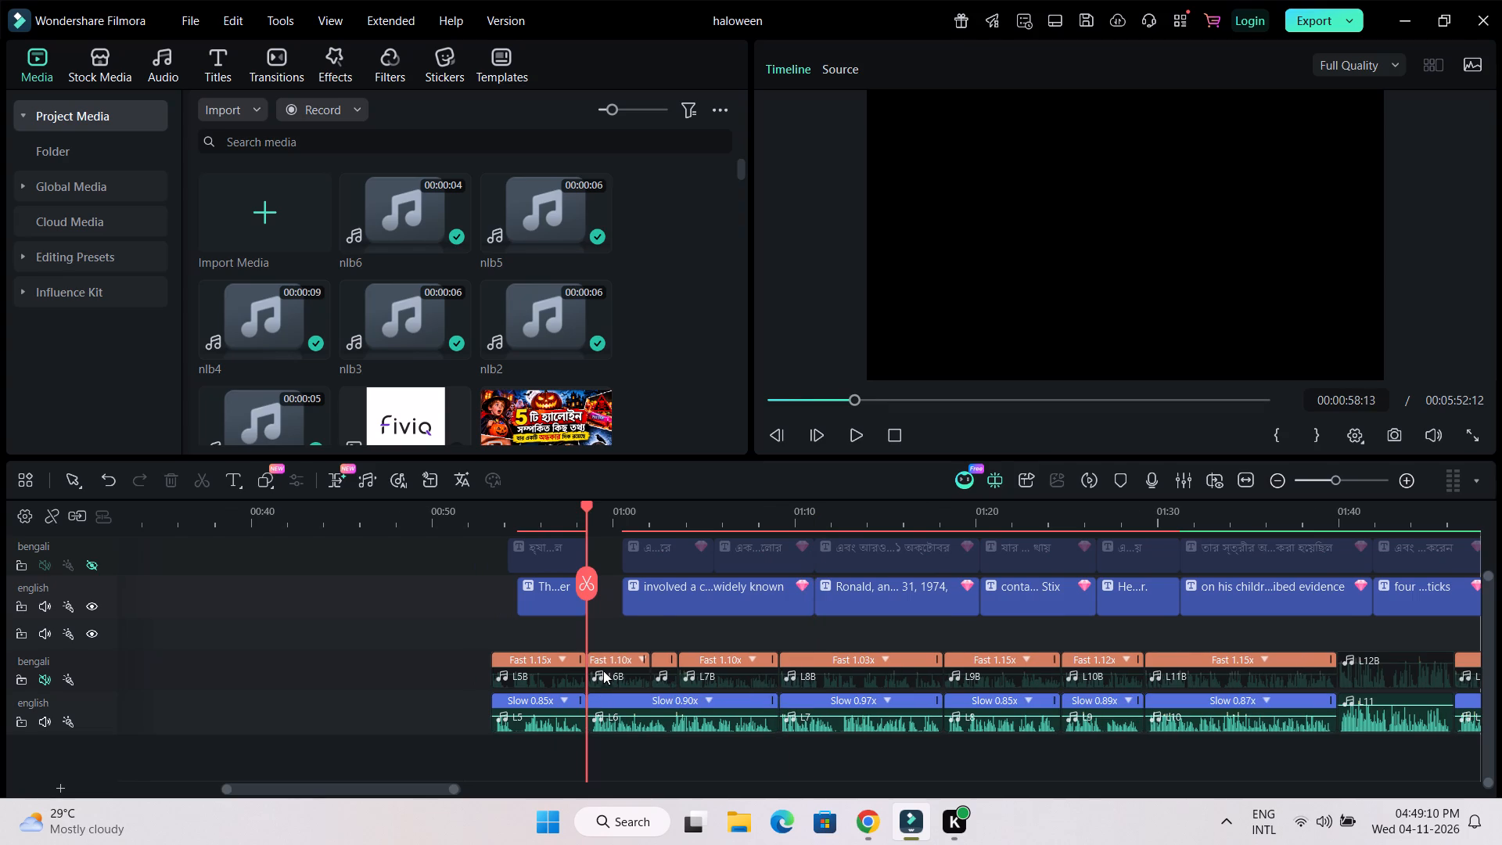
pyautogui.click(604, 604)
pyautogui.press('Delete')
pyautogui.click(605, 560)
pyautogui.press('Delete')
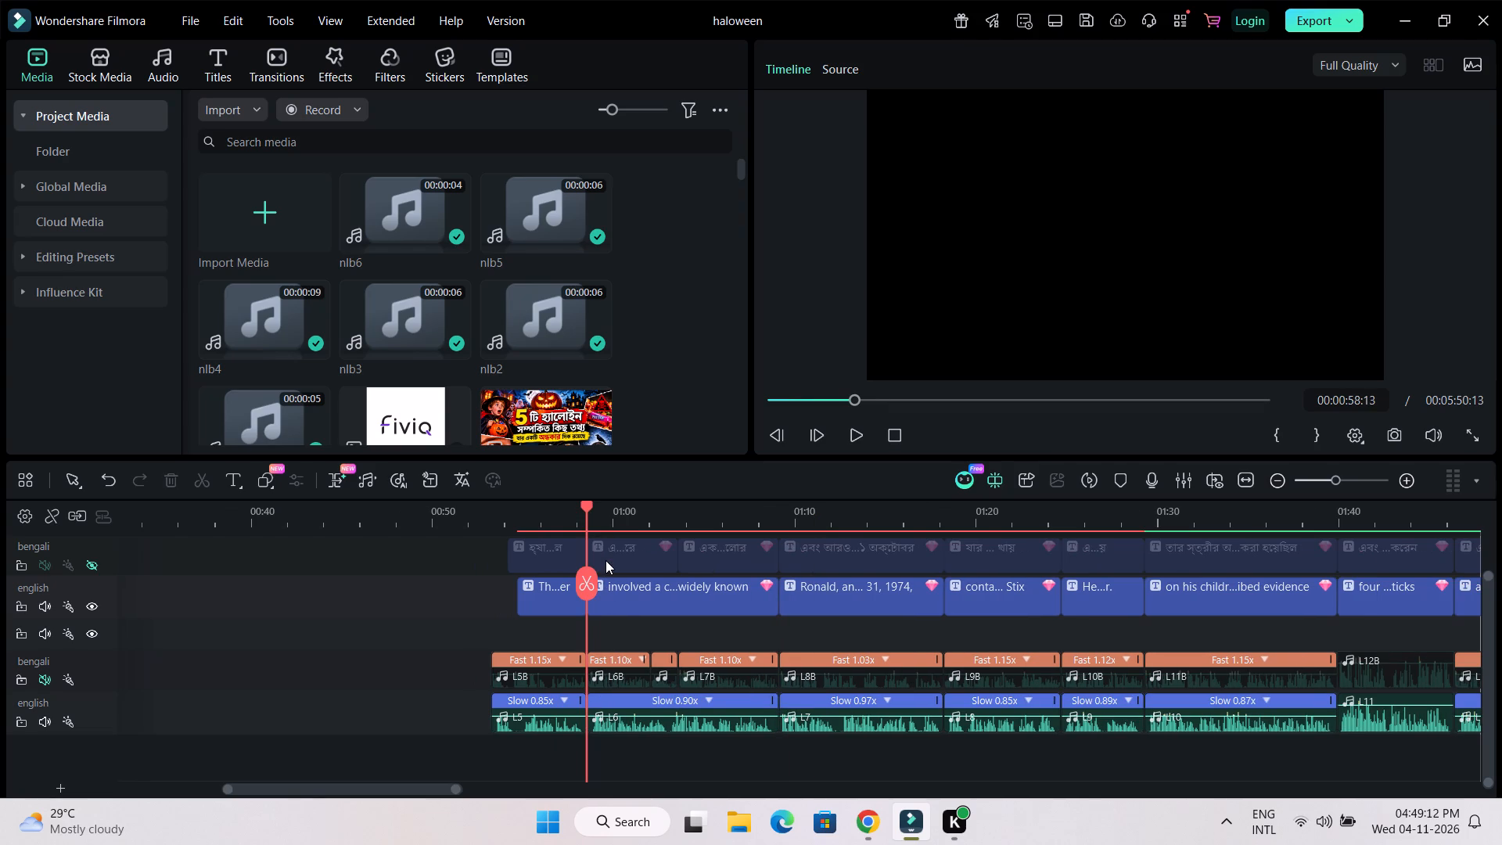
# Render the preview for the edited timeline.
pyautogui.moveTo(385, 794); pyautogui.dragTo(519, 801)
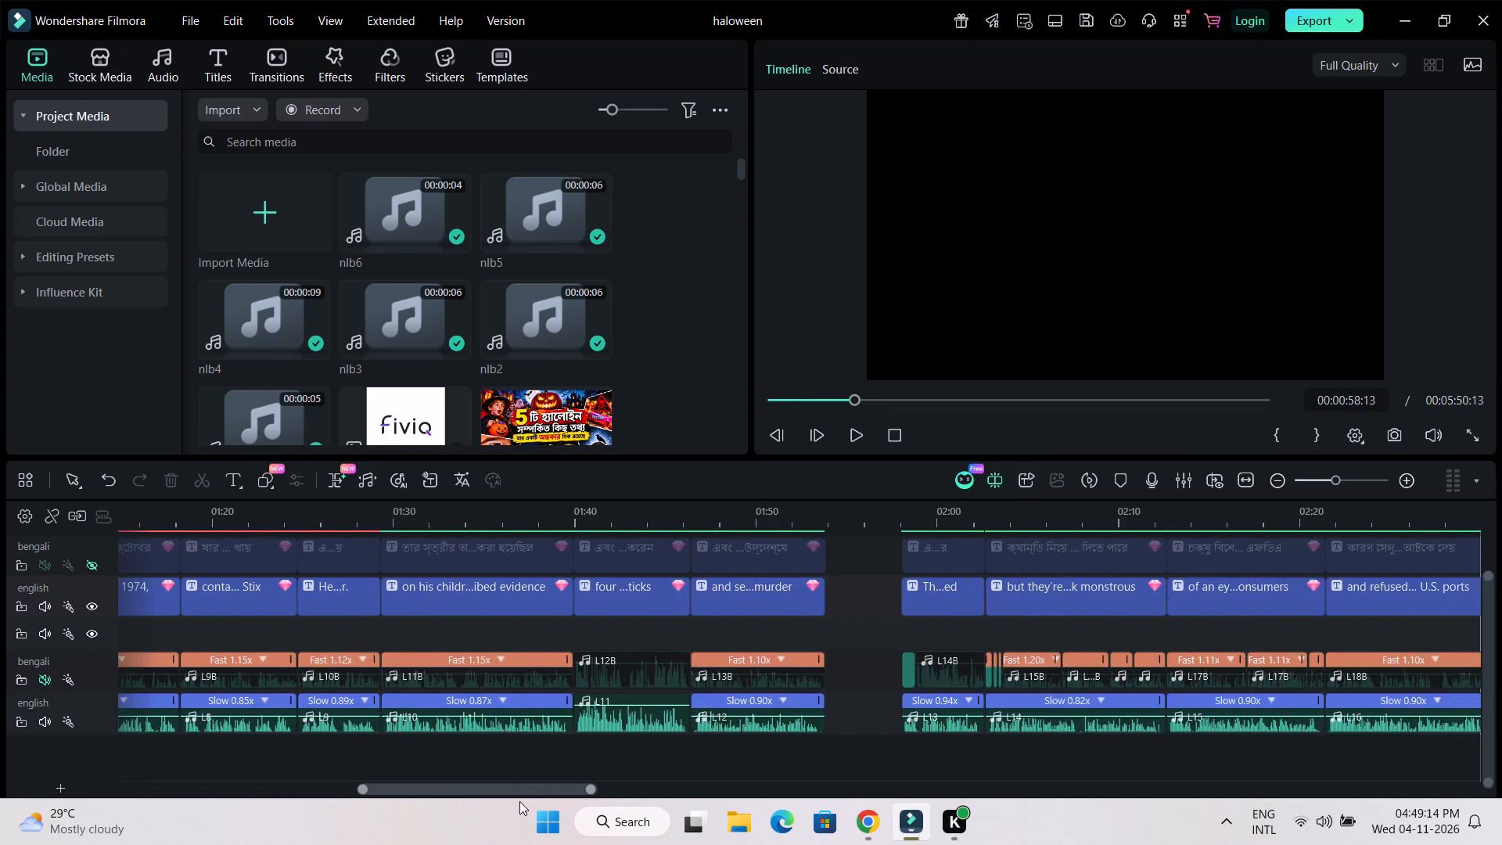
pyautogui.moveTo(519, 801); pyautogui.dragTo(469, 804)
pyautogui.moveTo(947, 516); pyautogui.dragTo(799, 530)
pyautogui.click(1243, 477)
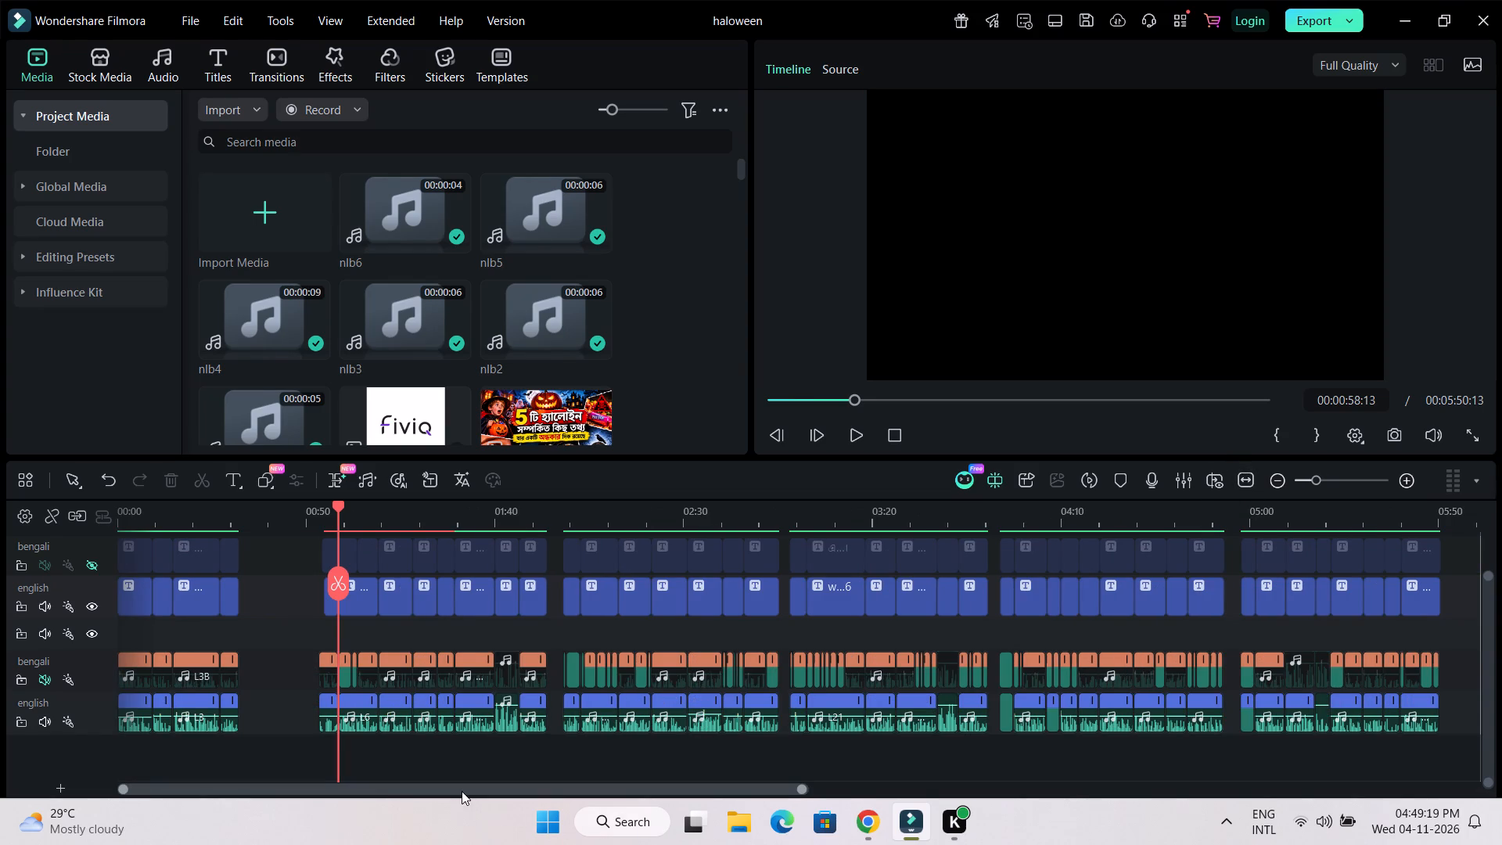
pyautogui.moveTo(462, 791); pyautogui.dragTo(271, 809)
pyautogui.moveTo(271, 809); pyautogui.dragTo(270, 809)
pyautogui.moveTo(800, 791); pyautogui.dragTo(879, 793)
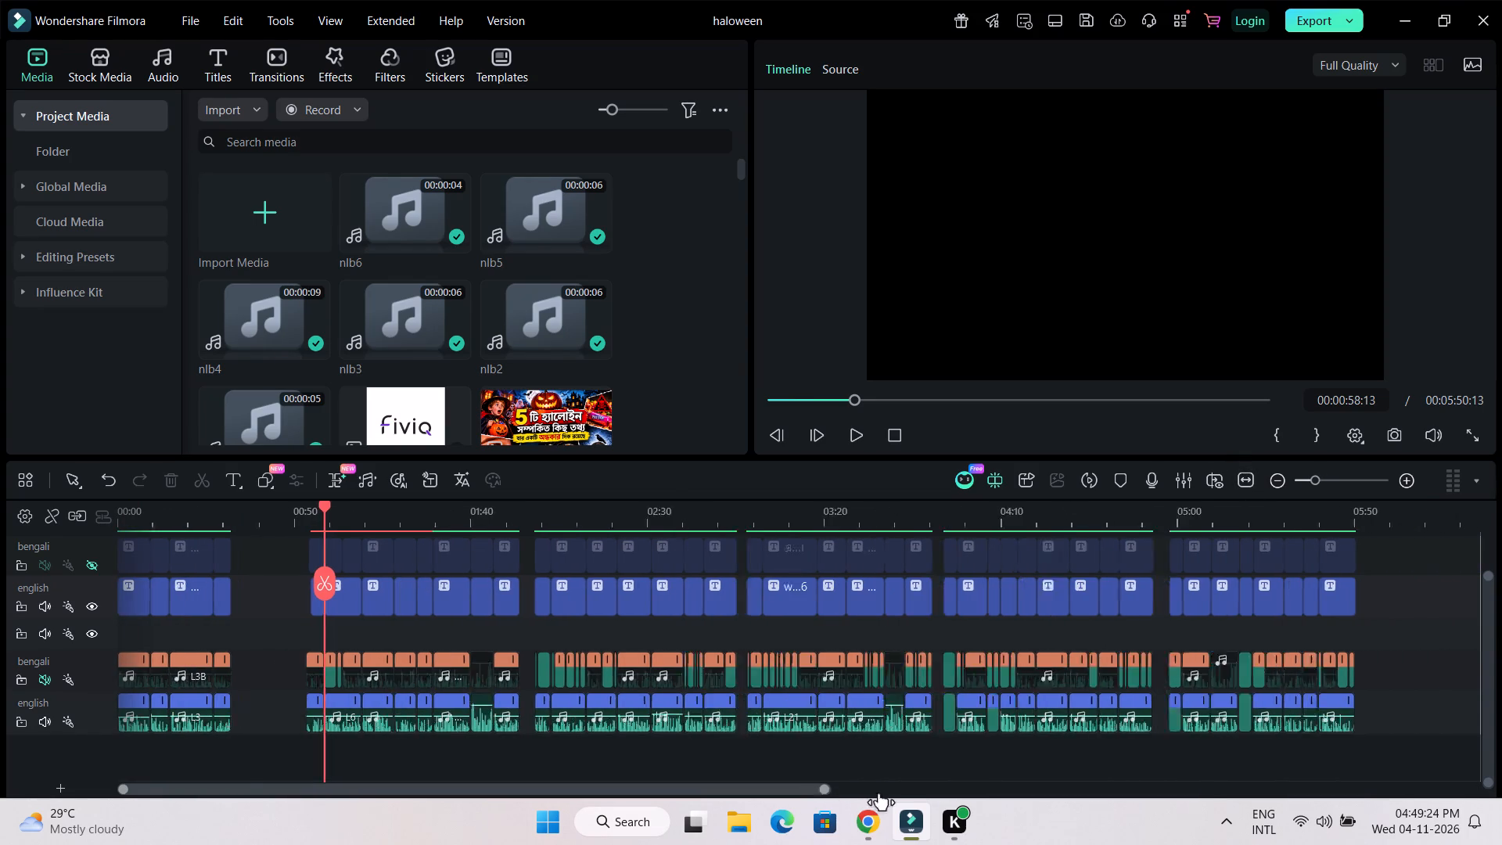
pyautogui.moveTo(879, 793); pyautogui.dragTo(1501, 783)
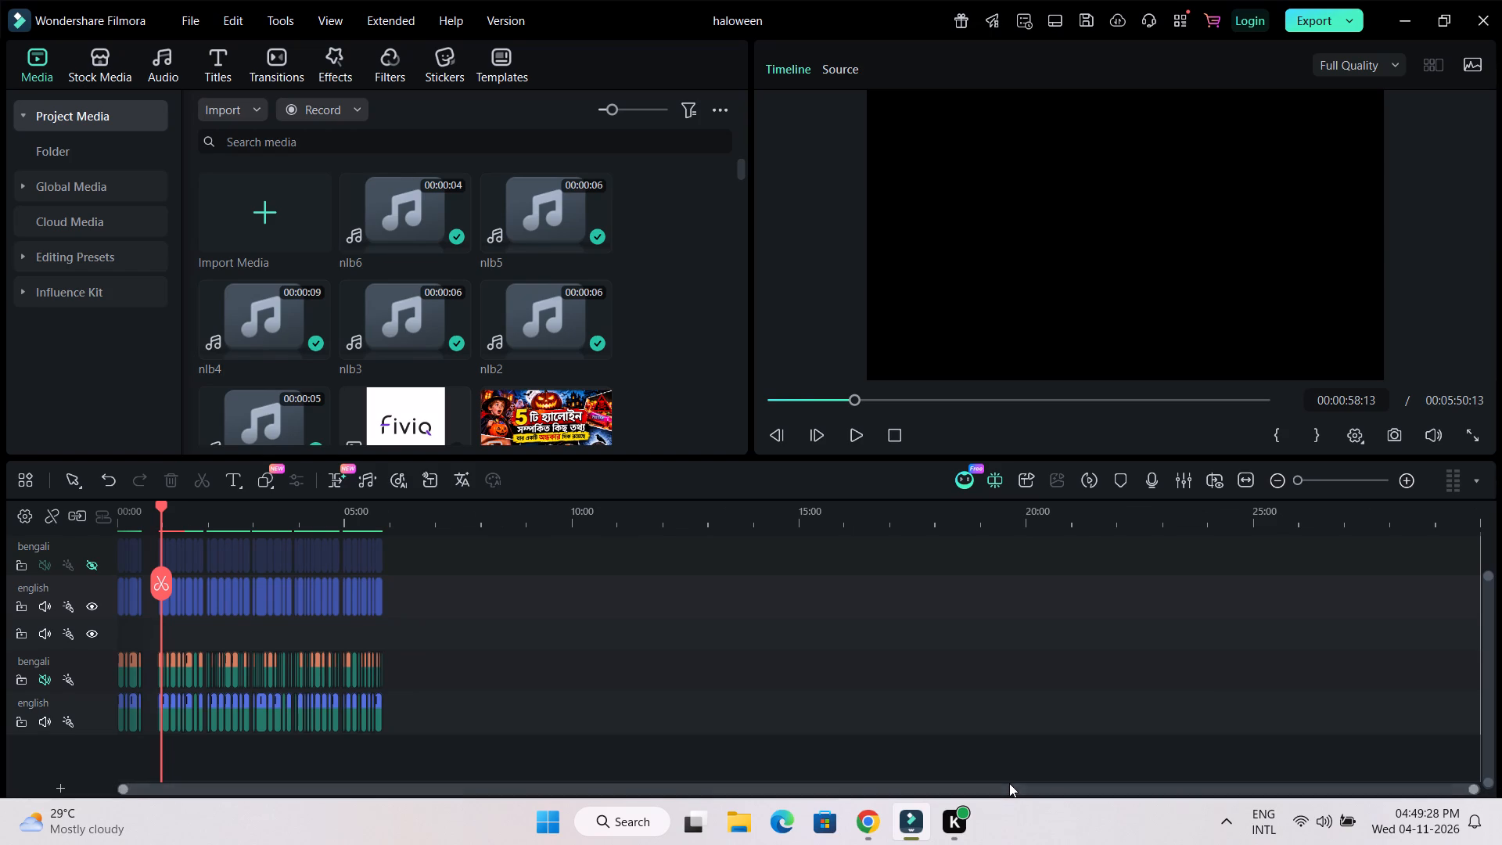
pyautogui.click(1249, 478)
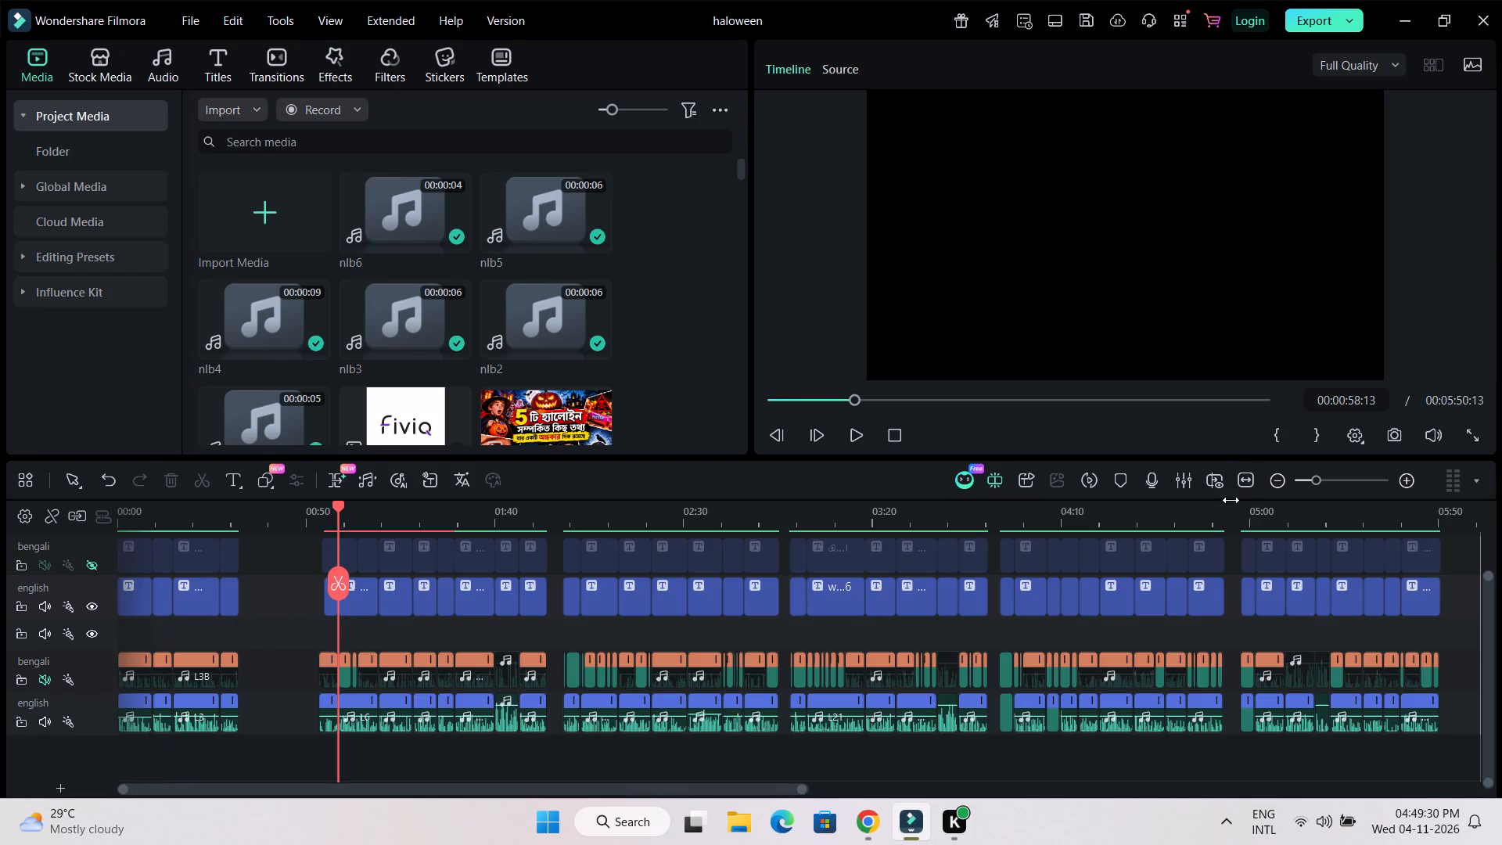
pyautogui.click(1093, 480)
# Play the timeline from about 00:44 to 00:59 to check the start of the first story section.
pyautogui.moveTo(336, 504); pyautogui.dragTo(307, 516)
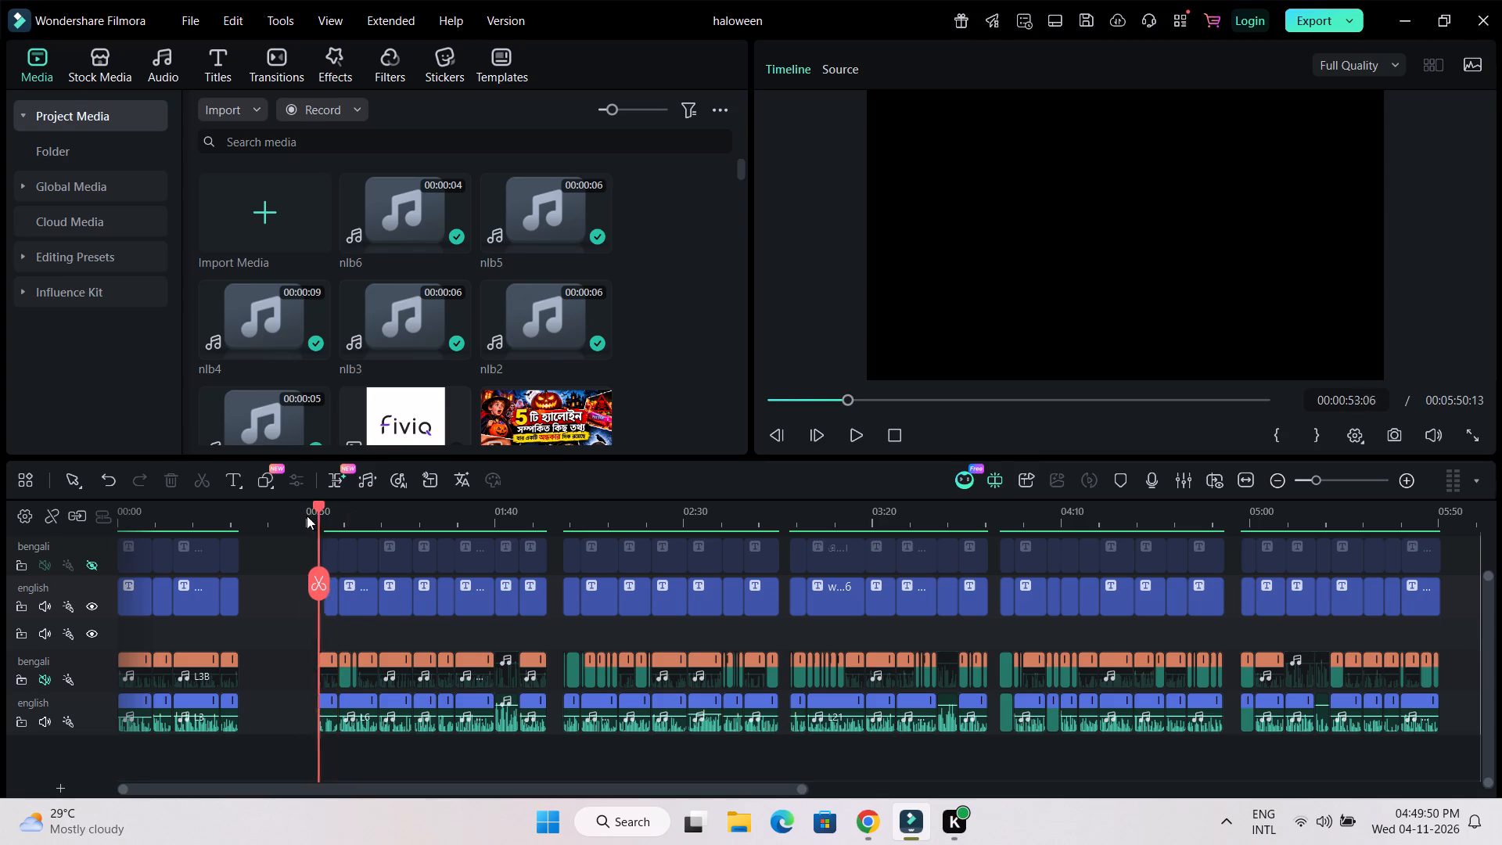
pyautogui.moveTo(307, 516); pyautogui.dragTo(264, 522)
pyautogui.press('space')
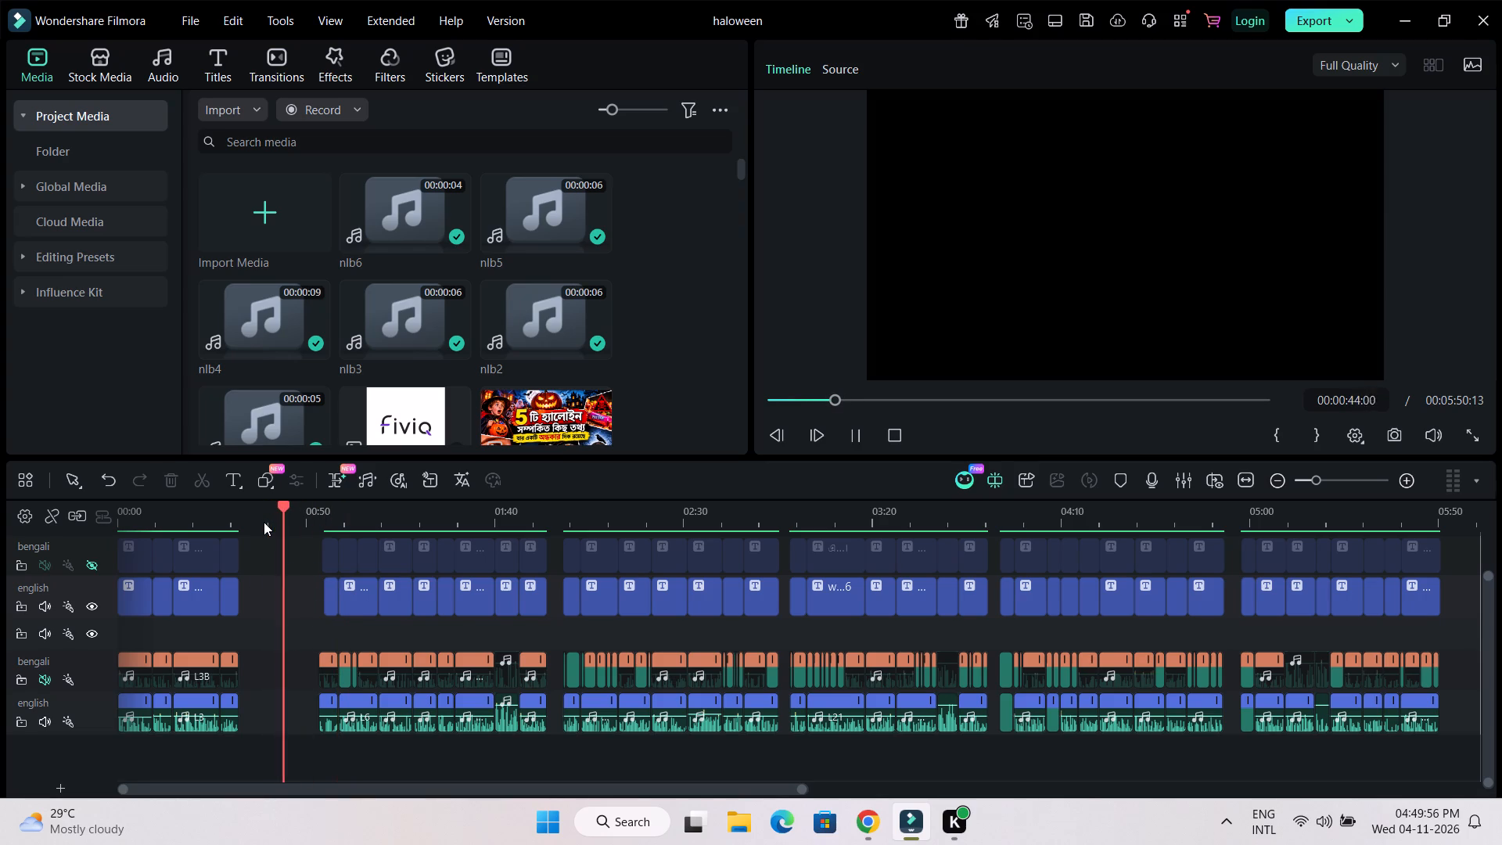
pyautogui.click(315, 513)
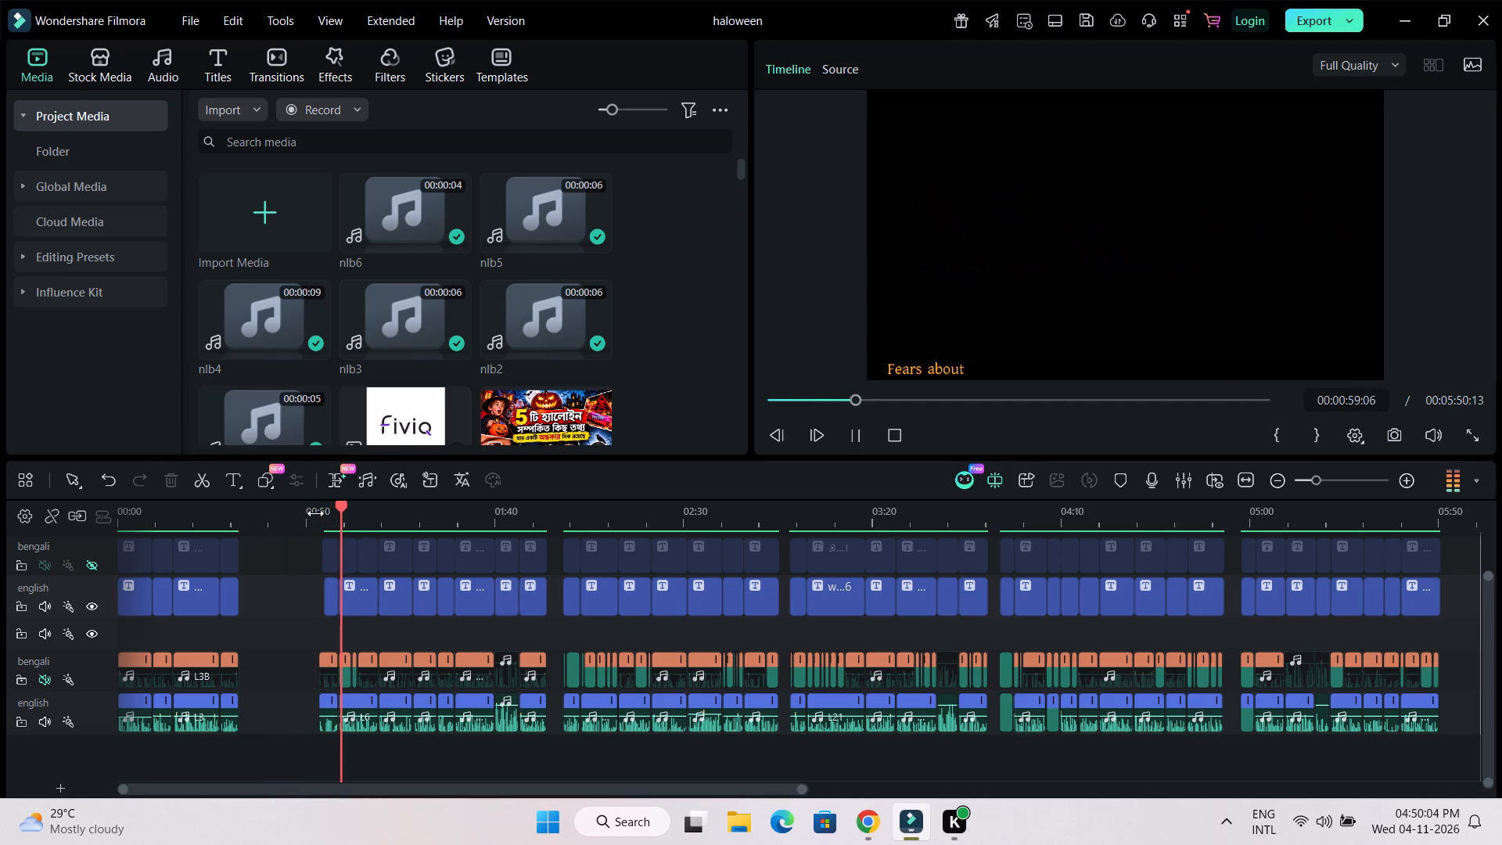
pyautogui.press('space')
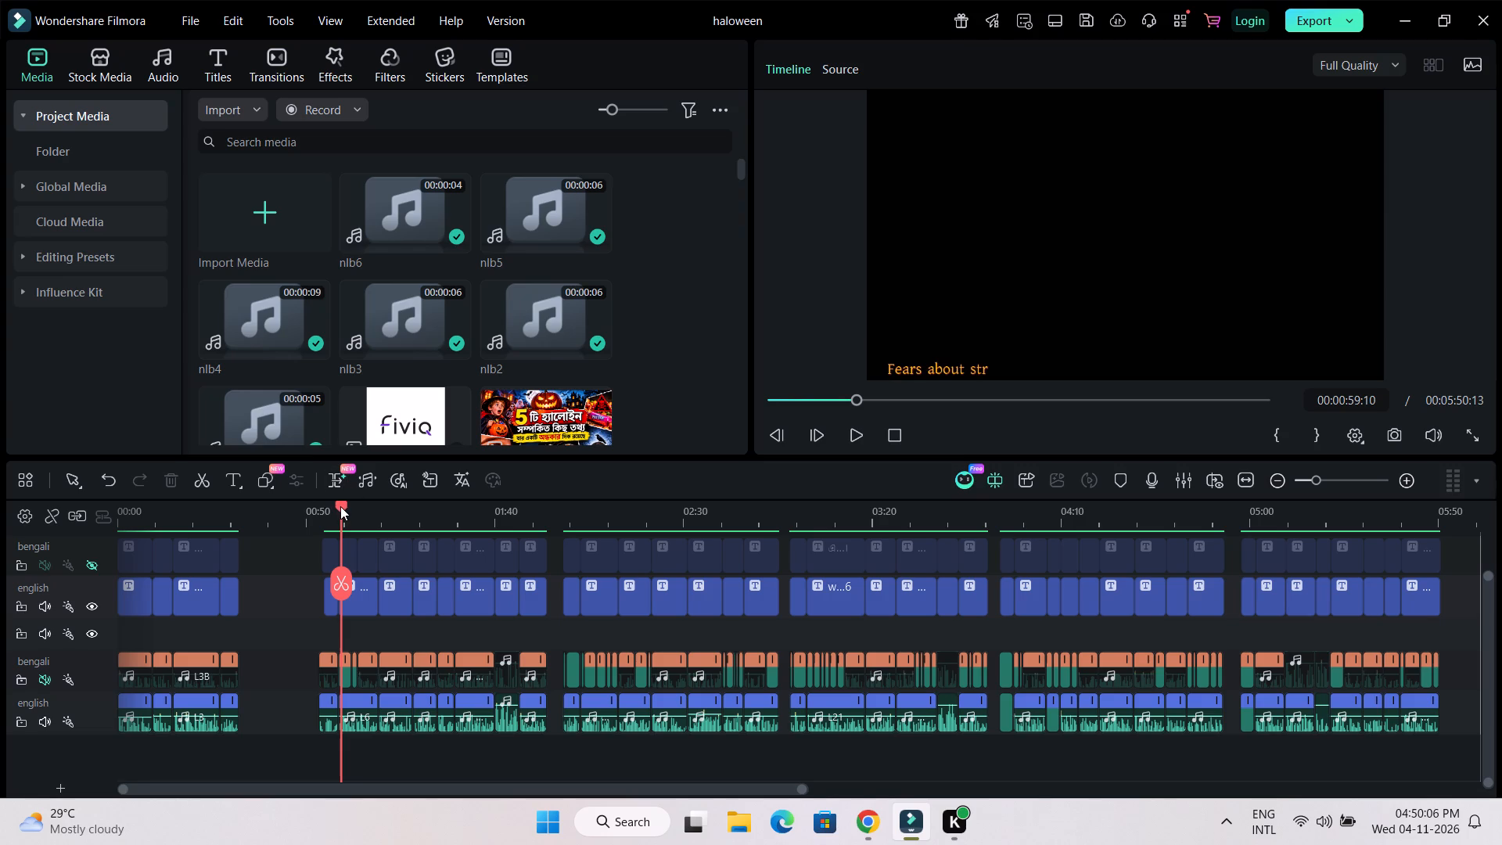
# Scrub through the whole timeline, from the final assault section back to the Bengali-text intro, to check the titles in every section.
pyautogui.moveTo(340, 506); pyautogui.dragTo(36, 524)
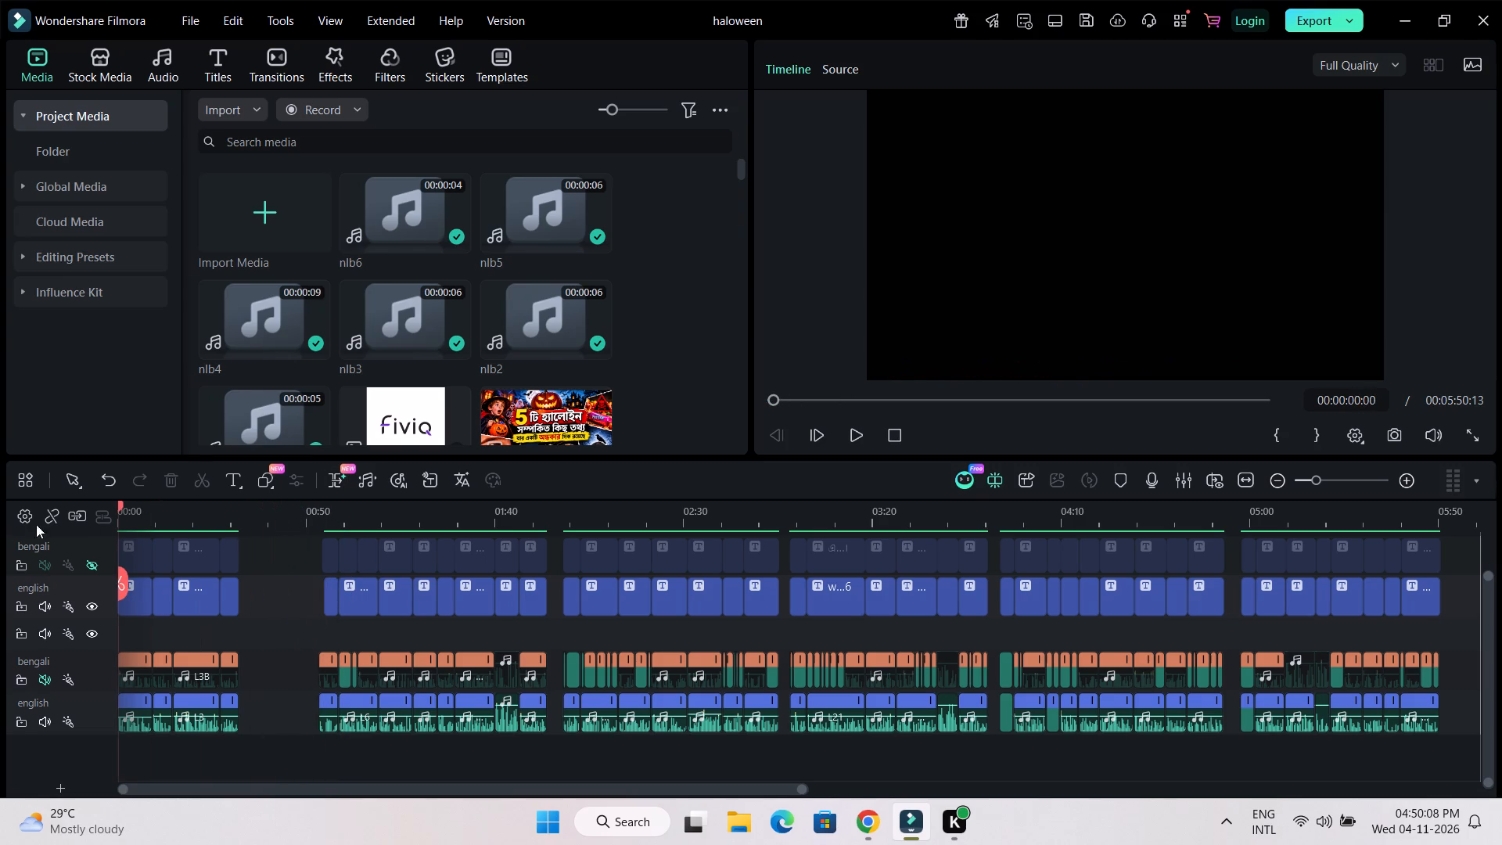
pyautogui.moveTo(36, 524); pyautogui.dragTo(0, 599)
pyautogui.moveTo(0, 599); pyautogui.dragTo(1283, 640)
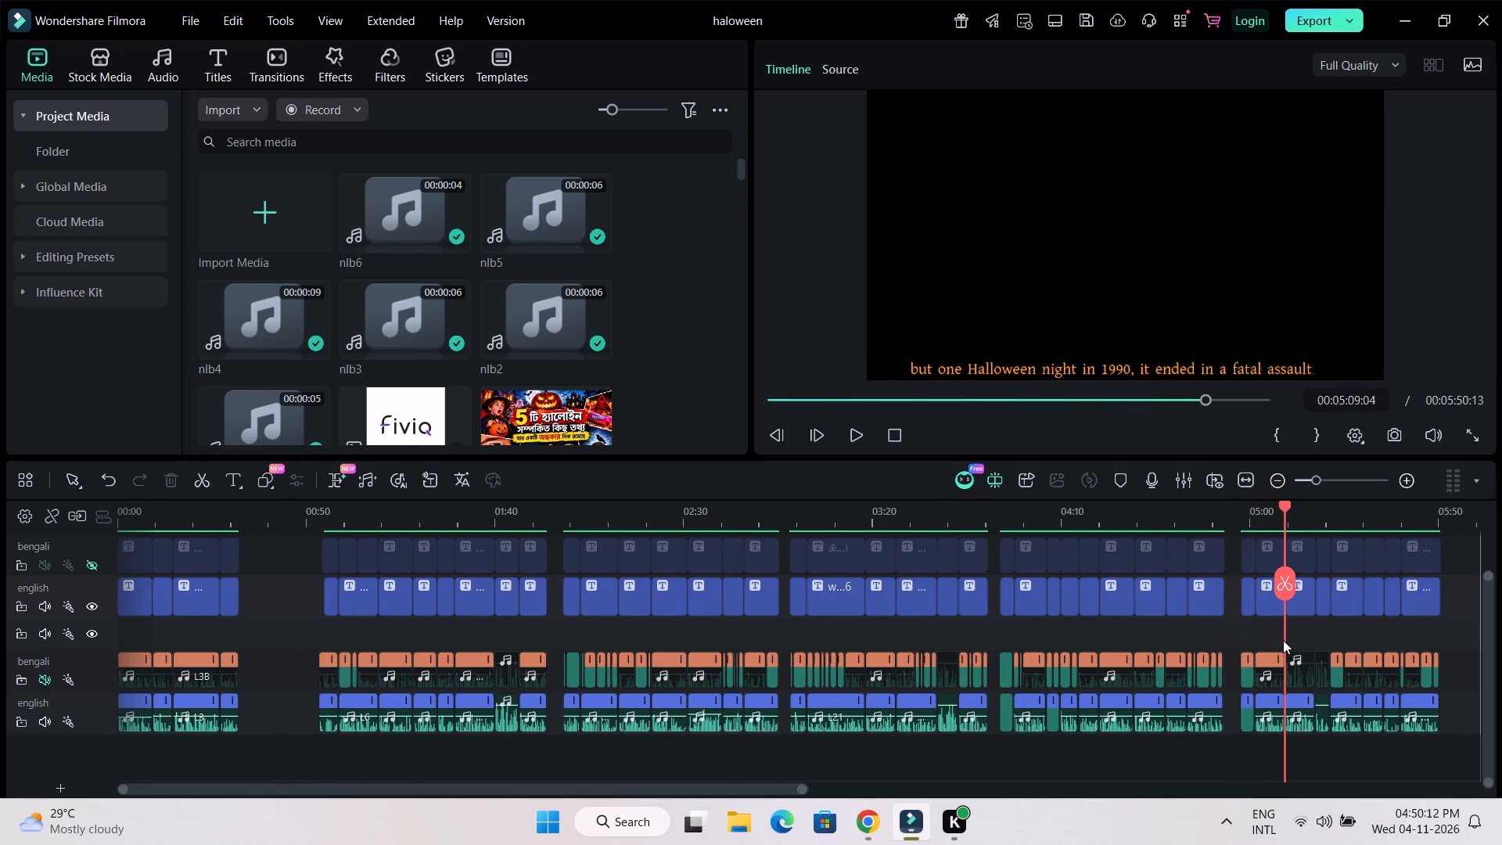
pyautogui.moveTo(1283, 640); pyautogui.dragTo(1382, 648)
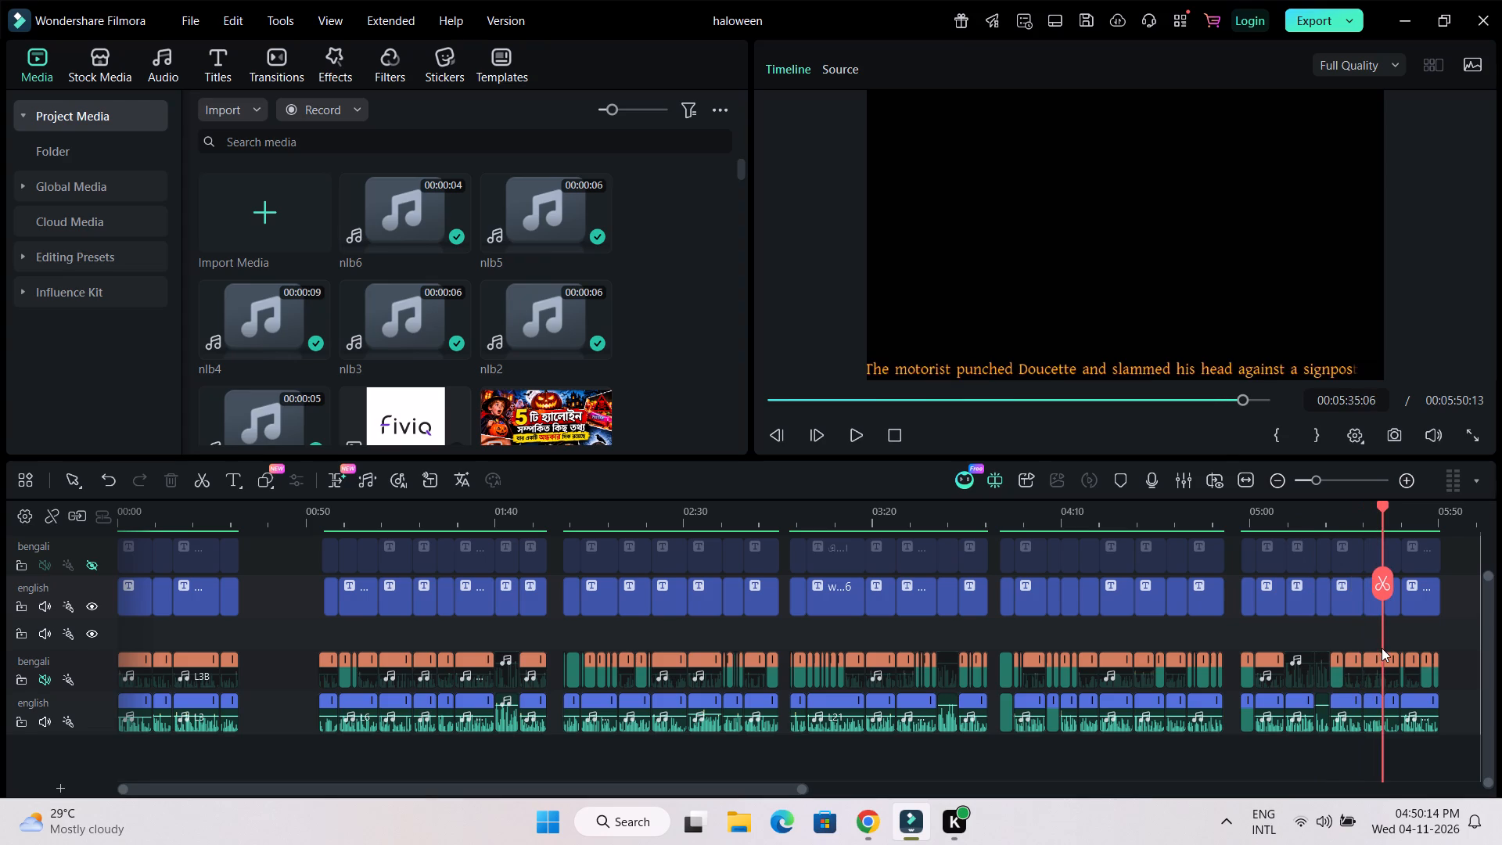
pyautogui.moveTo(1382, 648); pyautogui.dragTo(1400, 649)
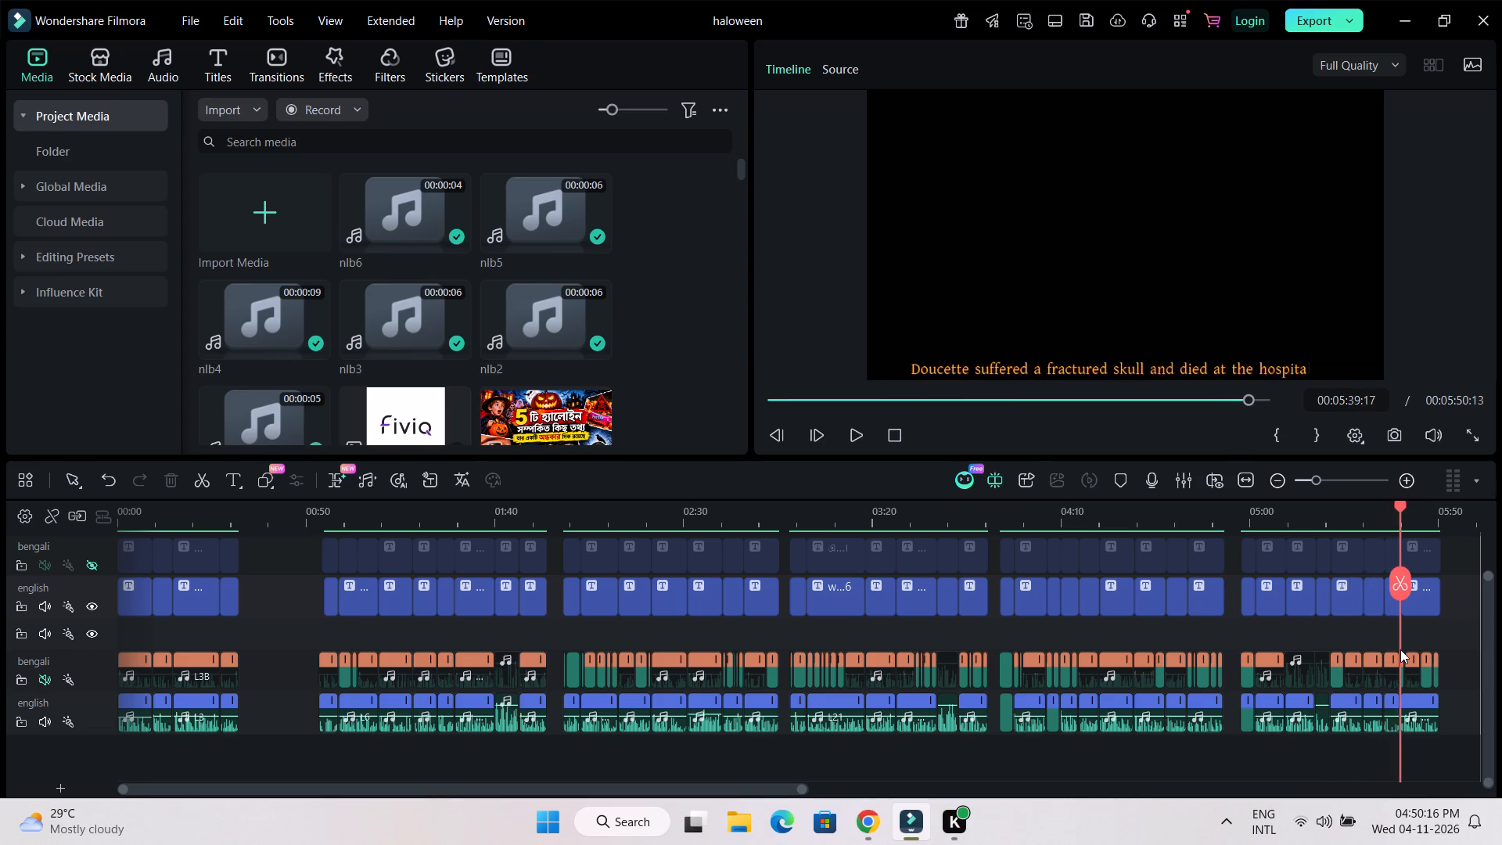
pyautogui.moveTo(1400, 649); pyautogui.dragTo(1425, 653)
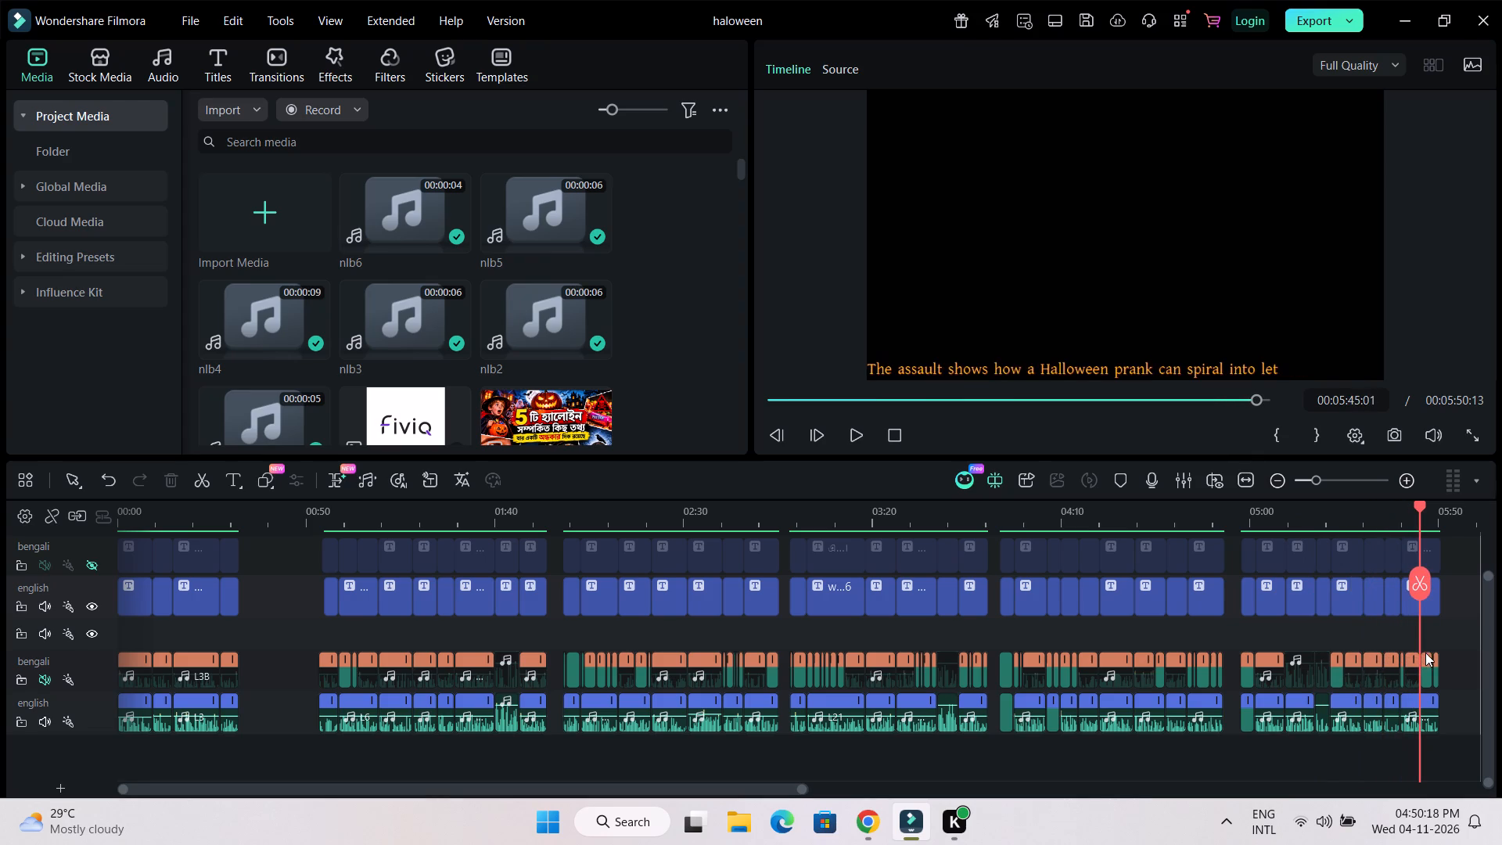
pyautogui.moveTo(1425, 653); pyautogui.dragTo(1396, 649)
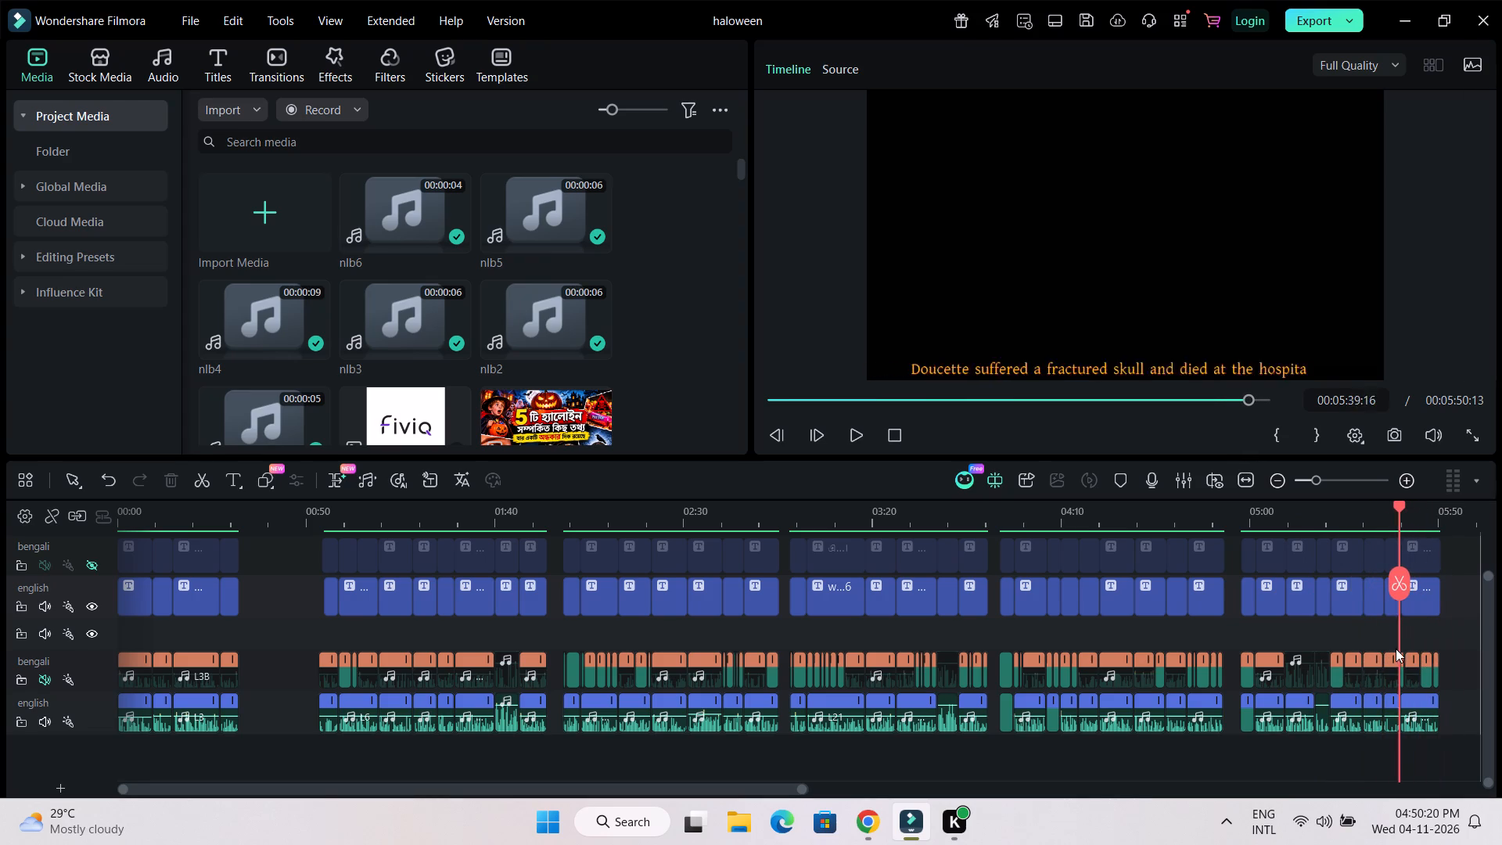
pyautogui.moveTo(1396, 649); pyautogui.dragTo(1297, 645)
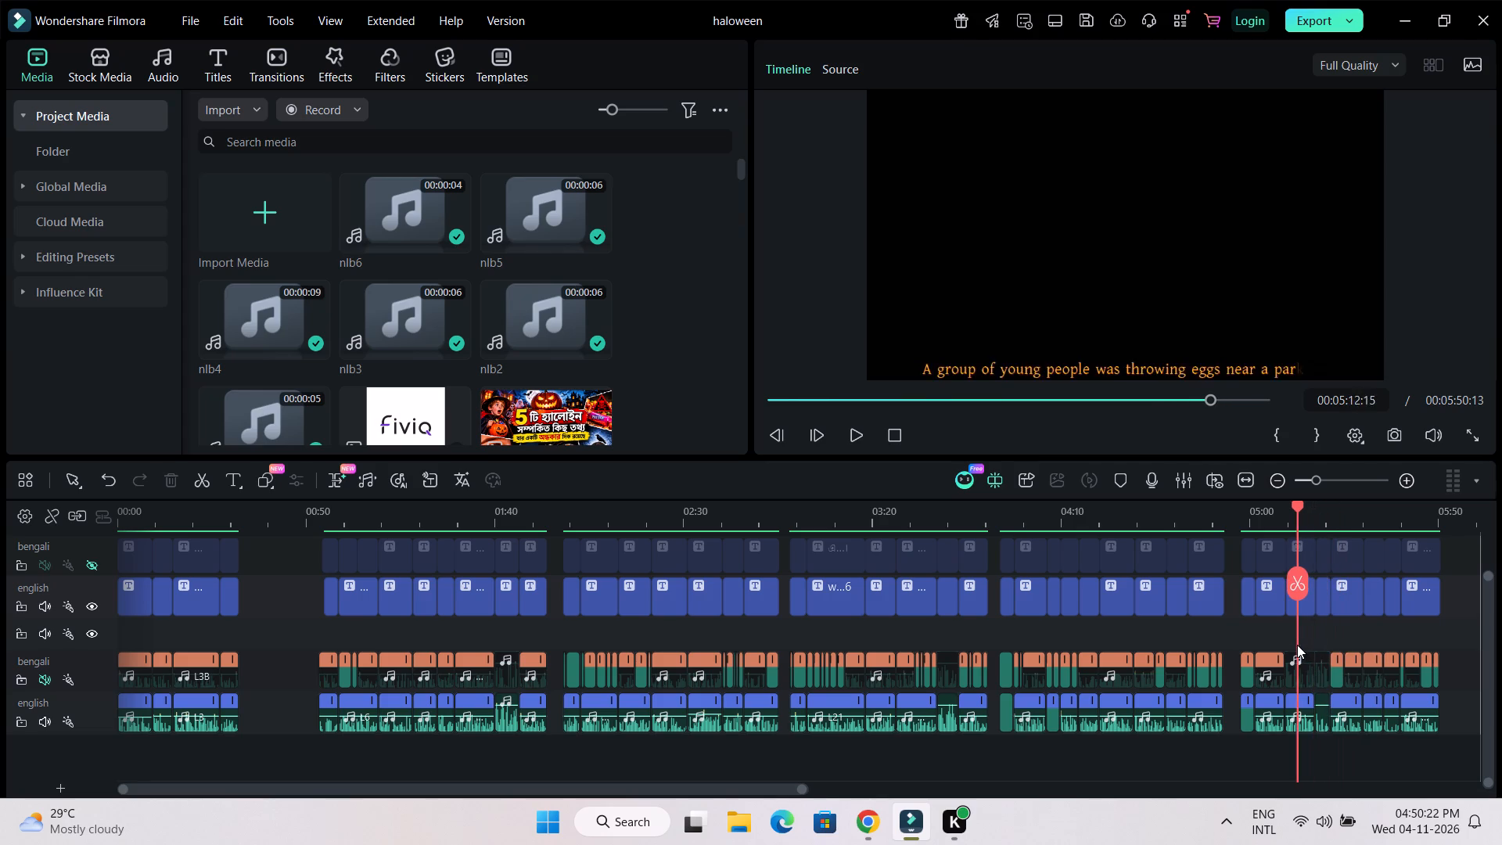
pyautogui.moveTo(1297, 645); pyautogui.dragTo(1240, 646)
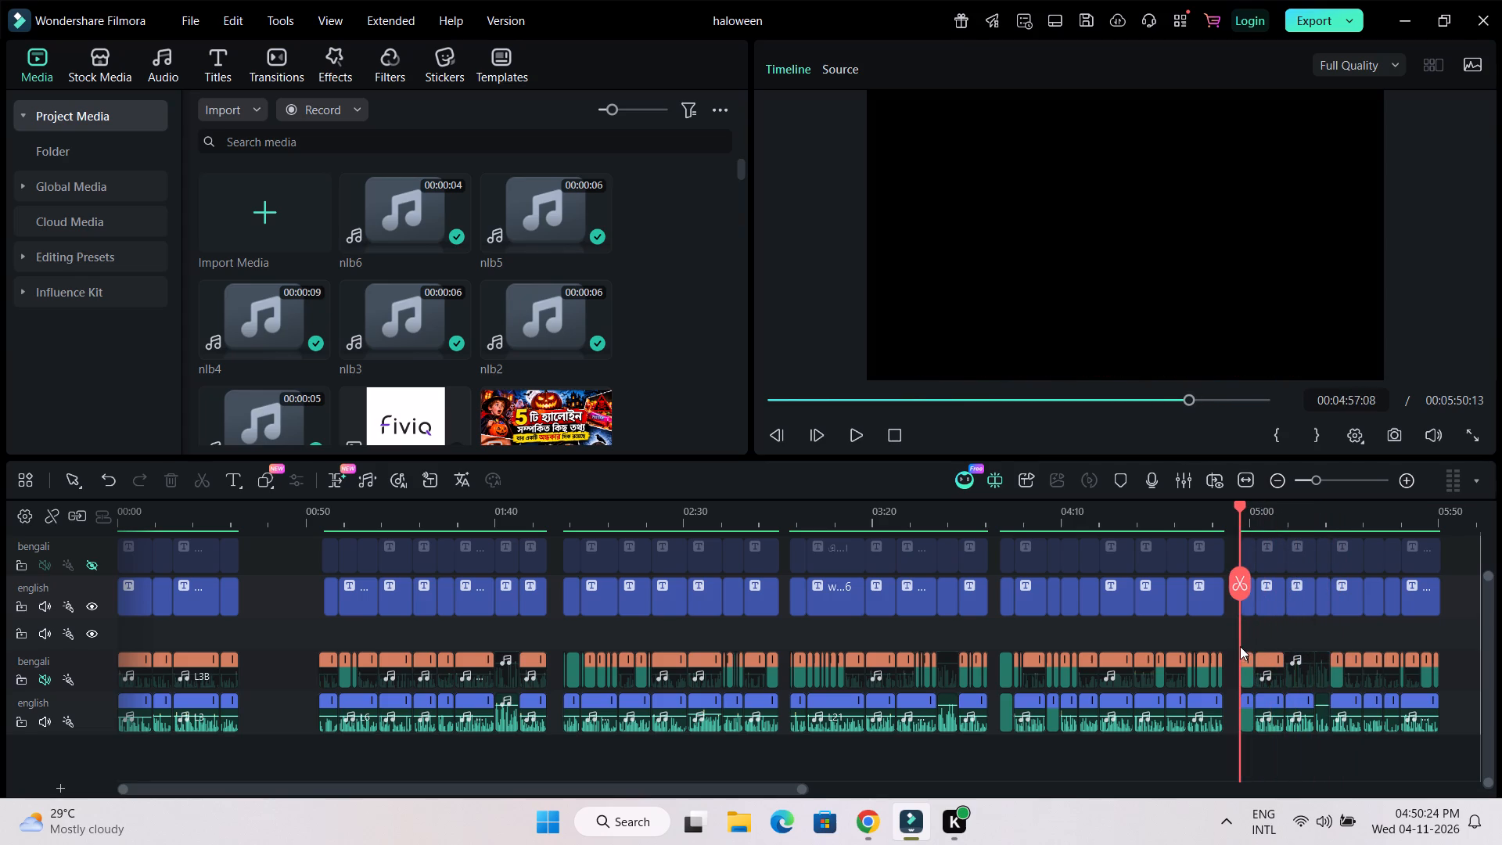
pyautogui.moveTo(1240, 646); pyautogui.dragTo(1166, 649)
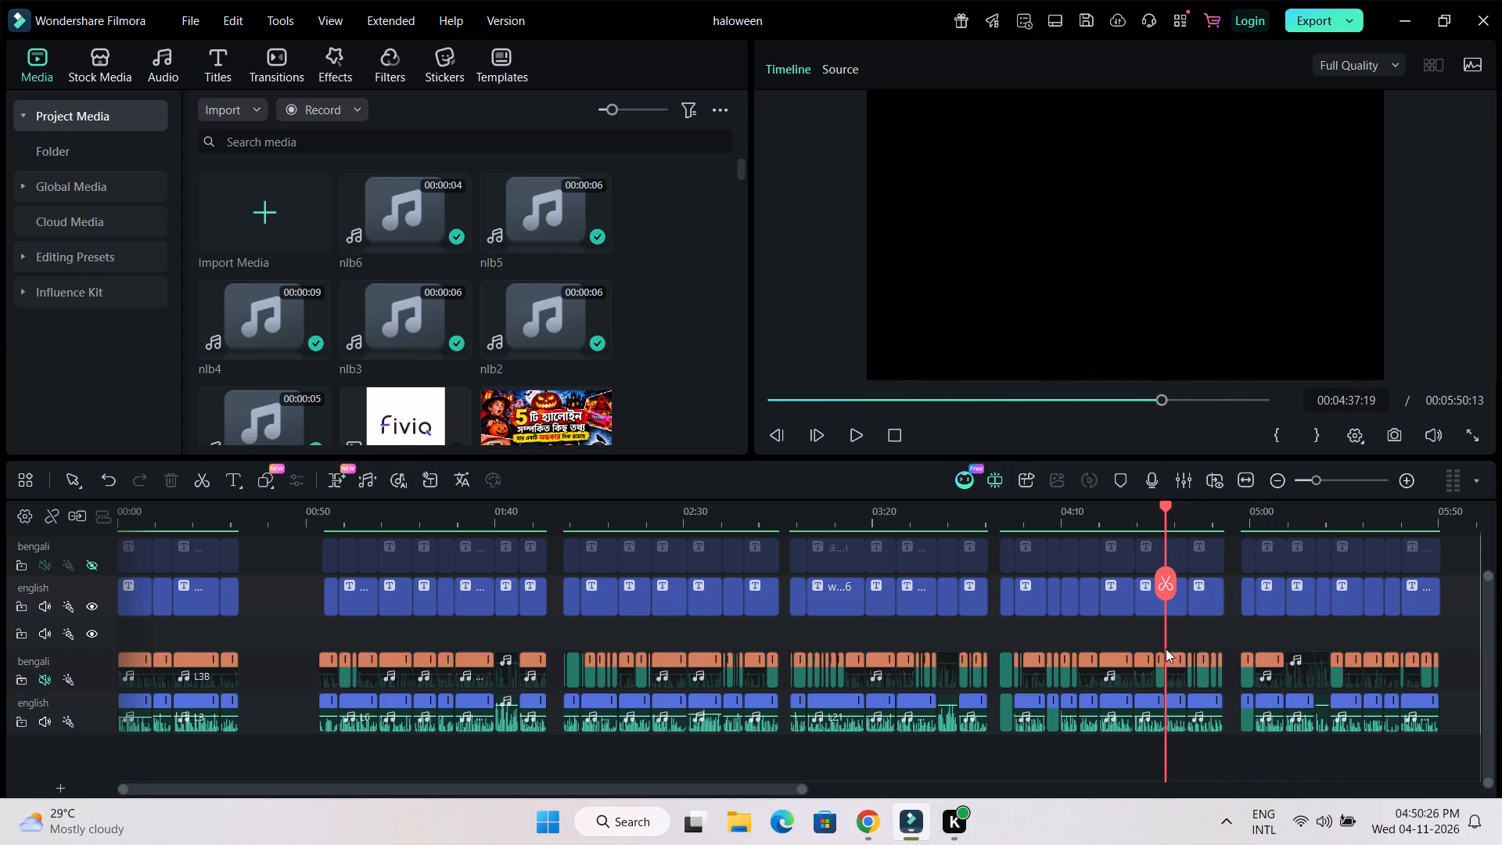
pyautogui.moveTo(1166, 649); pyautogui.dragTo(1098, 648)
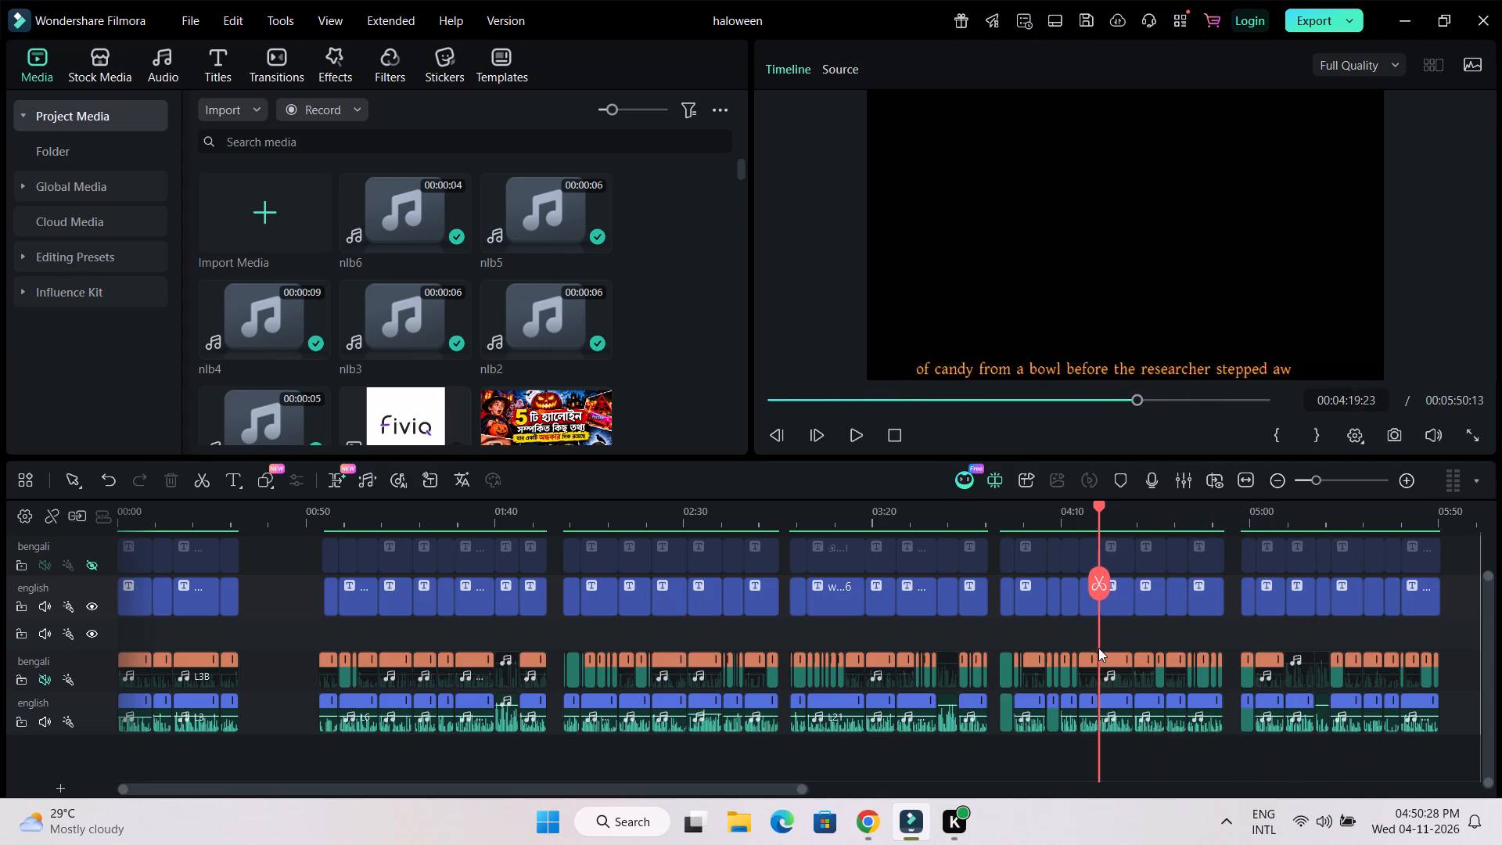
pyautogui.moveTo(1098, 648); pyautogui.dragTo(1016, 643)
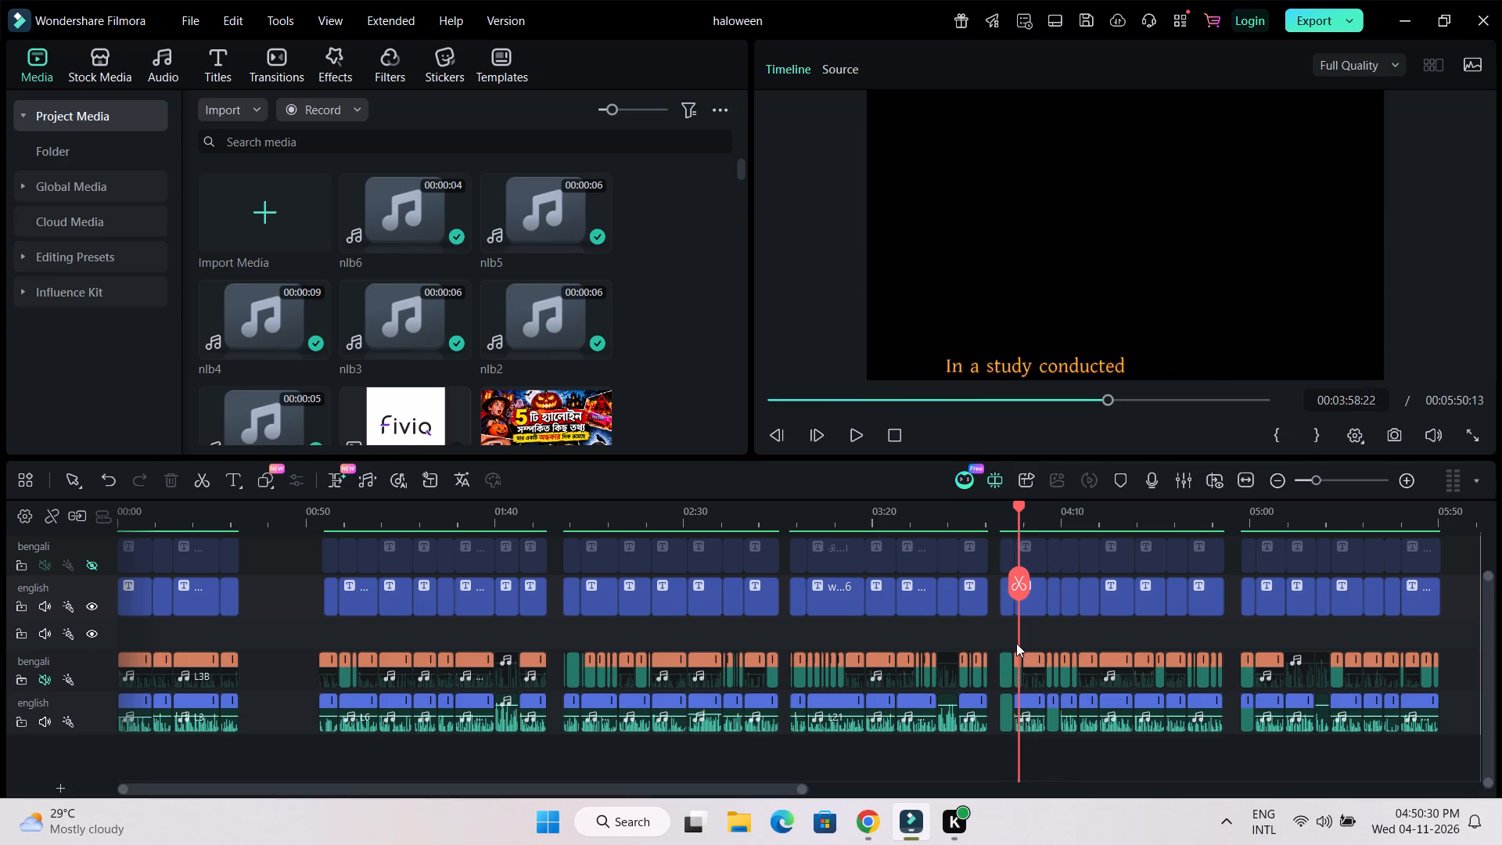
pyautogui.moveTo(1016, 643); pyautogui.dragTo(943, 644)
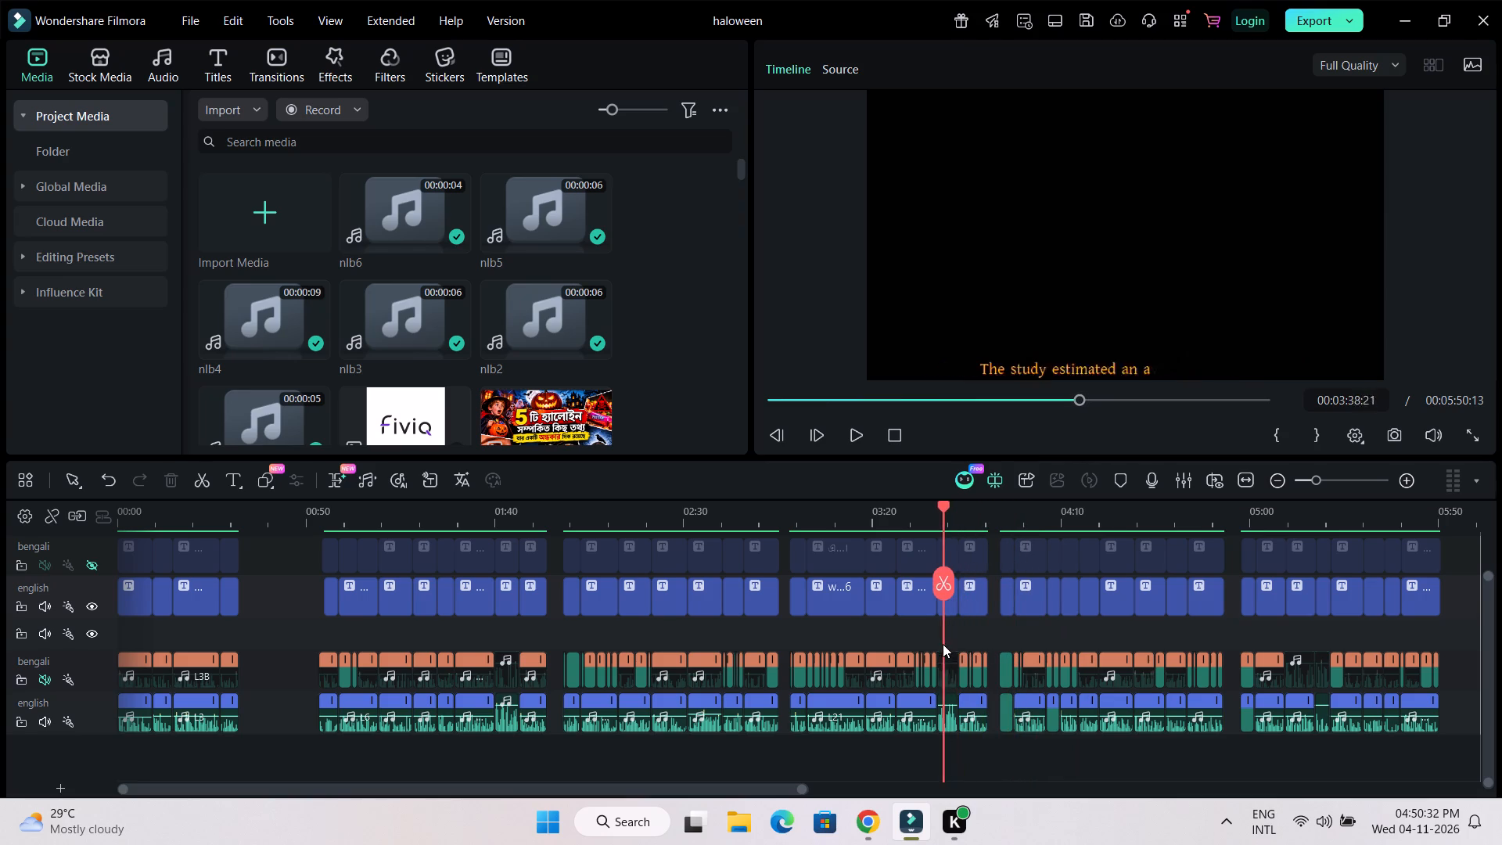
pyautogui.moveTo(943, 644); pyautogui.dragTo(874, 649)
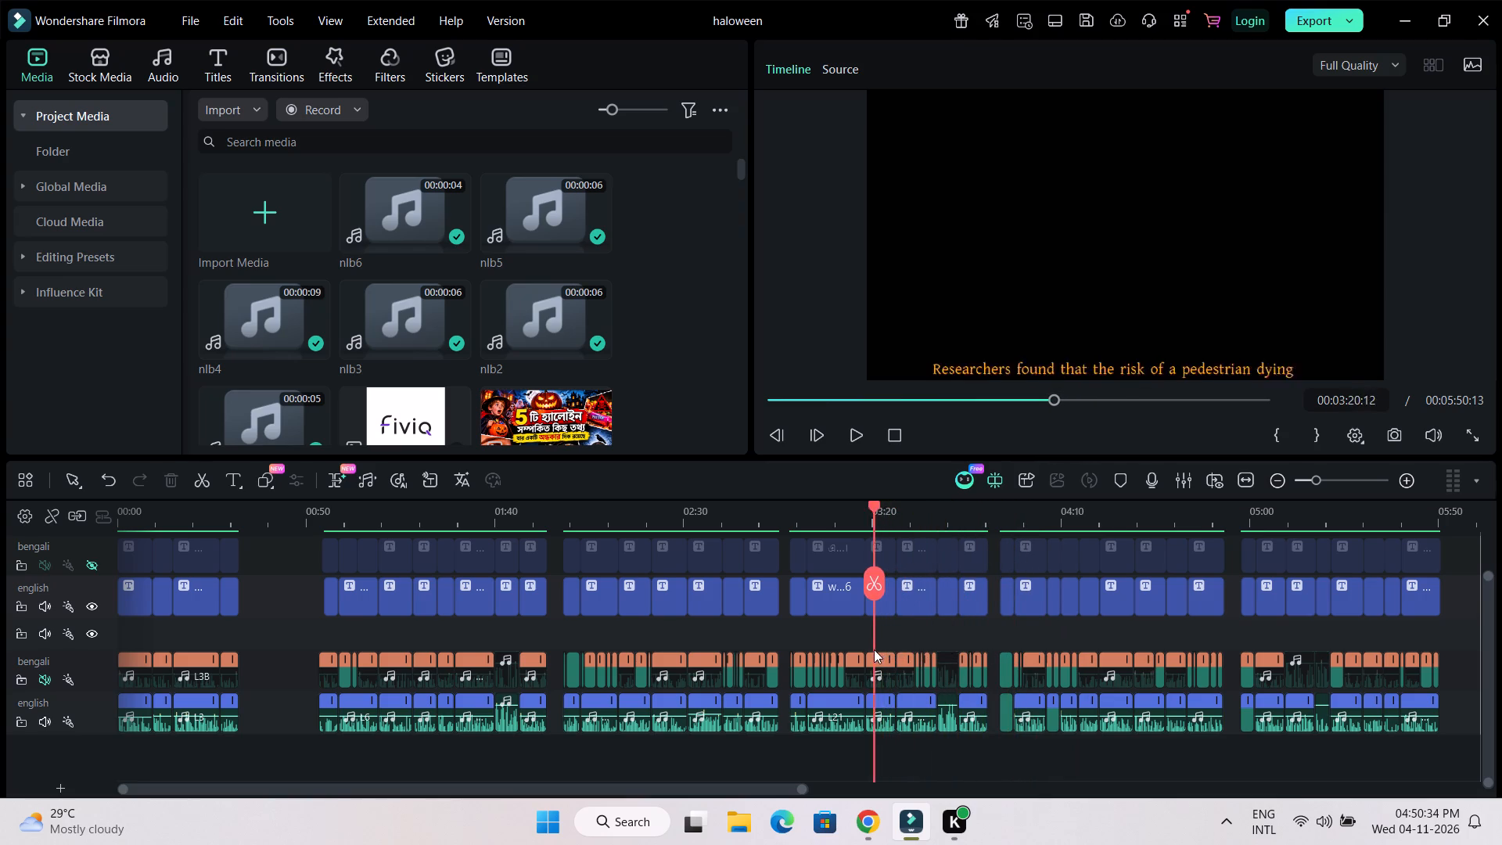
pyautogui.moveTo(874, 649); pyautogui.dragTo(803, 648)
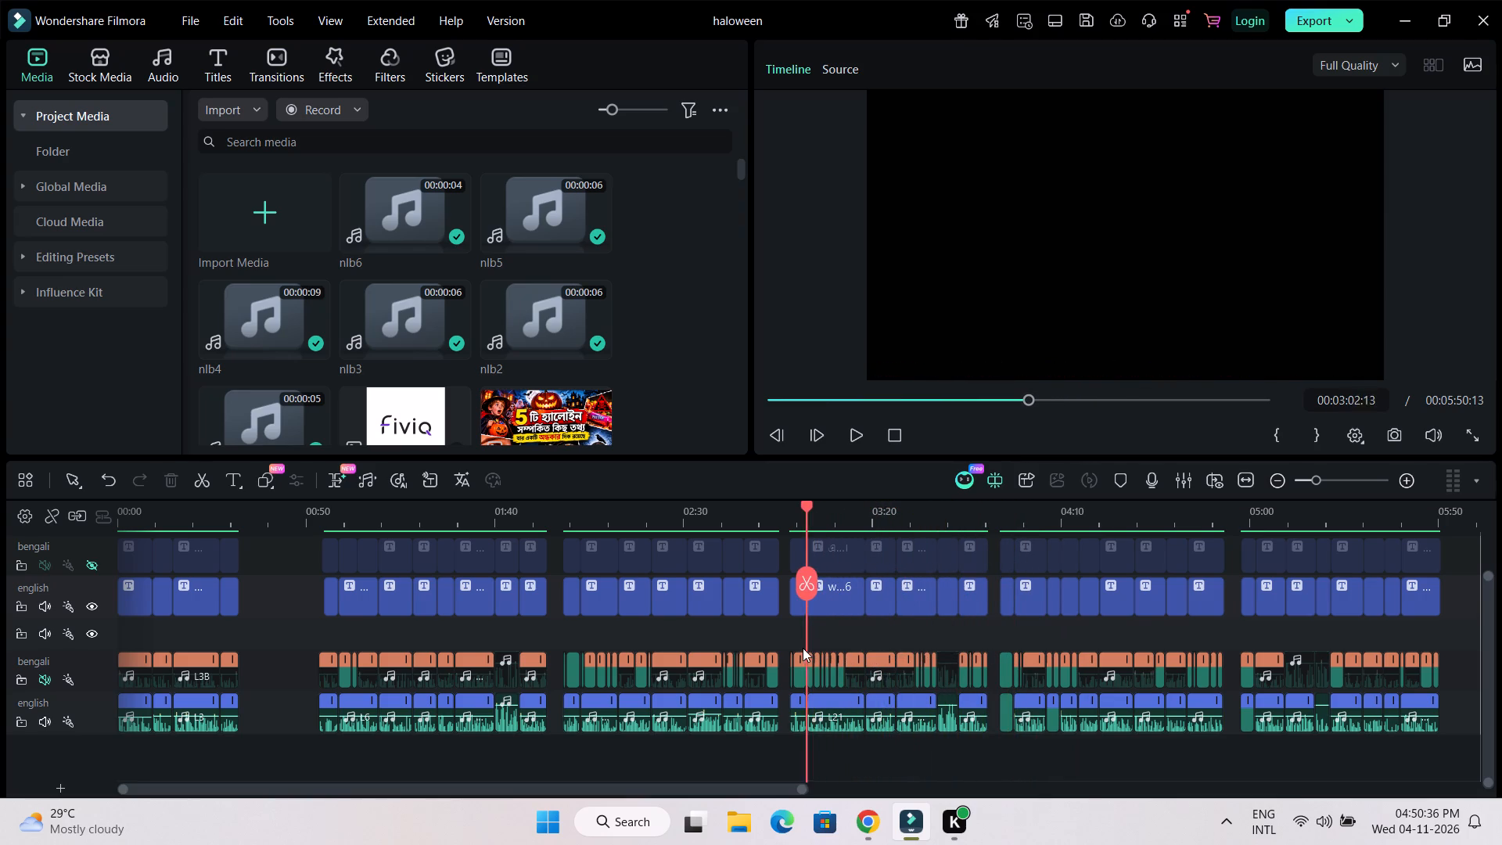
pyautogui.moveTo(803, 648); pyautogui.dragTo(732, 644)
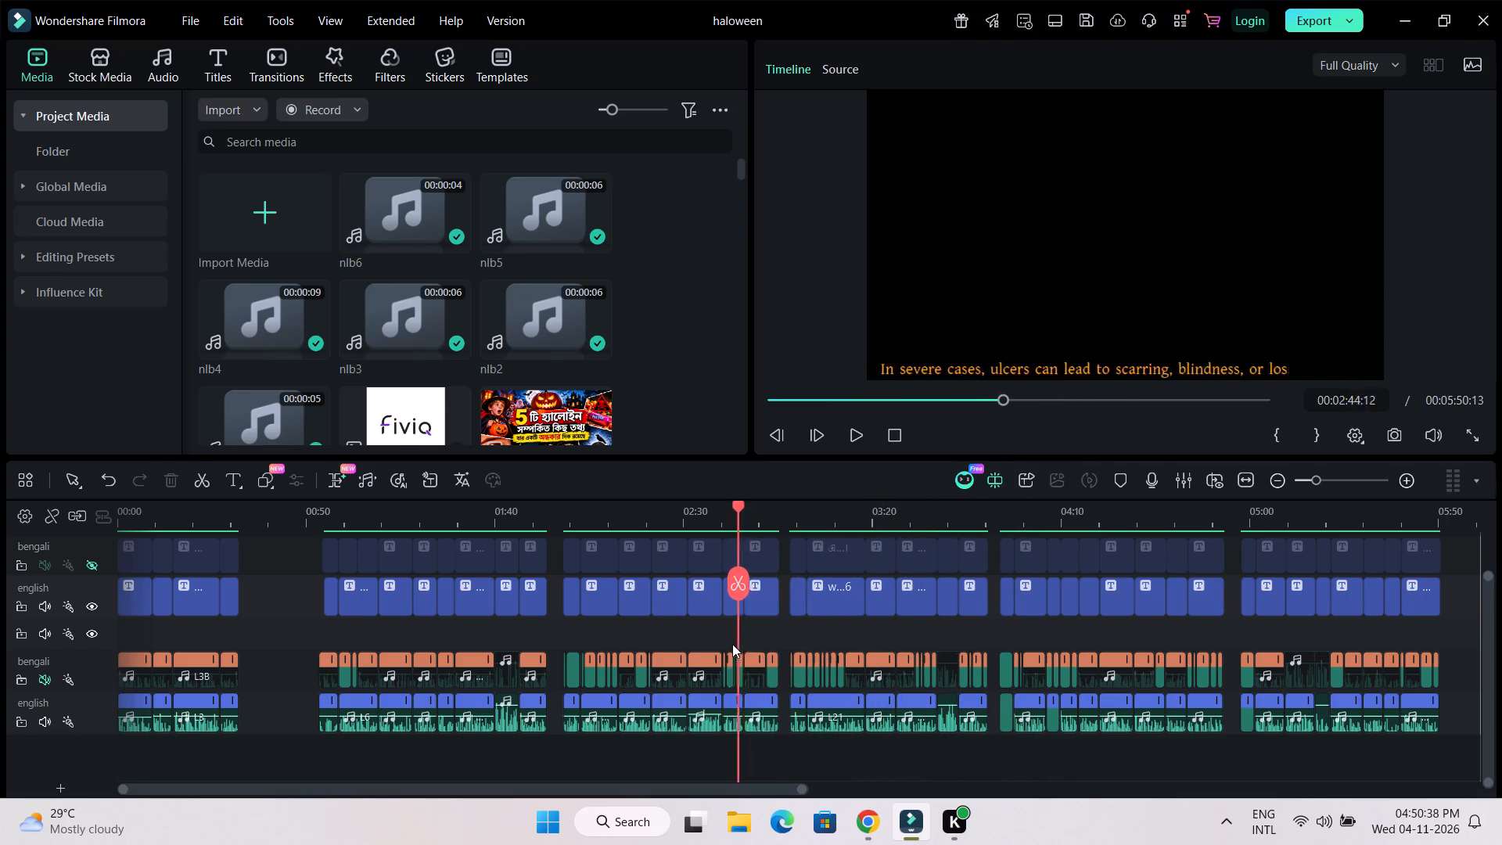
pyautogui.moveTo(732, 644); pyautogui.dragTo(637, 634)
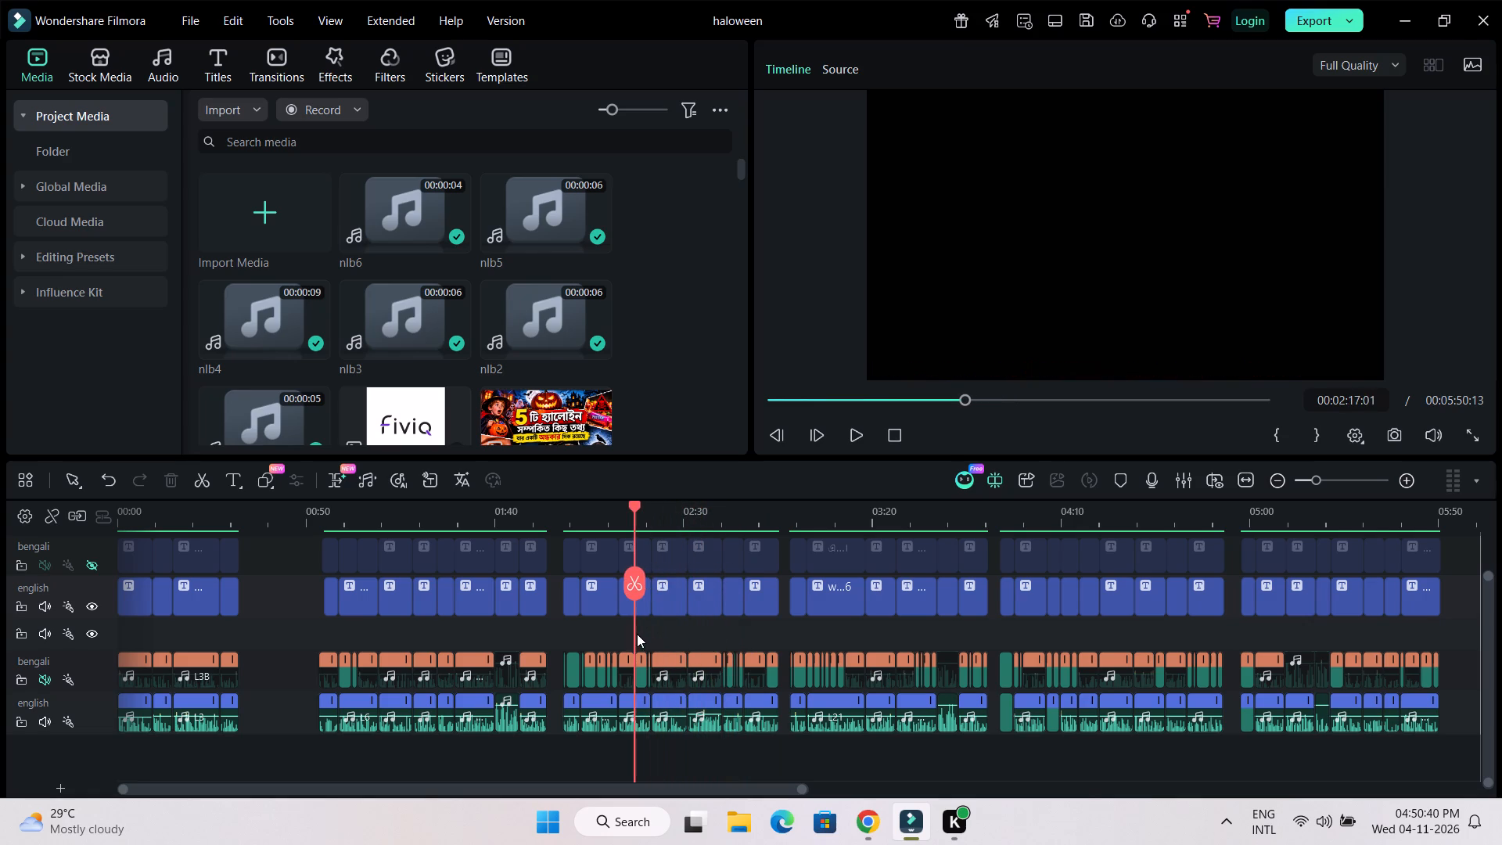
pyautogui.moveTo(637, 634); pyautogui.dragTo(528, 630)
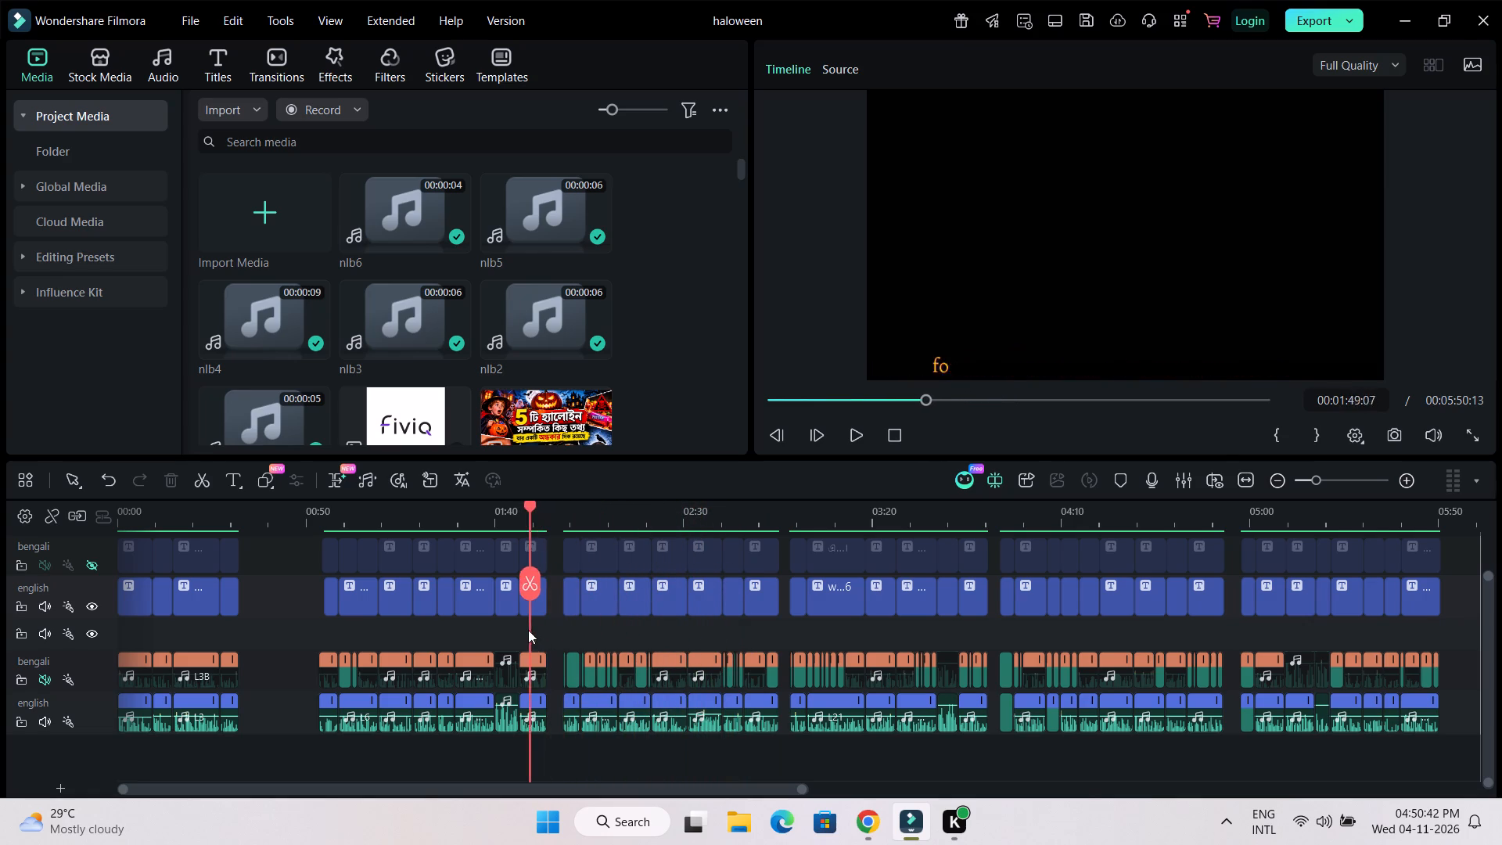
pyautogui.moveTo(528, 630); pyautogui.dragTo(438, 631)
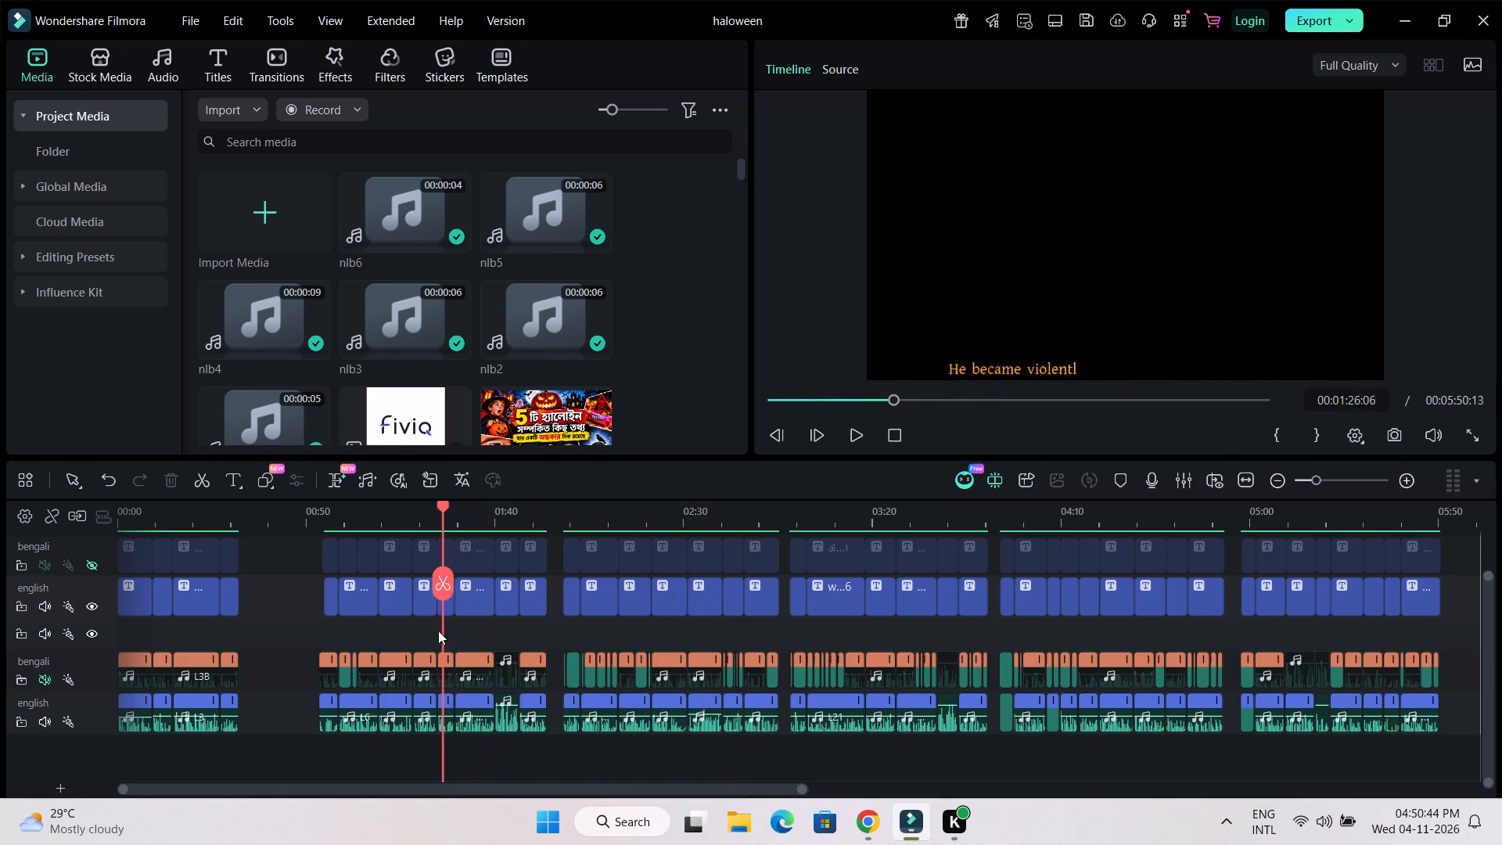
pyautogui.moveTo(438, 631); pyautogui.dragTo(332, 631)
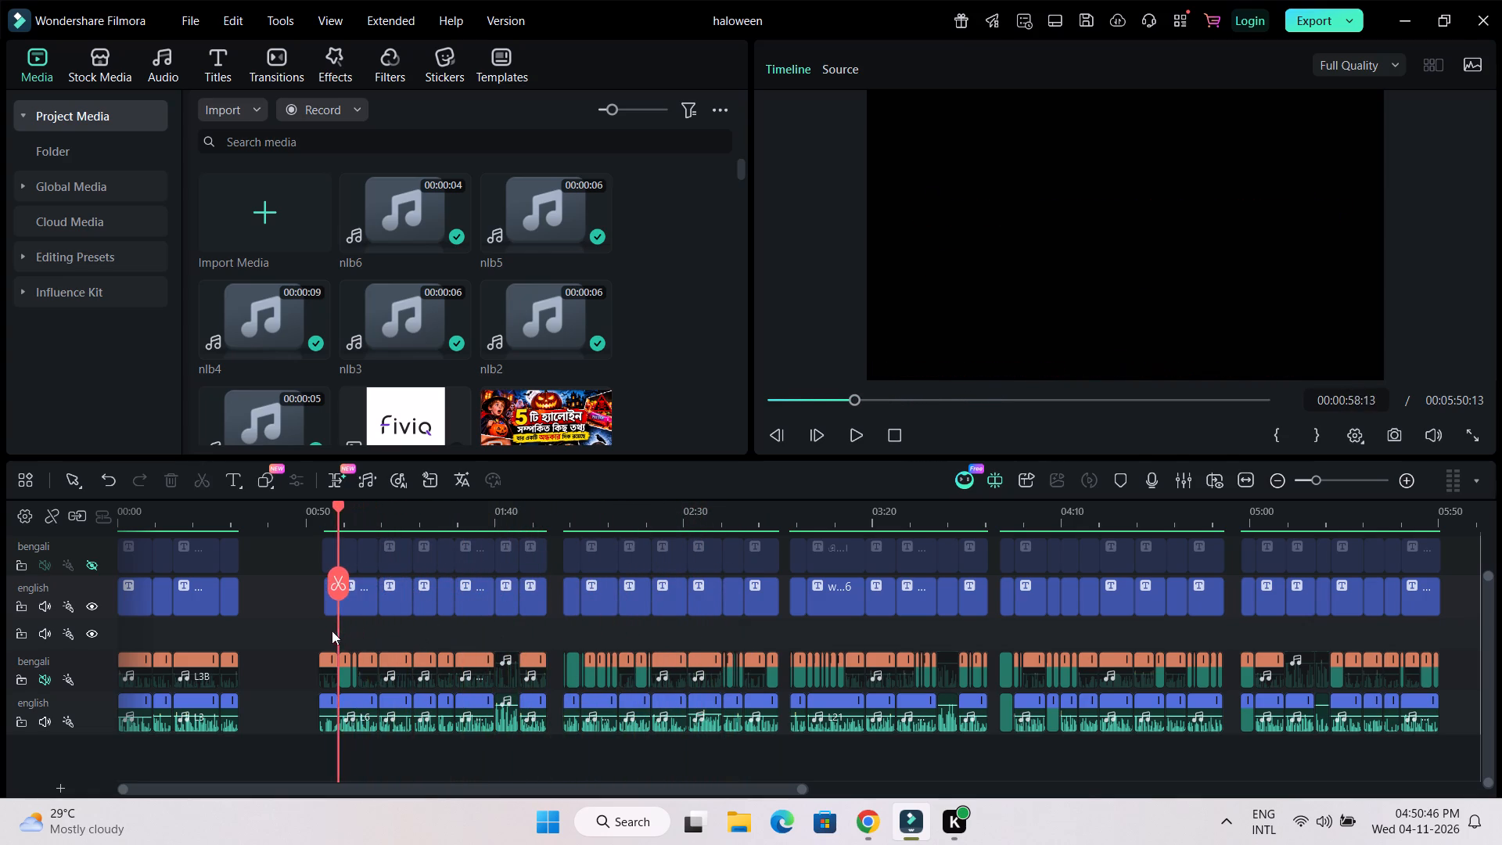
pyautogui.moveTo(332, 631); pyautogui.dragTo(185, 627)
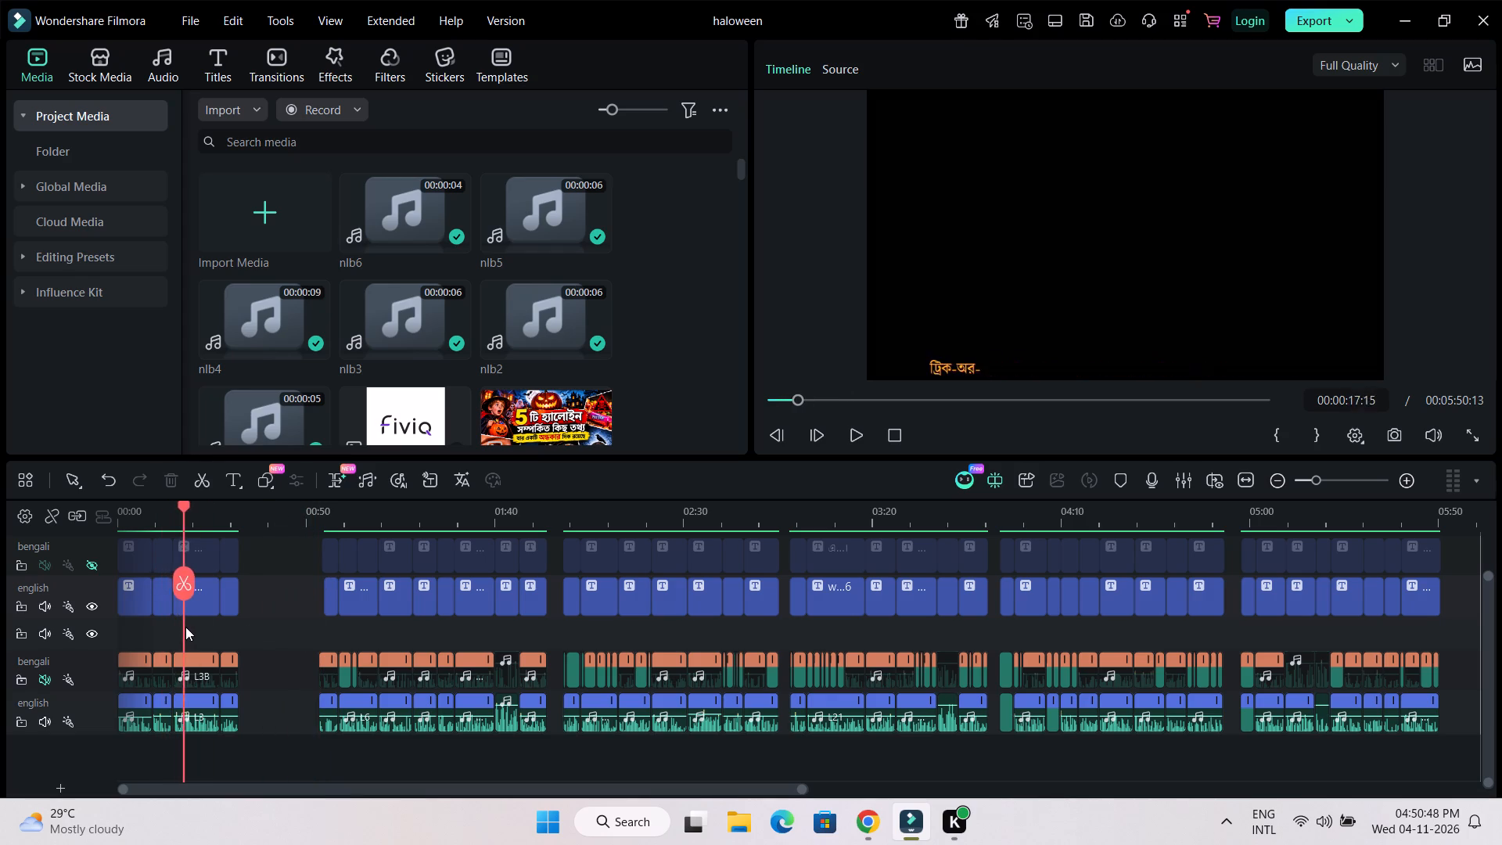
pyautogui.moveTo(185, 627); pyautogui.dragTo(65, 630)
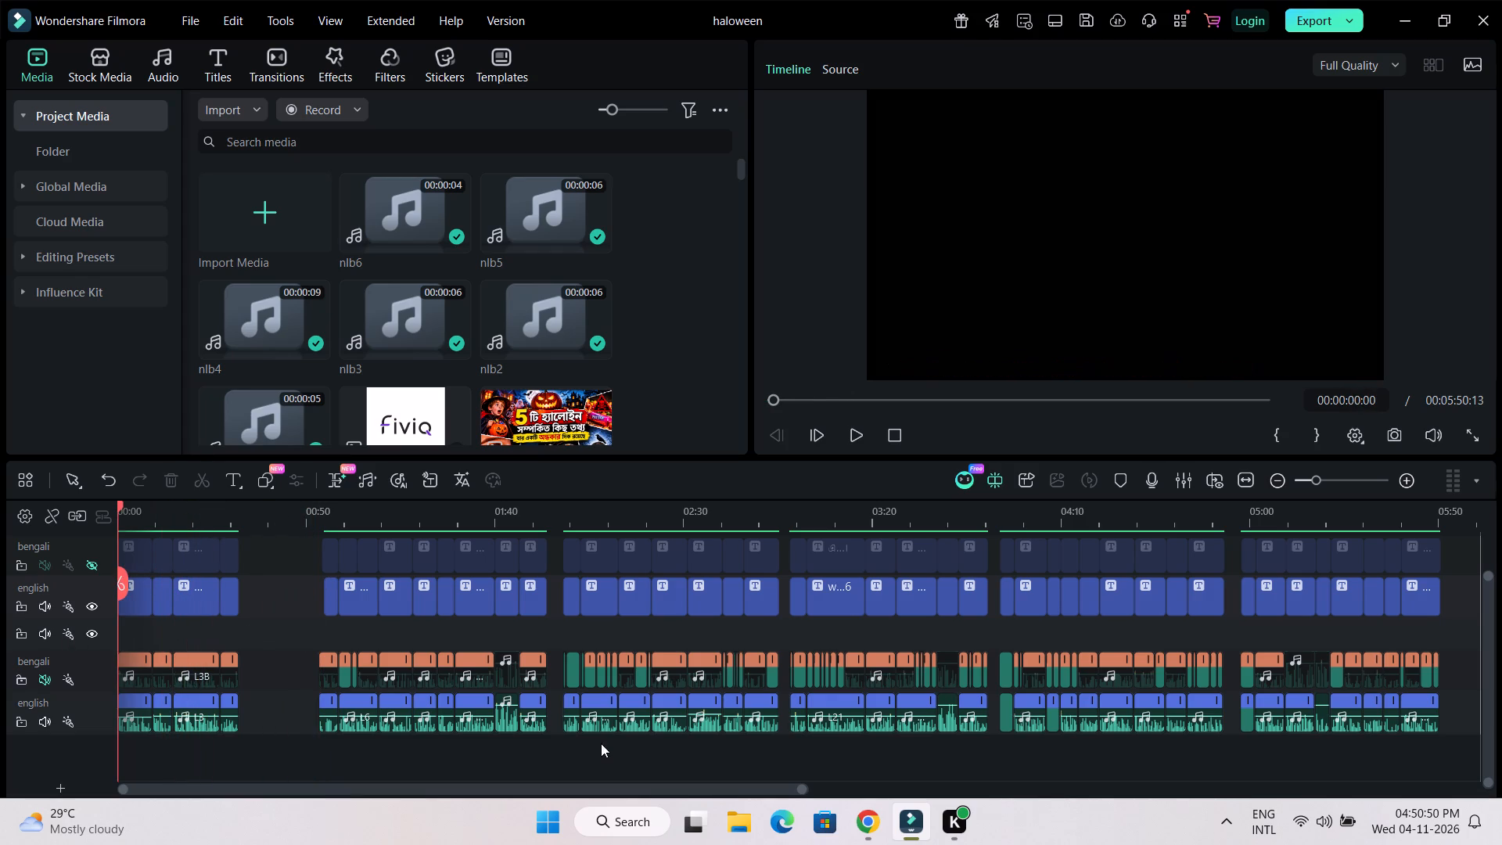
# Move the fourth intro segment, its English and Bengali titles with audio L4 and L4B, to start at about 00:37.
pyautogui.moveTo(605, 791); pyautogui.dragTo(564, 792)
pyautogui.moveTo(167, 522); pyautogui.dragTo(566, 545)
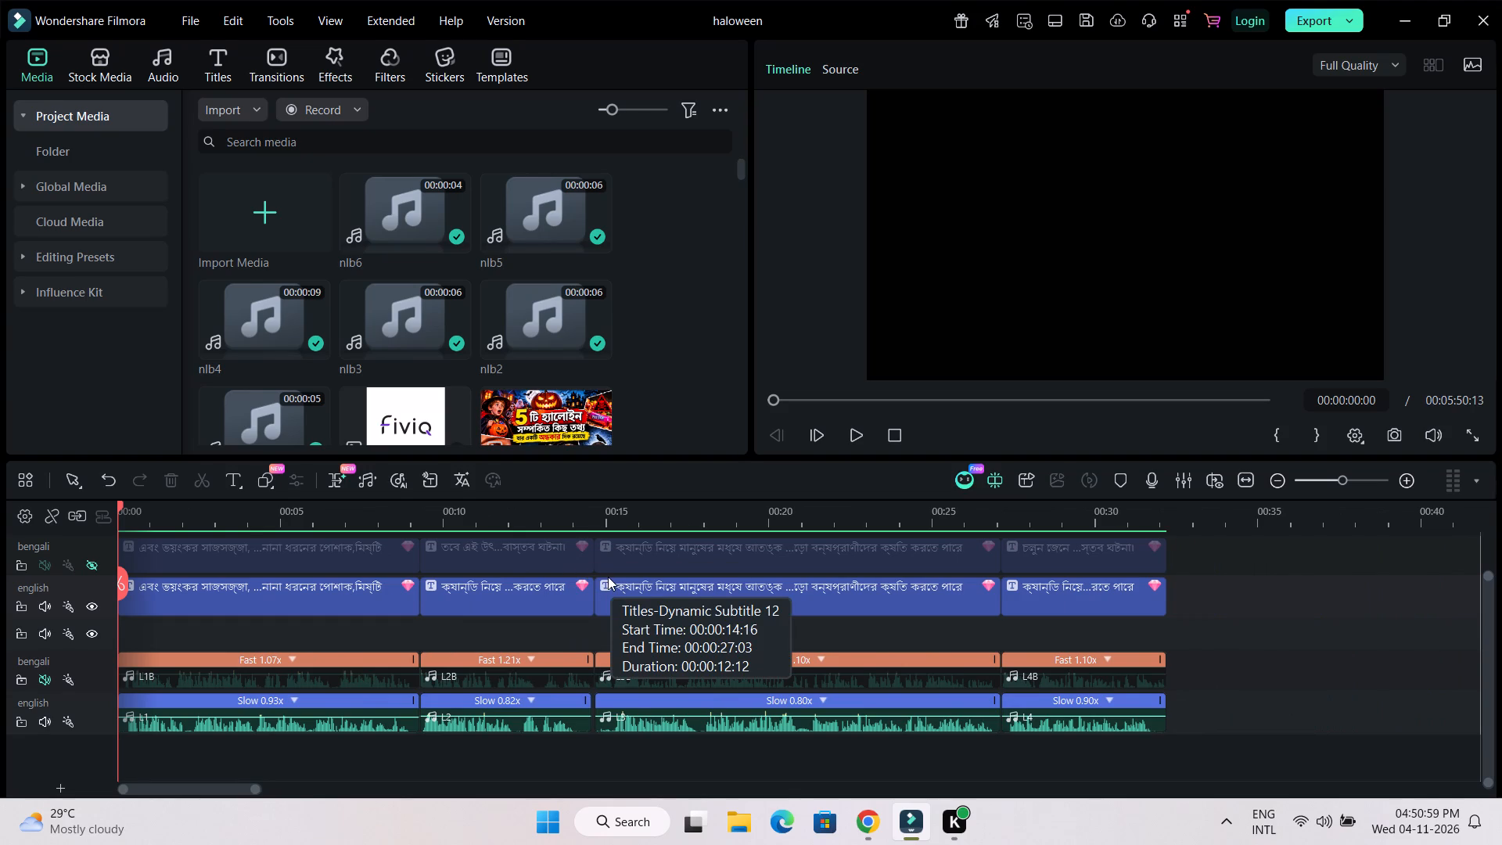
pyautogui.moveTo(208, 790); pyautogui.dragTo(171, 790)
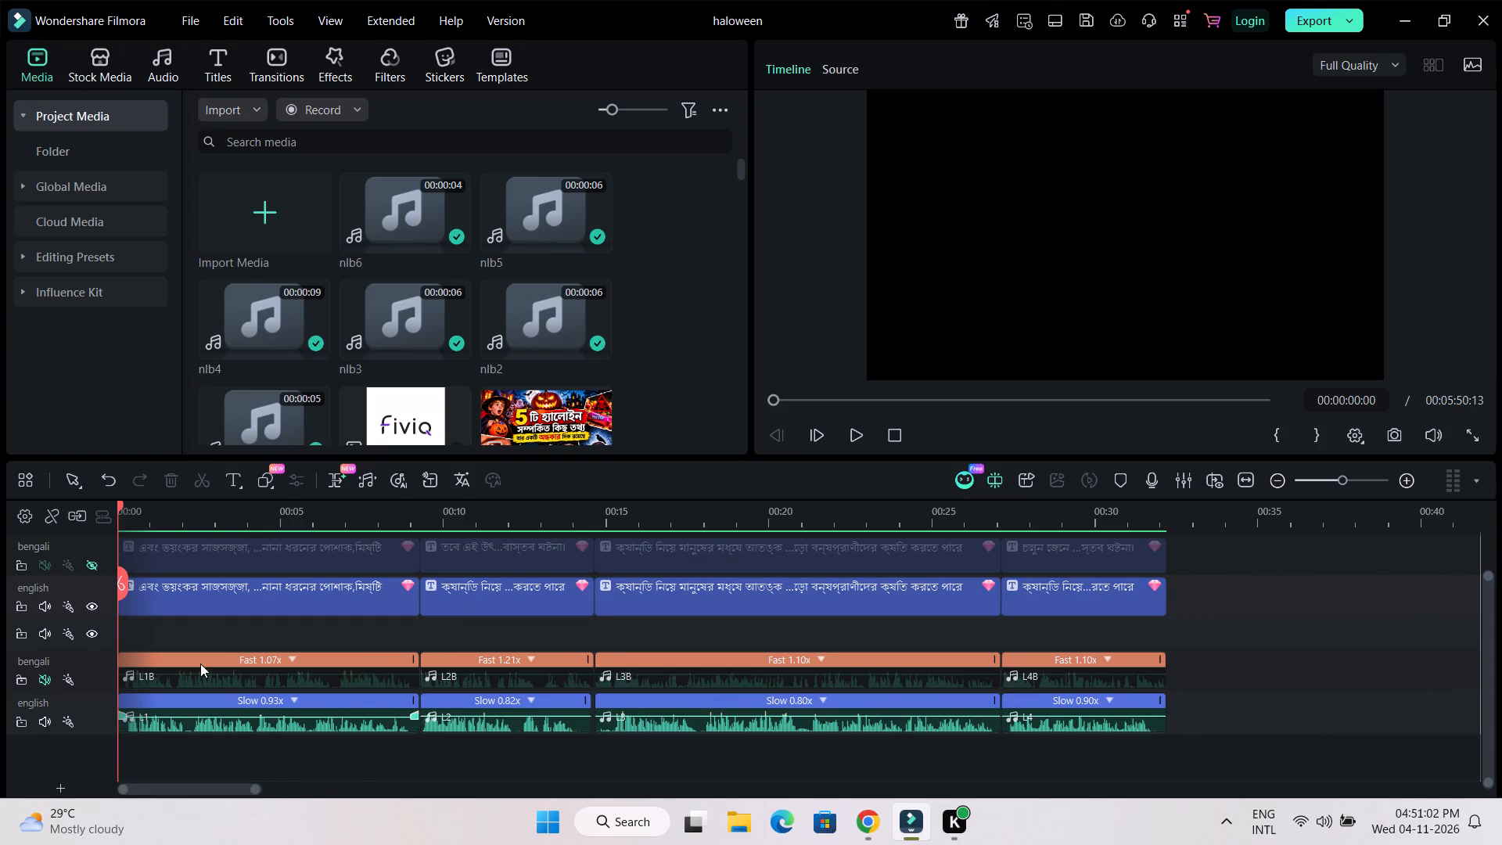
pyautogui.moveTo(226, 521); pyautogui.dragTo(408, 546)
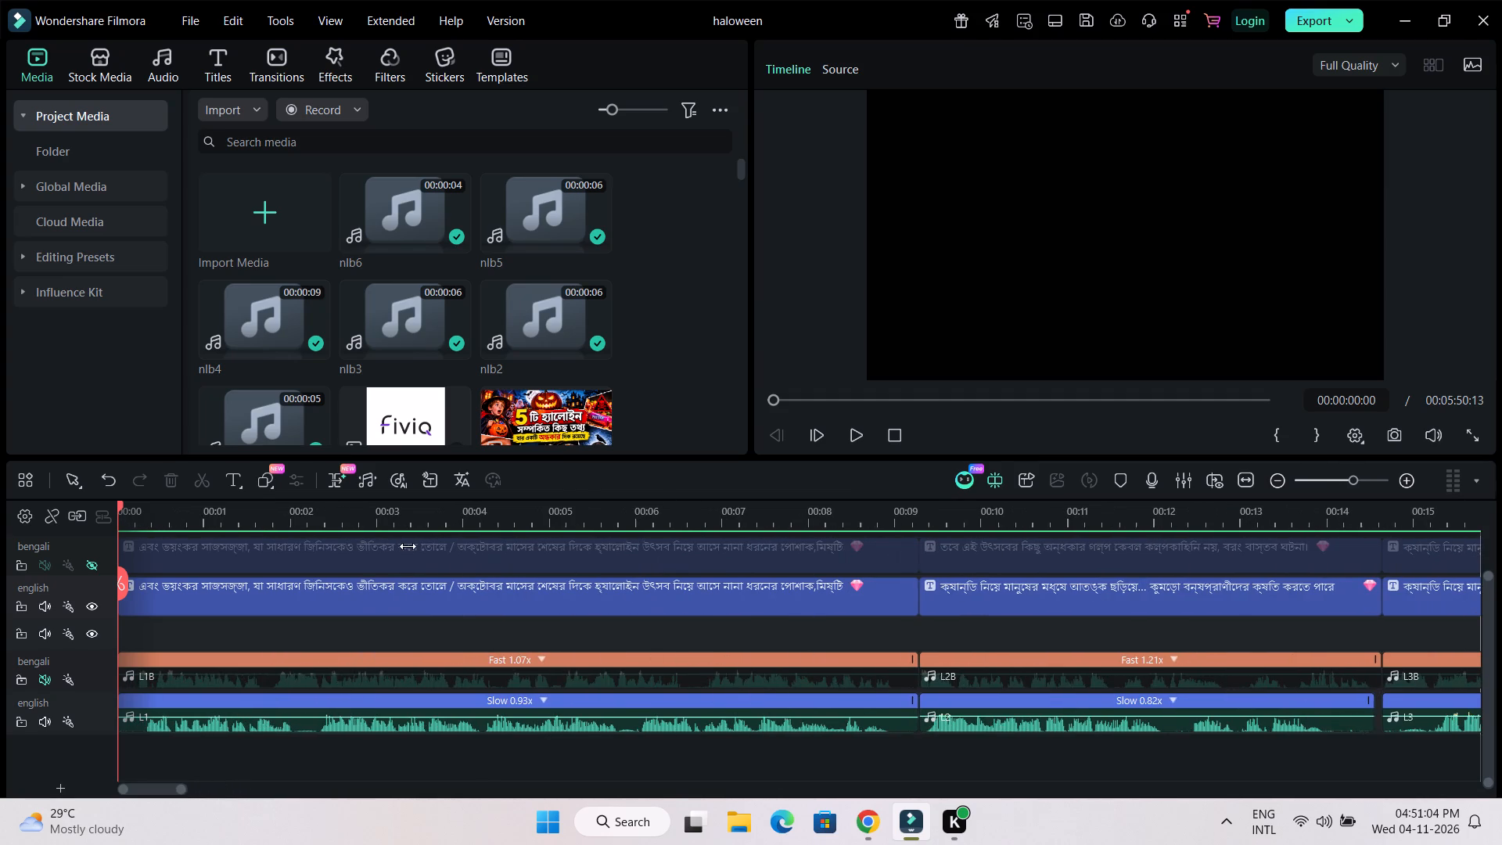
pyautogui.moveTo(408, 546); pyautogui.dragTo(146, 548)
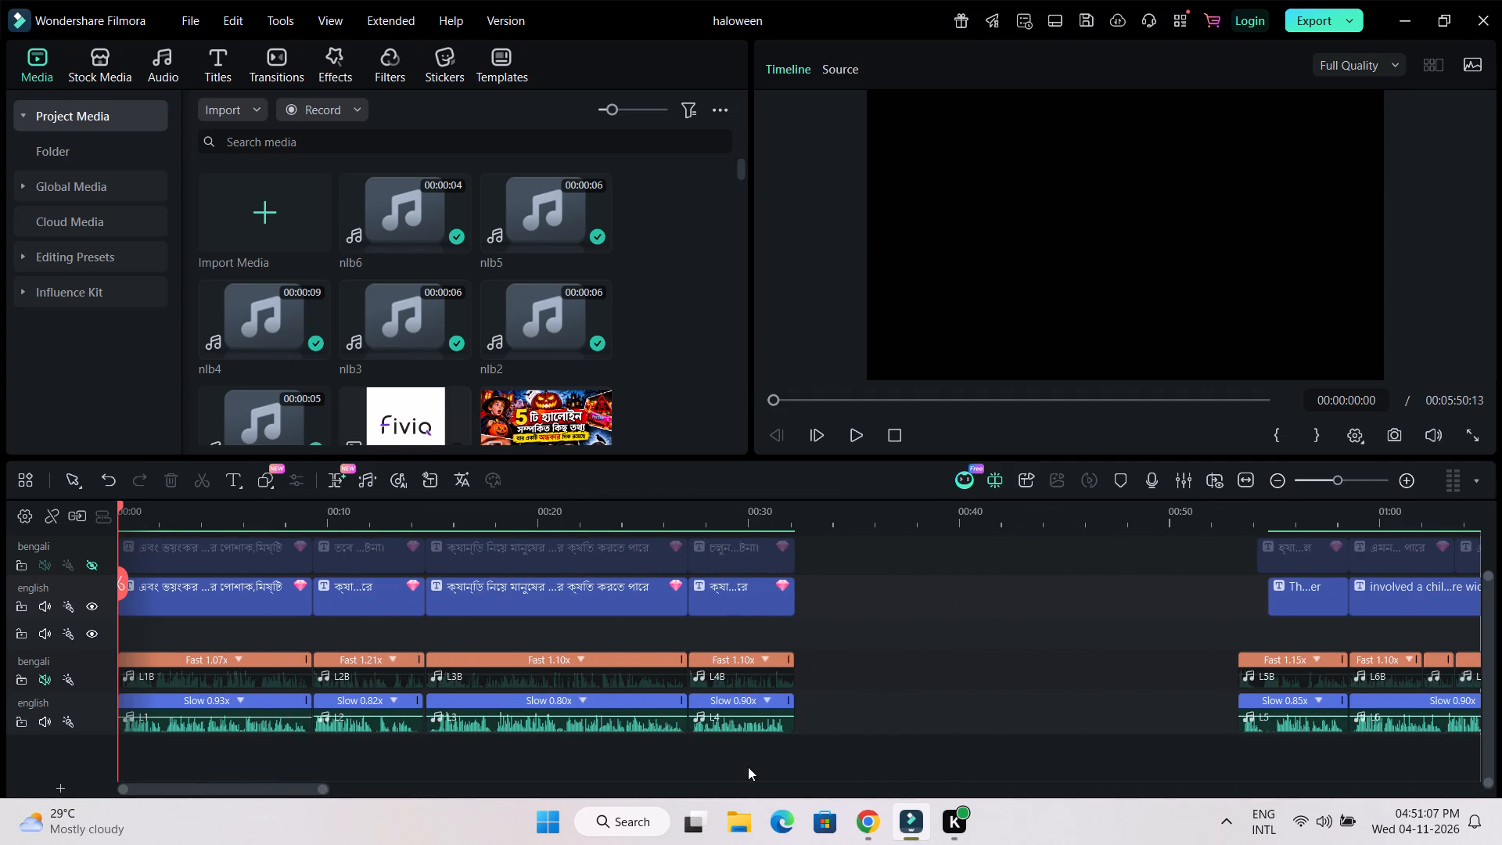
pyautogui.moveTo(748, 767); pyautogui.dragTo(800, 535)
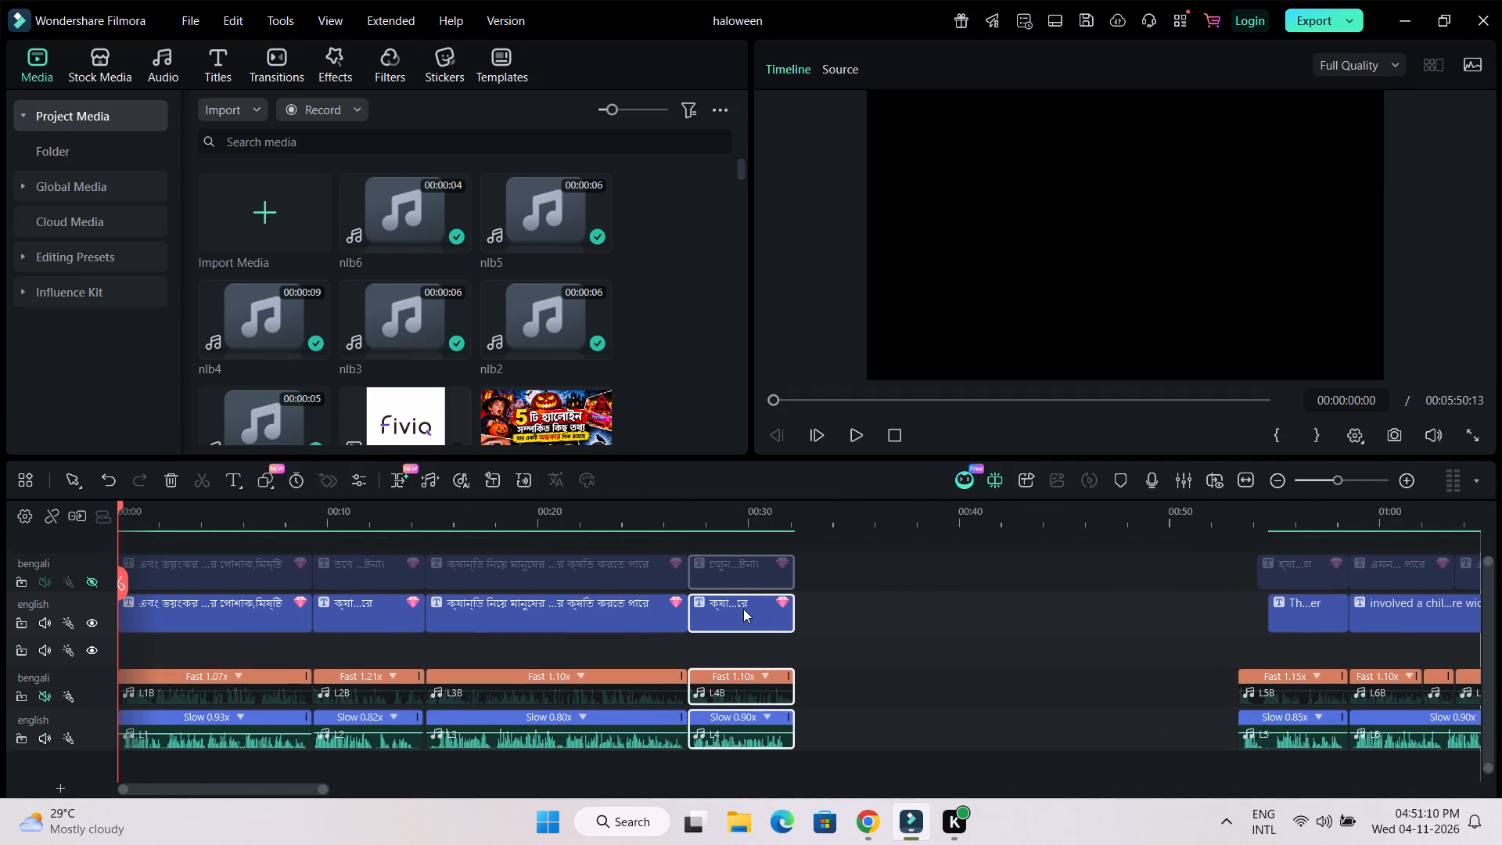
pyautogui.moveTo(741, 609); pyautogui.dragTo(951, 612)
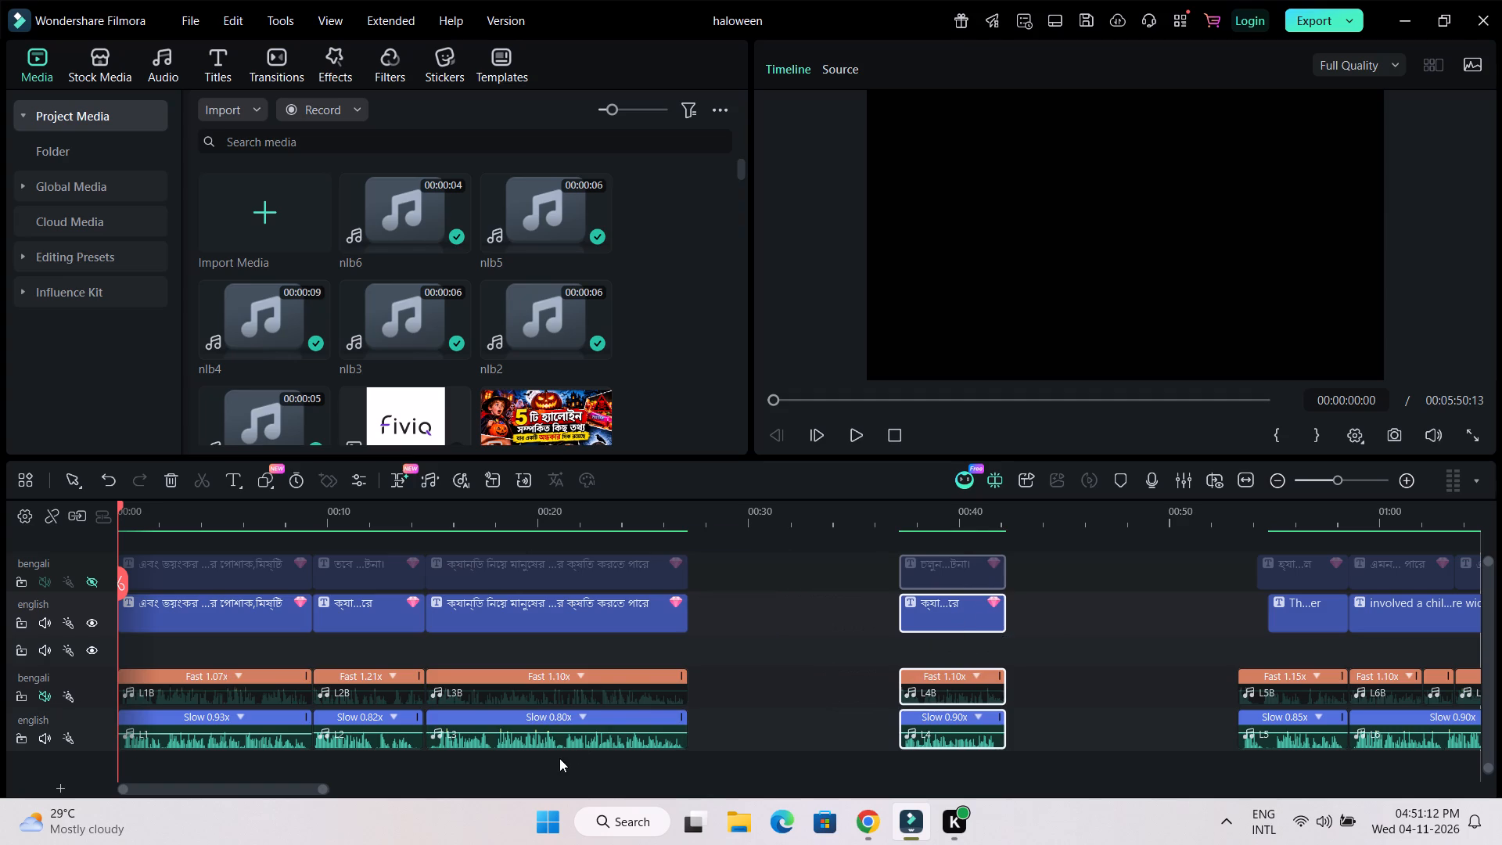
# Move the third intro segment, its English and Bengali titles with audio L3 and L3B, to start at about 00:21.
pyautogui.moveTo(552, 766); pyautogui.dragTo(641, 549)
pyautogui.moveTo(614, 613); pyautogui.dragTo(708, 624)
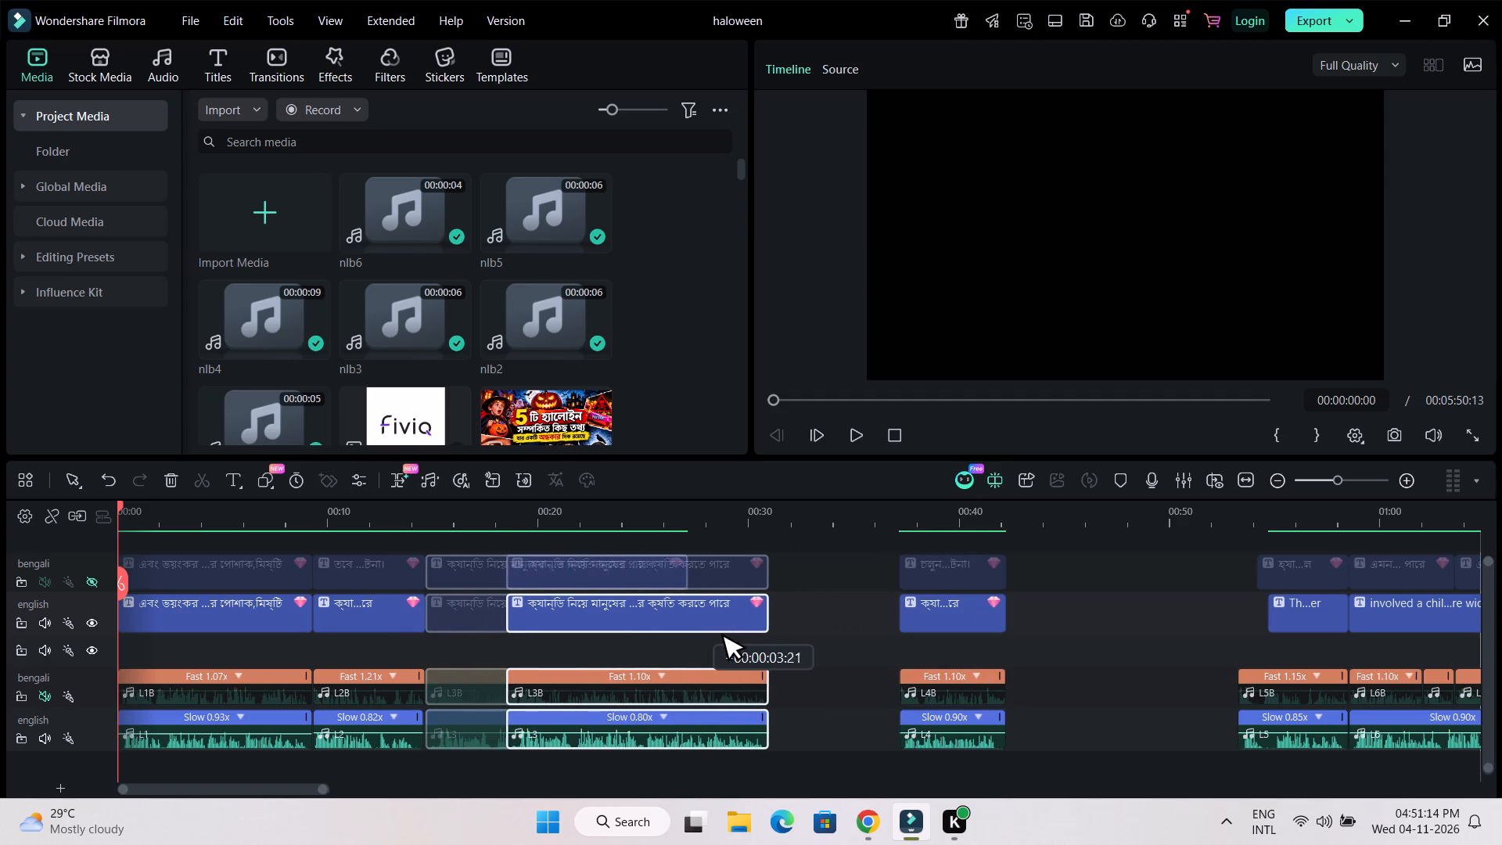
pyautogui.moveTo(708, 624); pyautogui.dragTo(760, 627)
# Move the second intro segment, its English and Bengali titles with audio L2 and L2B, to start at about 00:14.
pyautogui.moveTo(369, 760); pyautogui.dragTo(397, 662)
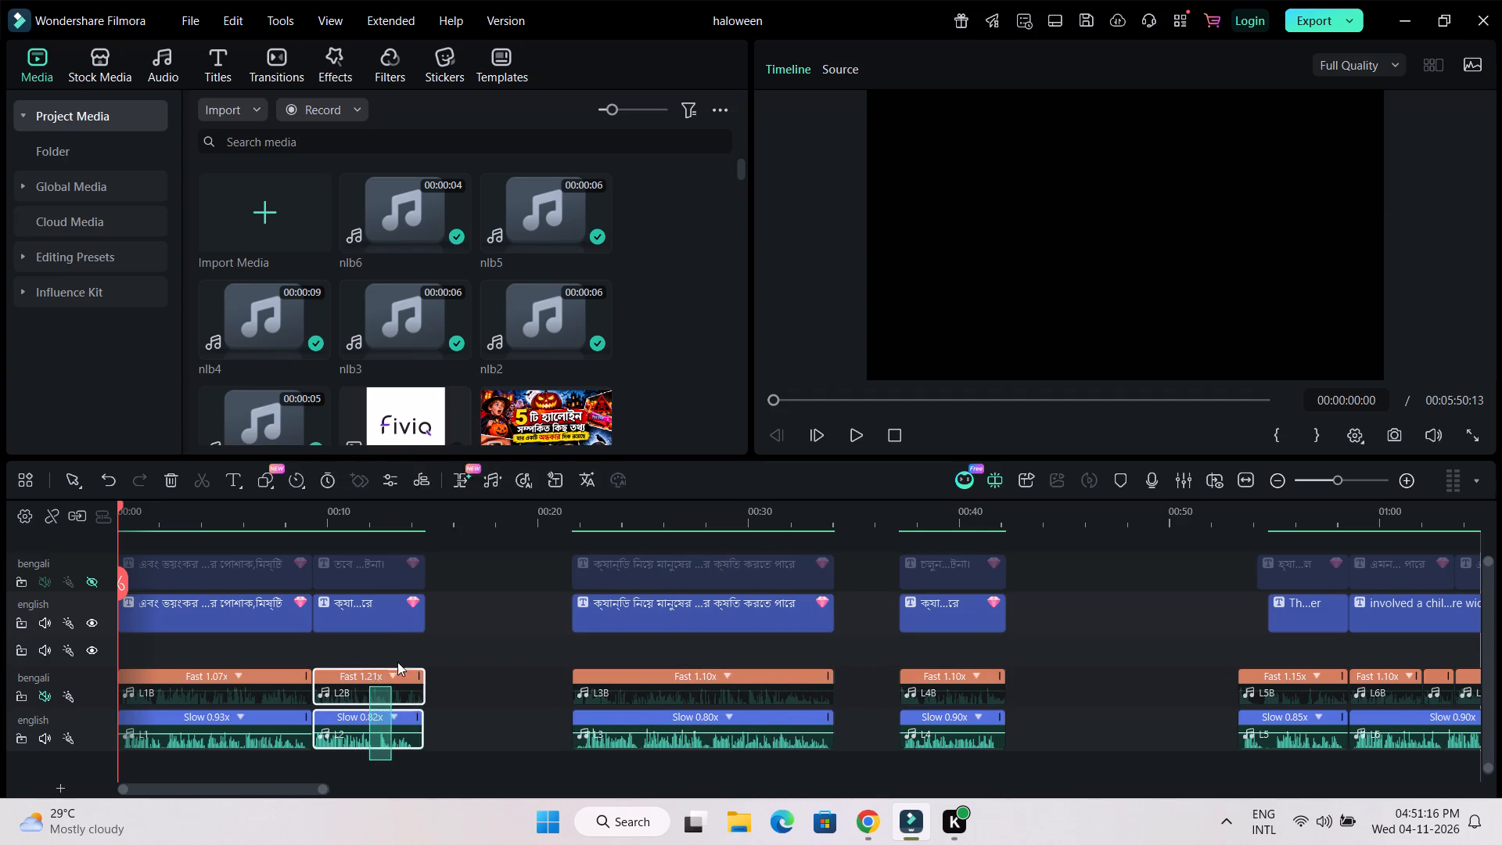
pyautogui.moveTo(397, 662); pyautogui.dragTo(424, 538)
pyautogui.moveTo(386, 620); pyautogui.dragTo(487, 620)
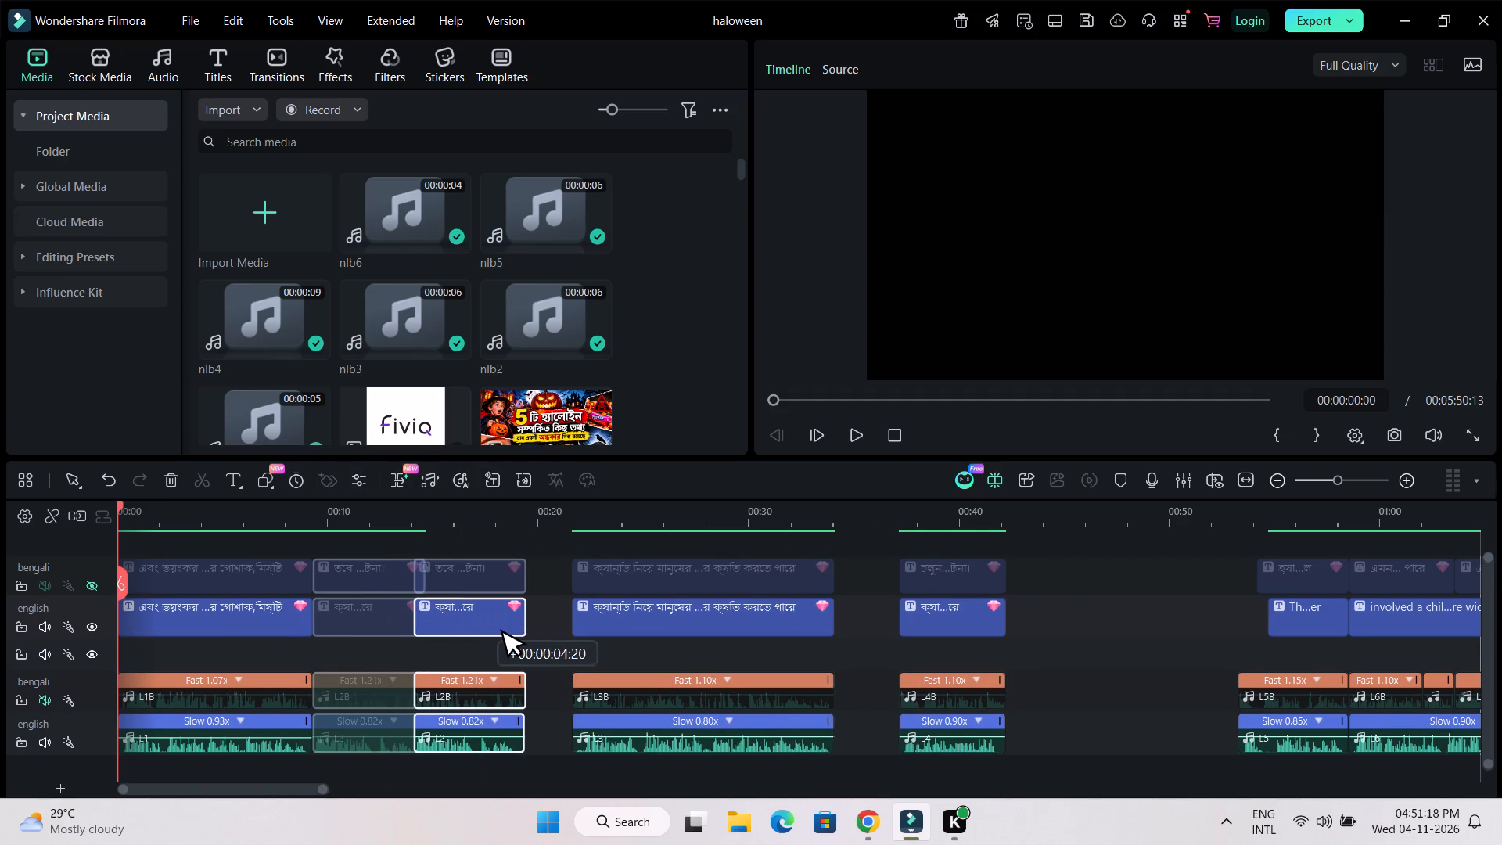
pyautogui.moveTo(487, 620); pyautogui.dragTo(478, 622)
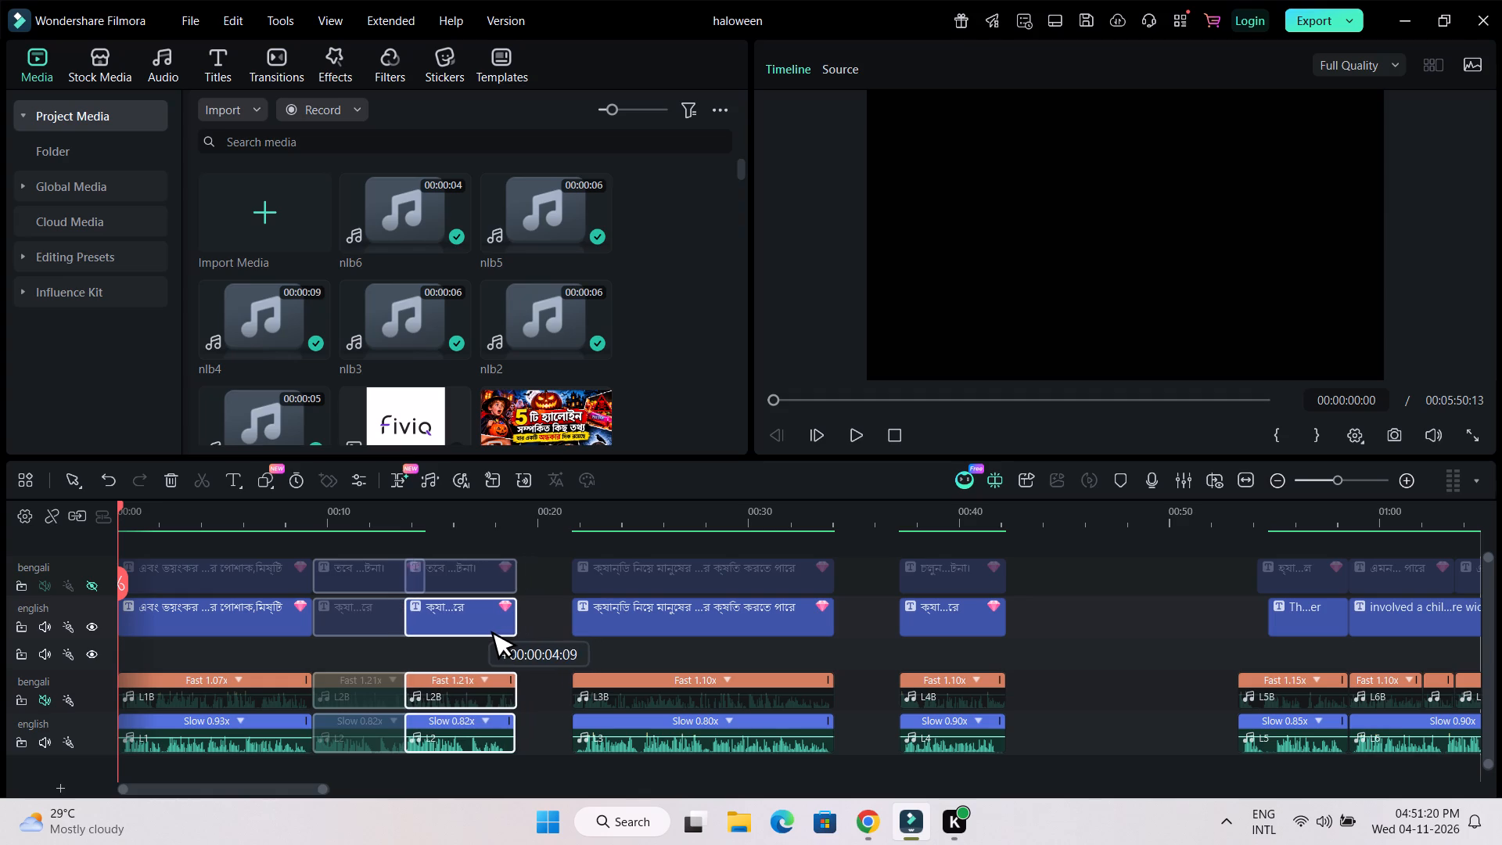
pyautogui.moveTo(478, 622); pyautogui.dragTo(476, 622)
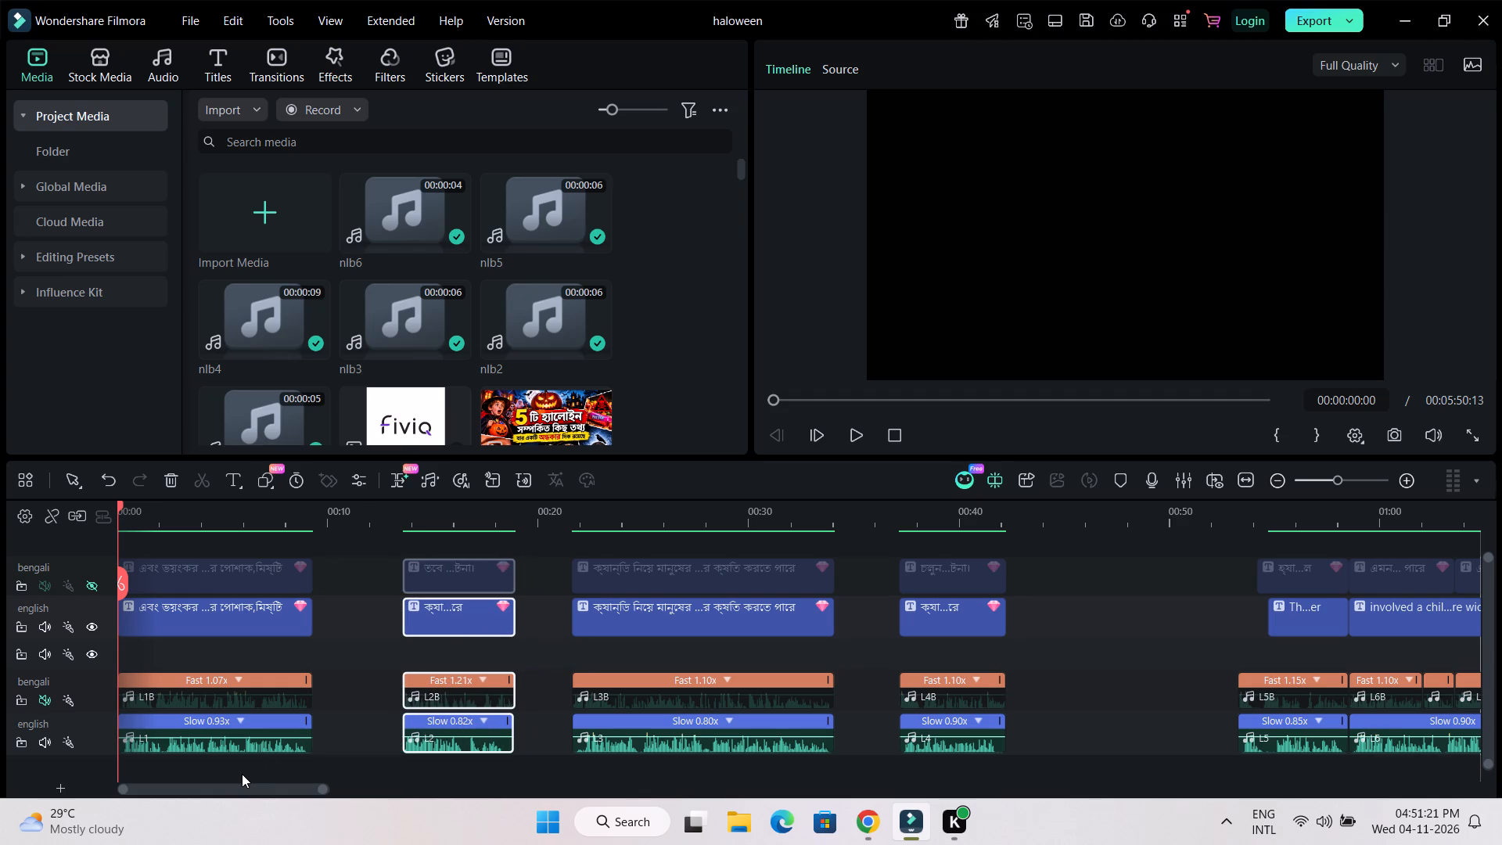
pyautogui.click(953, 519)
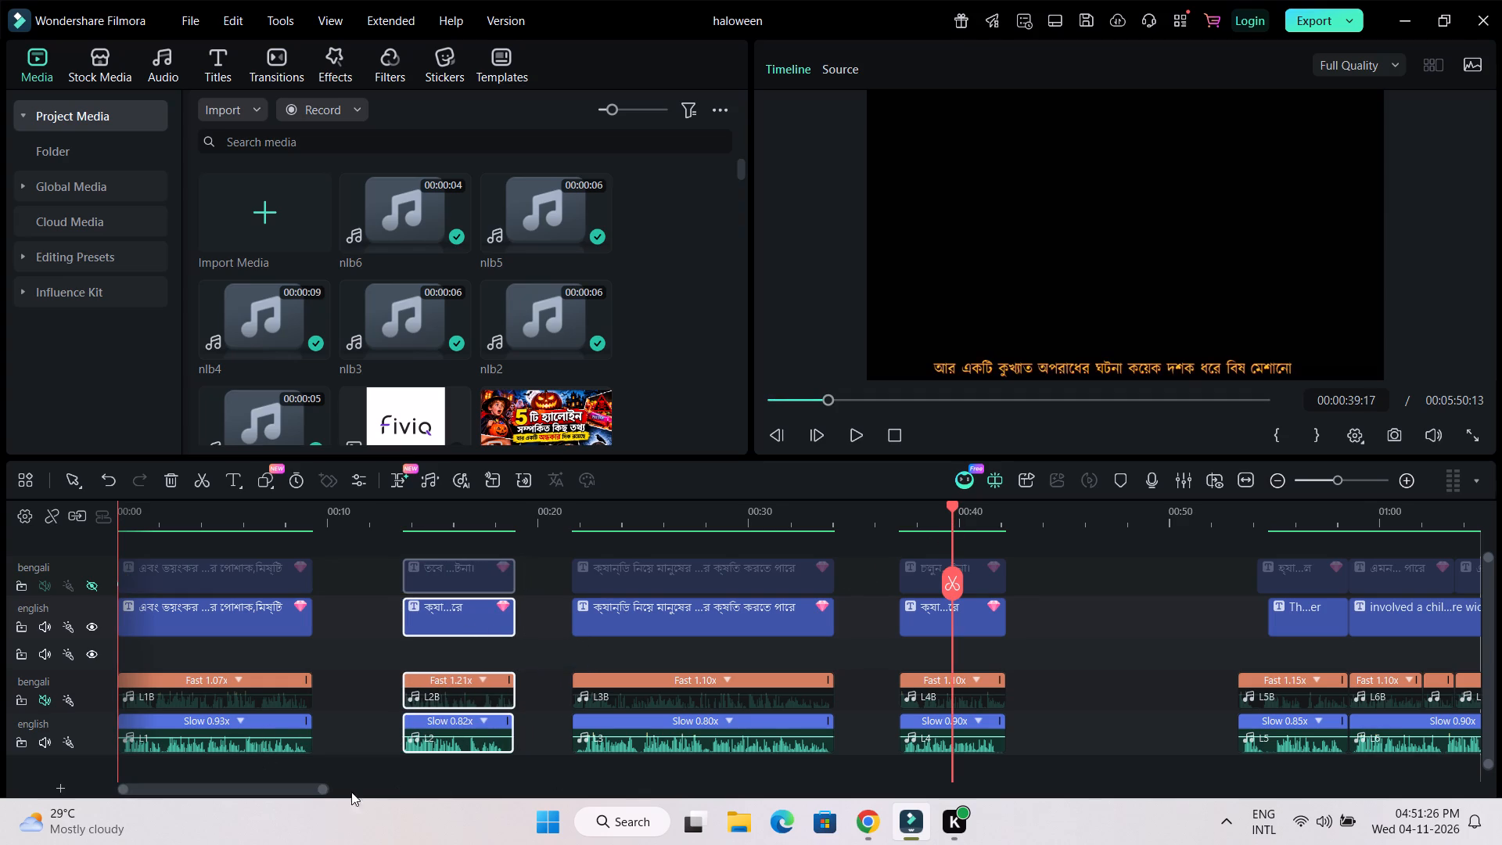
pyautogui.moveTo(296, 789); pyautogui.dragTo(312, 795)
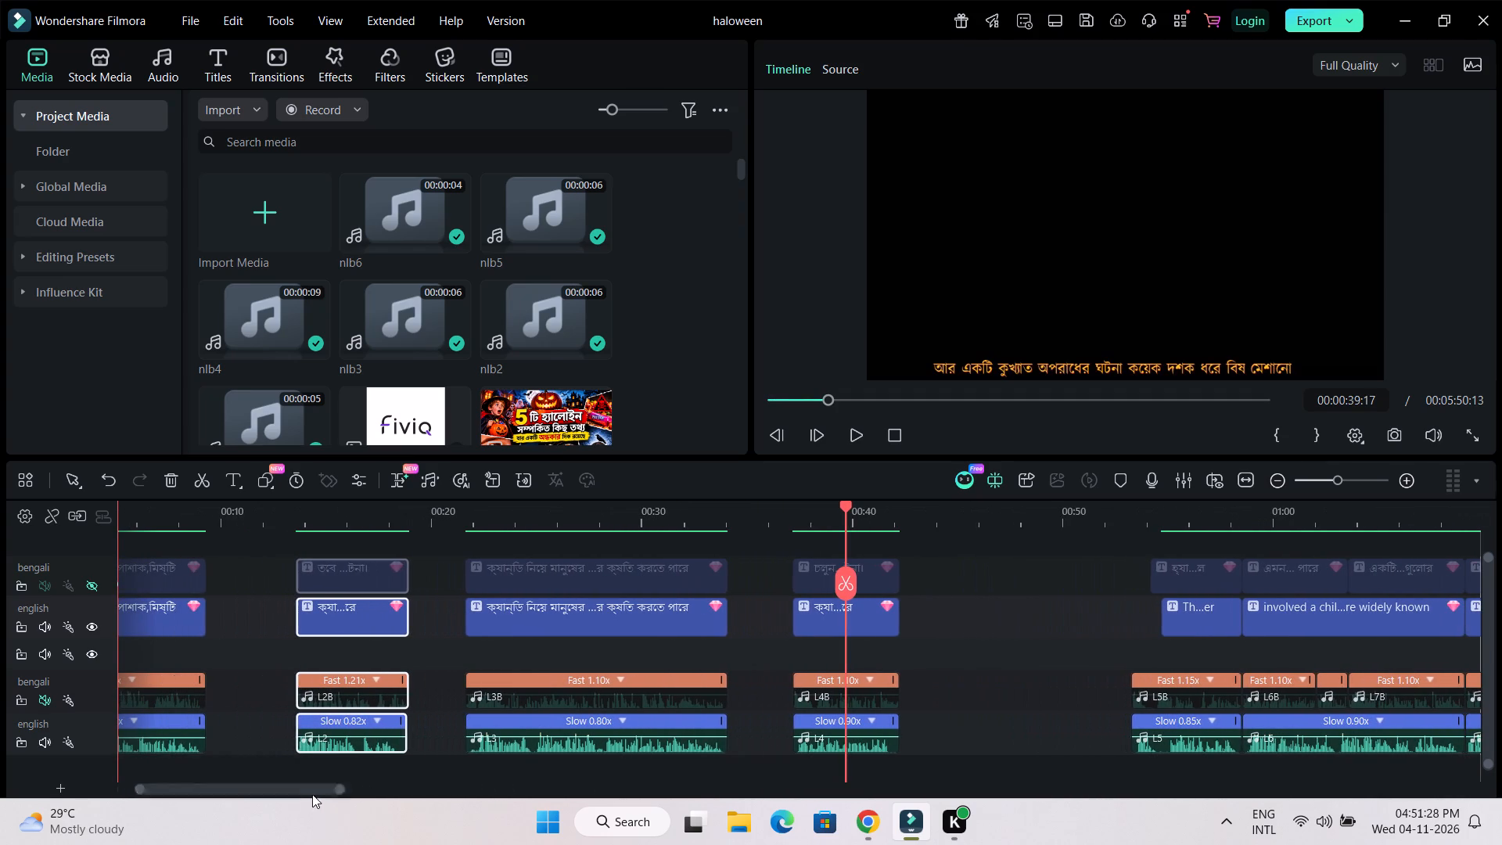
pyautogui.moveTo(799, 524); pyautogui.dragTo(1181, 530)
pyautogui.click(864, 823)
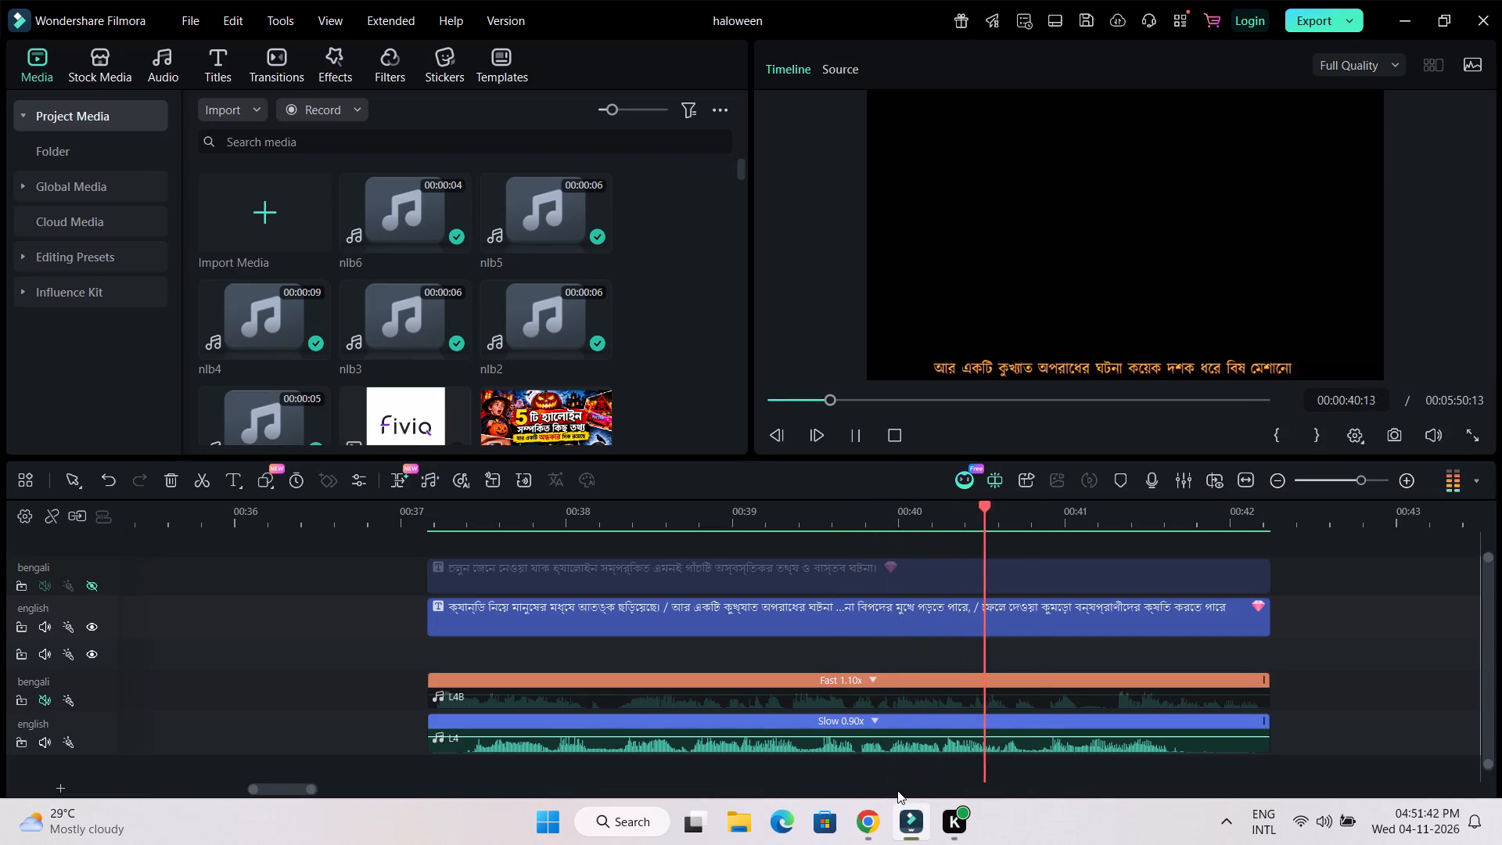
pyautogui.press('space')
pyautogui.moveTo(975, 522); pyautogui.dragTo(912, 512)
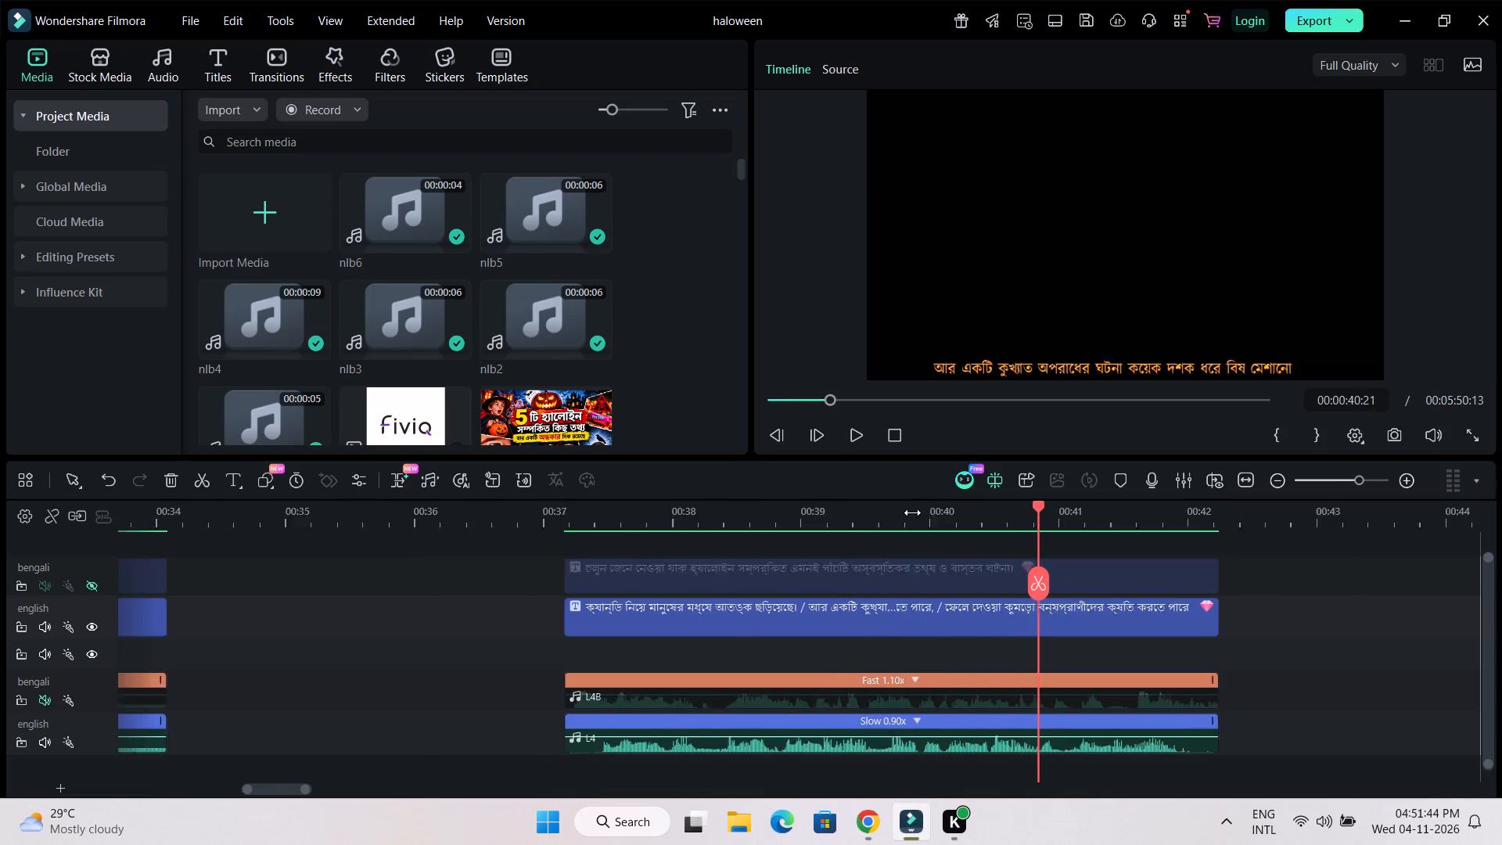
pyautogui.moveTo(912, 512); pyautogui.dragTo(706, 492)
pyautogui.moveTo(1040, 504); pyautogui.dragTo(861, 512)
pyautogui.press('space')
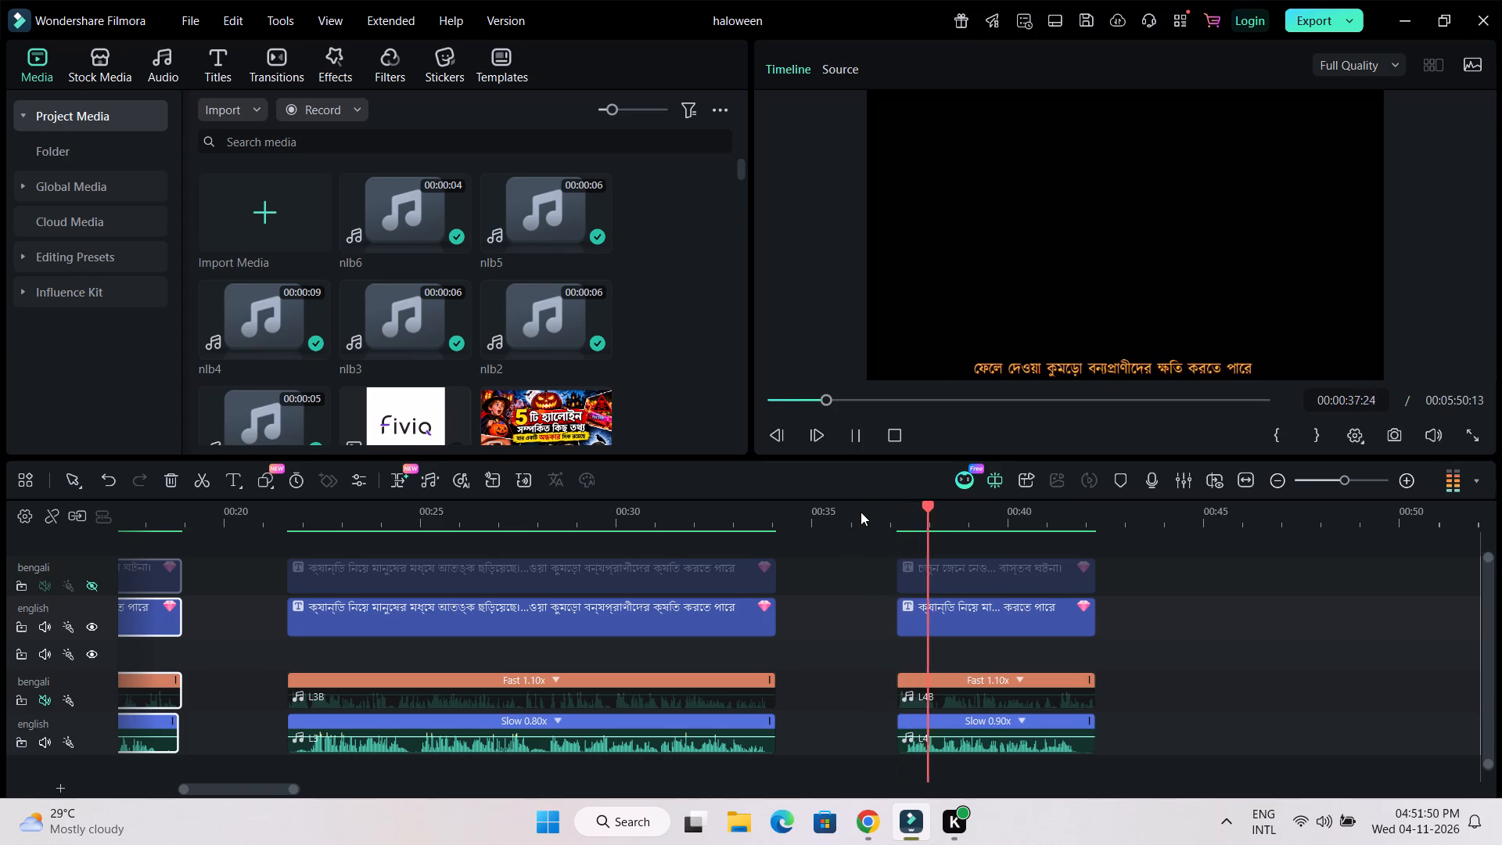
pyautogui.press('space')
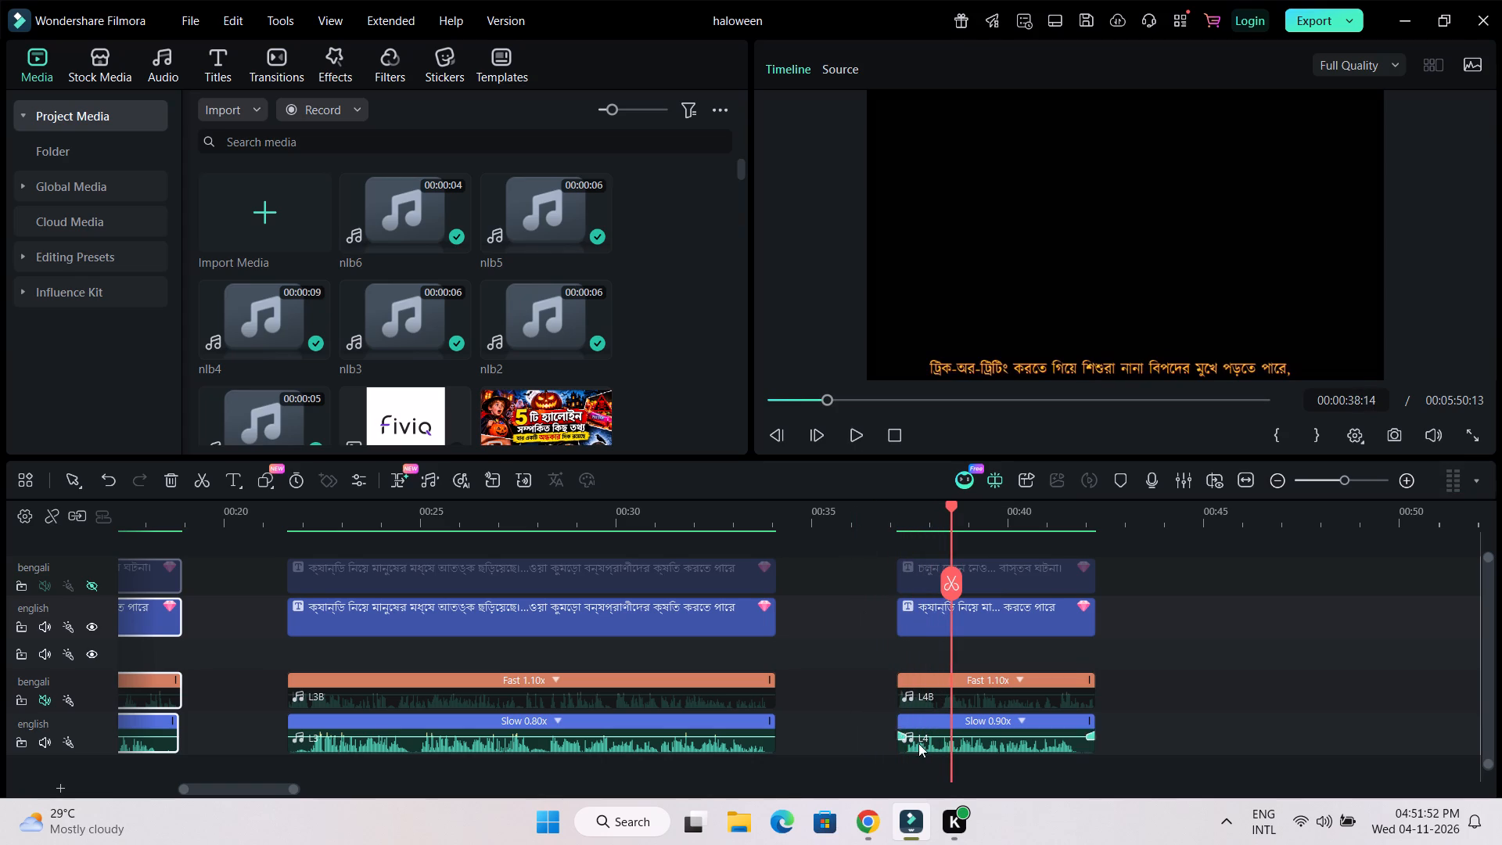